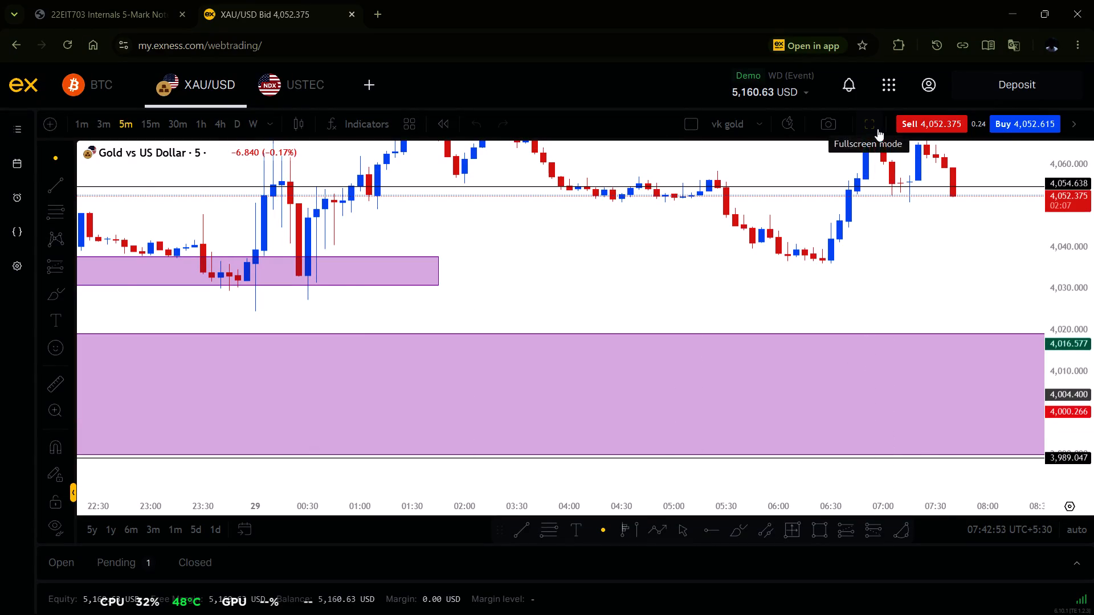
# Detach the 22EIT703 internals notes PDF tab into its own browser window, separate from the trading chart.
pyautogui.moveTo(124, 5); pyautogui.dragTo(232, 92)
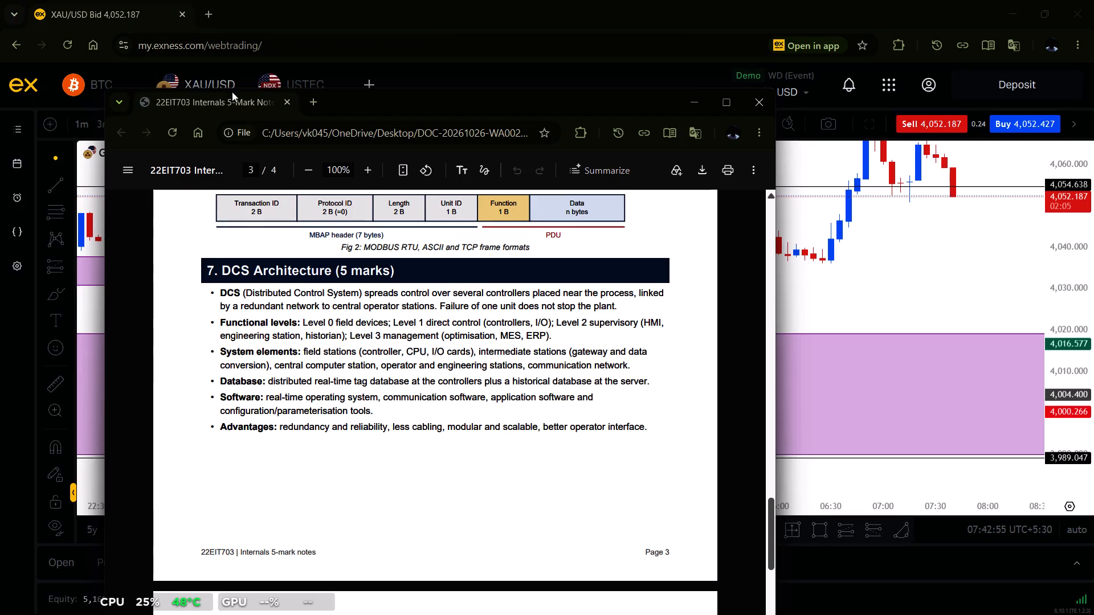
pyautogui.moveTo(232, 92); pyautogui.dragTo(292, 110)
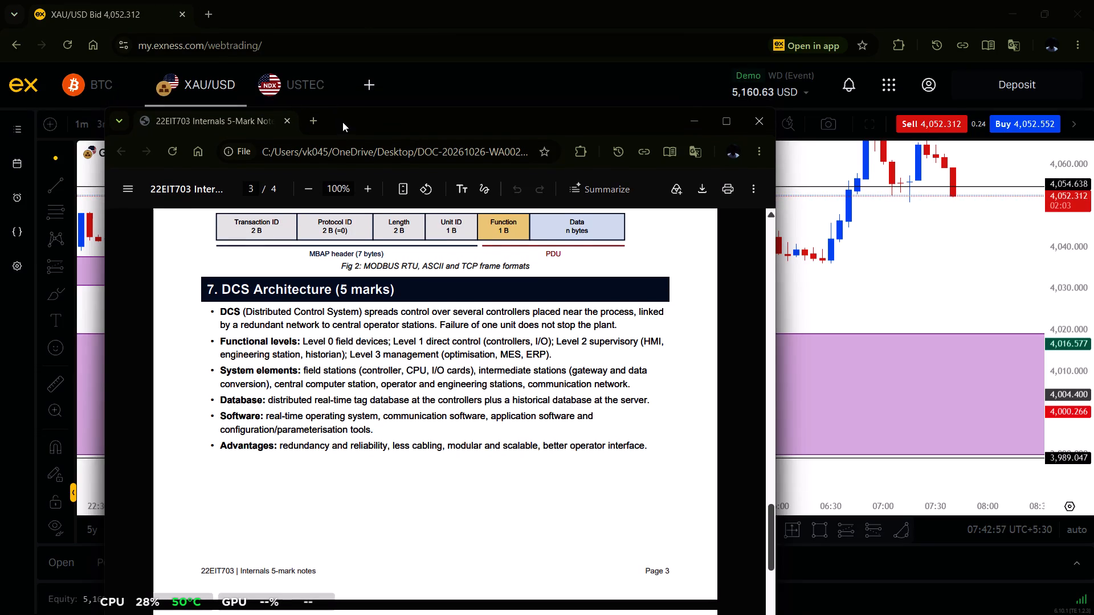
pyautogui.doubleClick(342, 122)
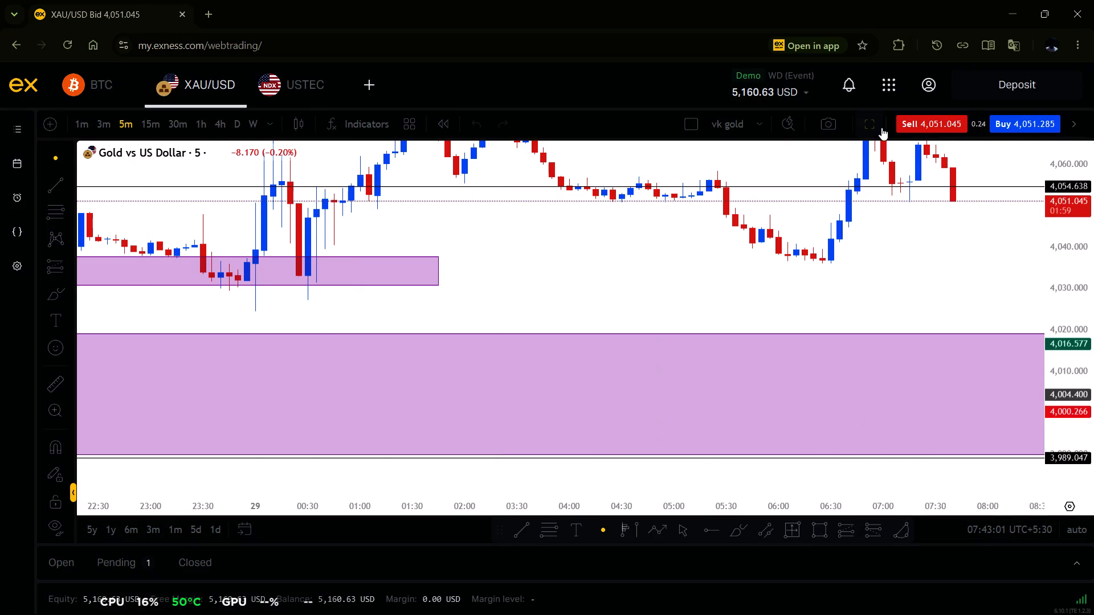
# Put the browser in full-screen mode, switch from the gold chart to BTC, and show that chart full screen.
pyautogui.click(882, 126)
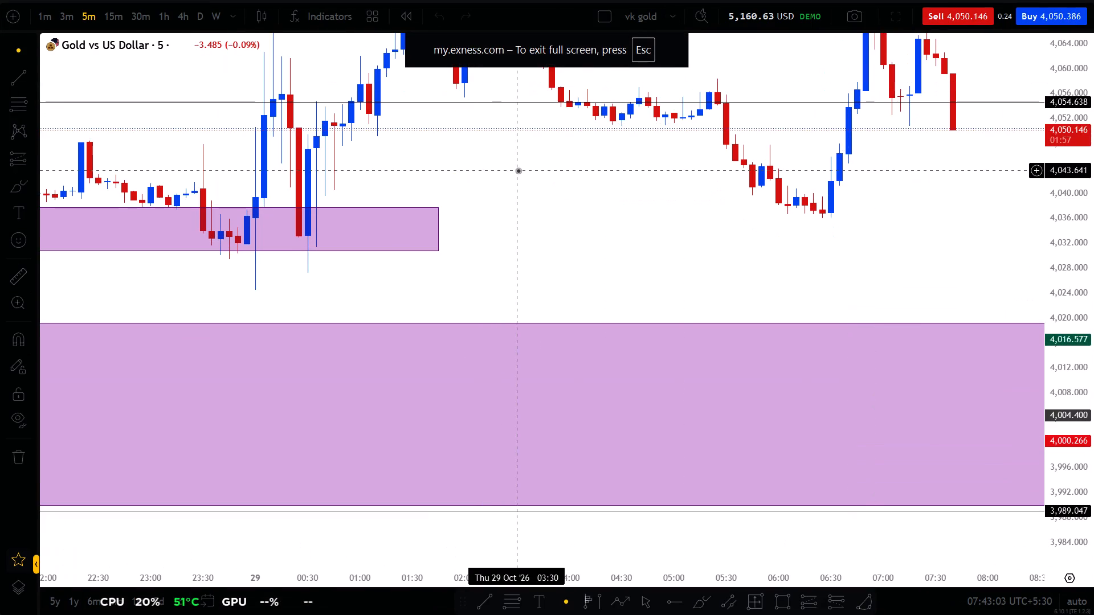
pyautogui.press('Escape')
pyautogui.press('F11')
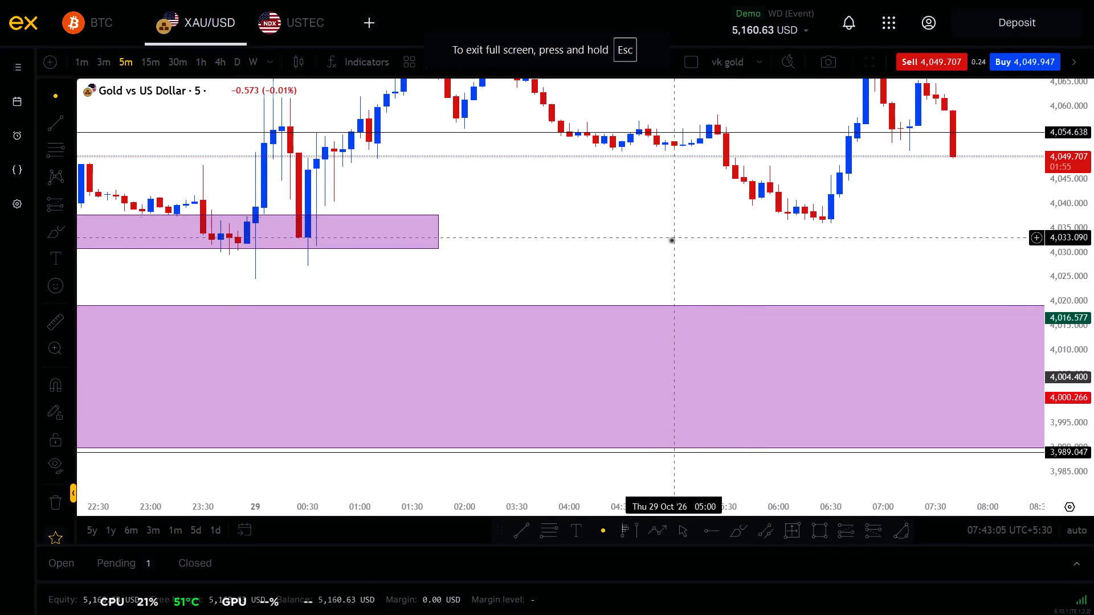
pyautogui.moveTo(670, 240); pyautogui.dragTo(634, 265)
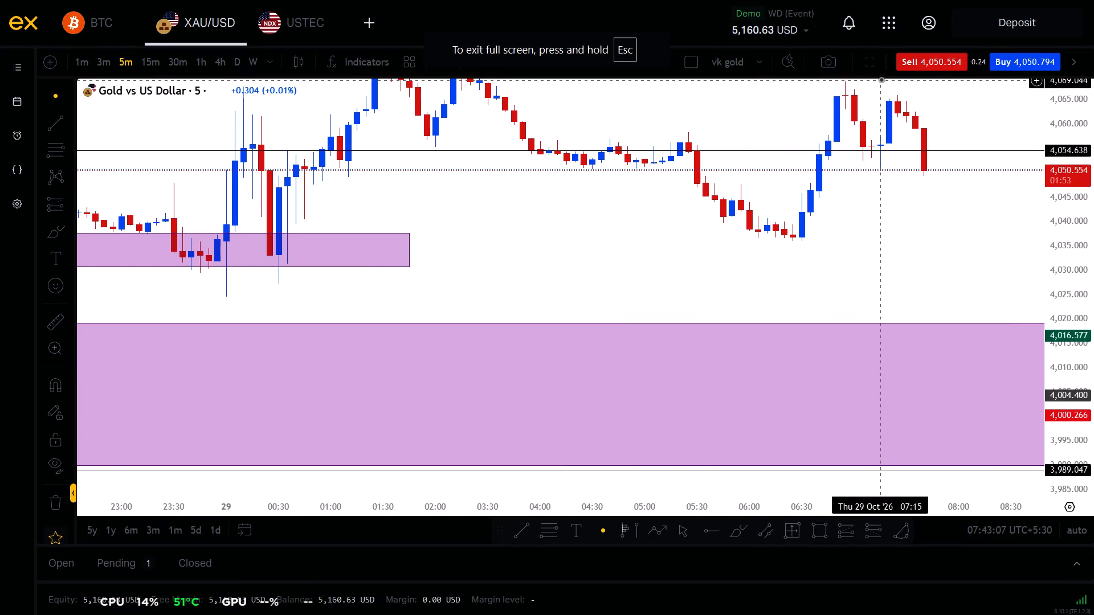
pyautogui.click(85, 17)
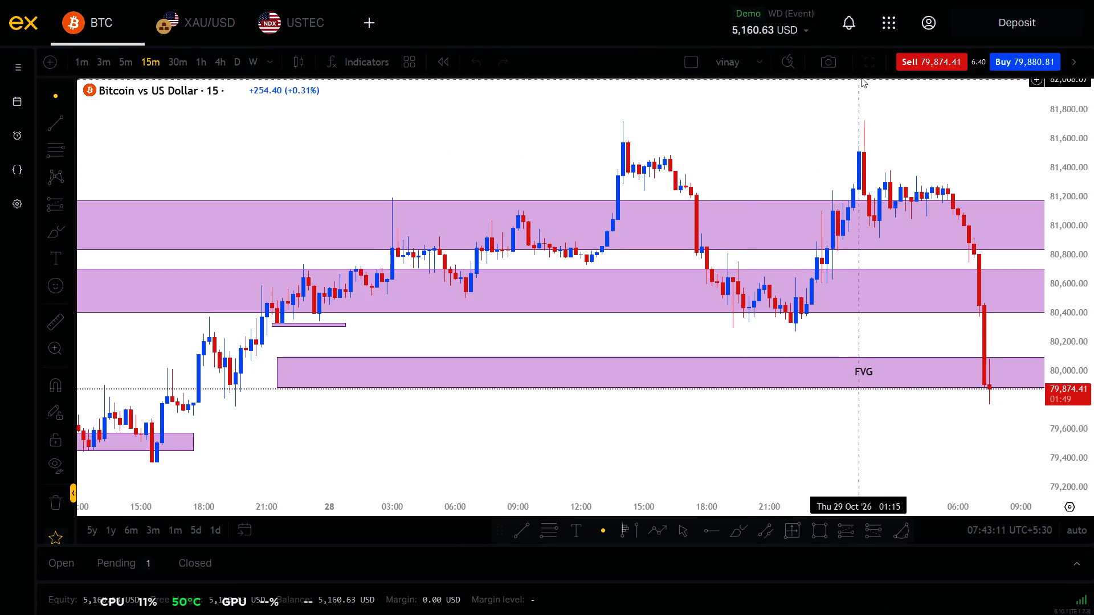
pyautogui.click(869, 72)
# On the 15-minute Bitcoin chart, extend the narrow SUPP zone near 80,300 forward to just past the latest candle.
pyautogui.scroll(-3, 731, 266)
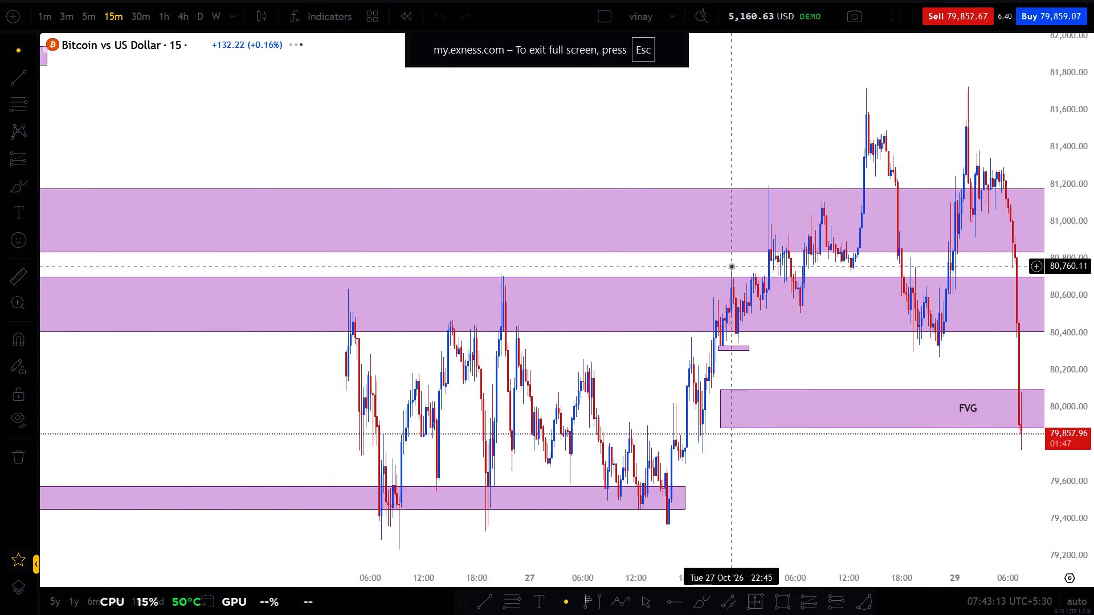
pyautogui.scroll(3, 731, 266)
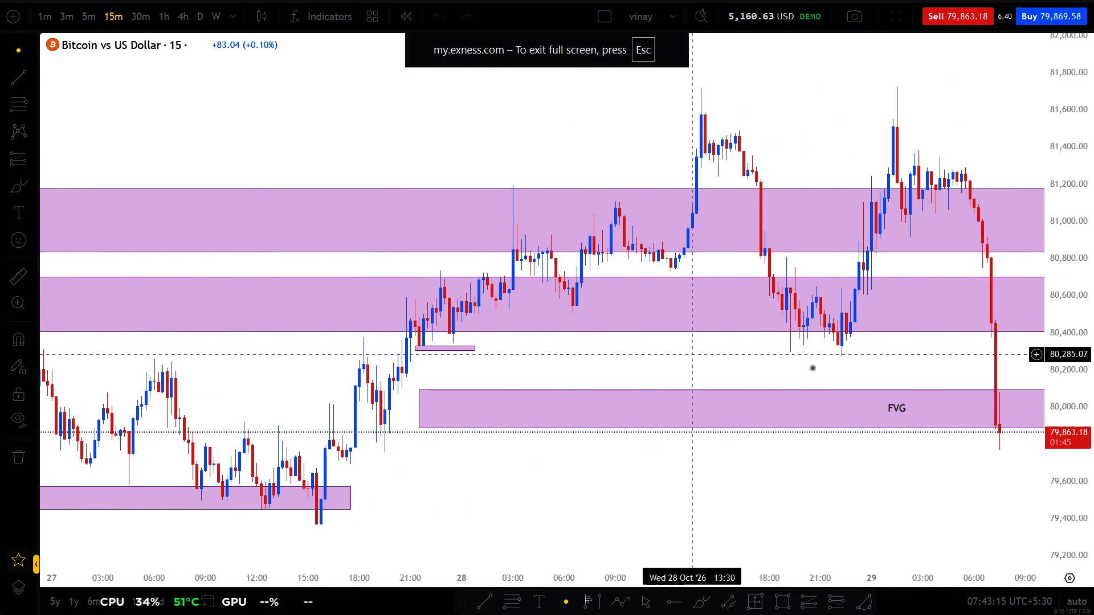
pyautogui.scroll(5, 1093, 363)
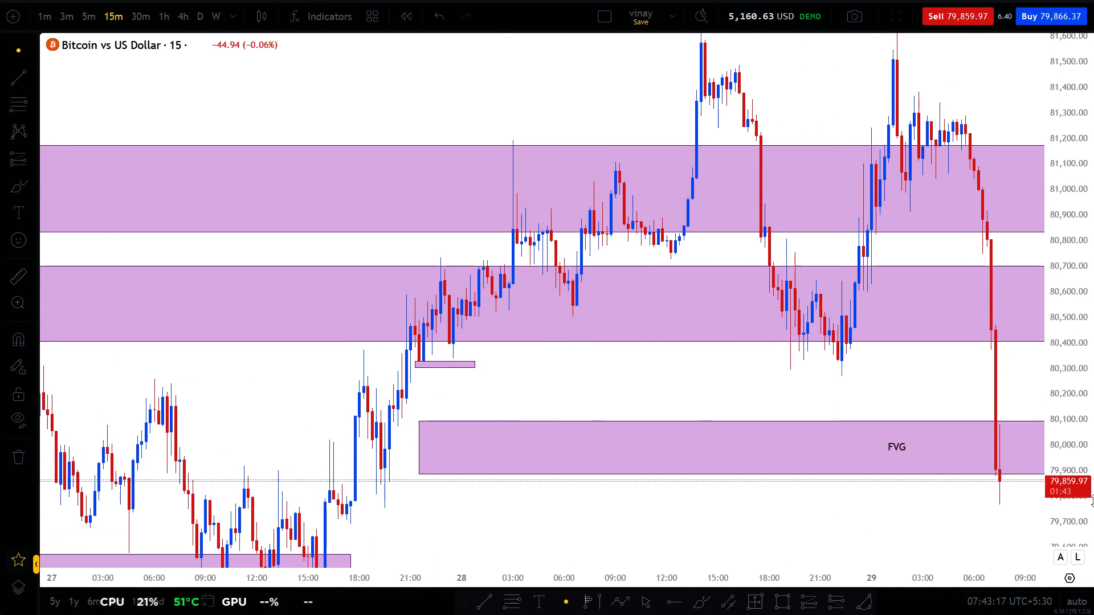
pyautogui.scroll(5, 1093, 501)
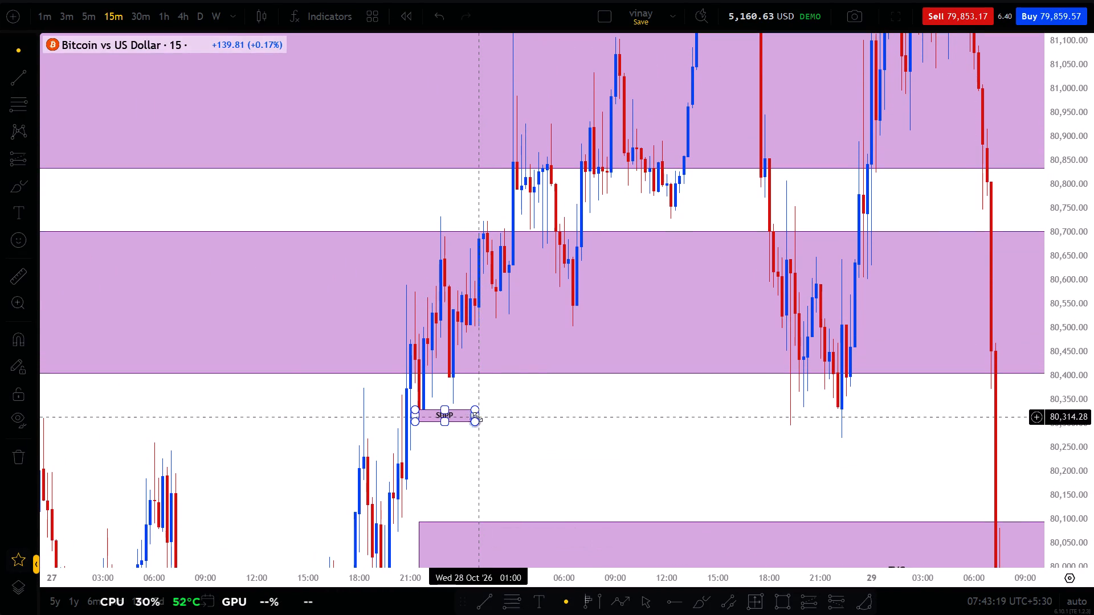
pyautogui.moveTo(479, 414); pyautogui.dragTo(1073, 403)
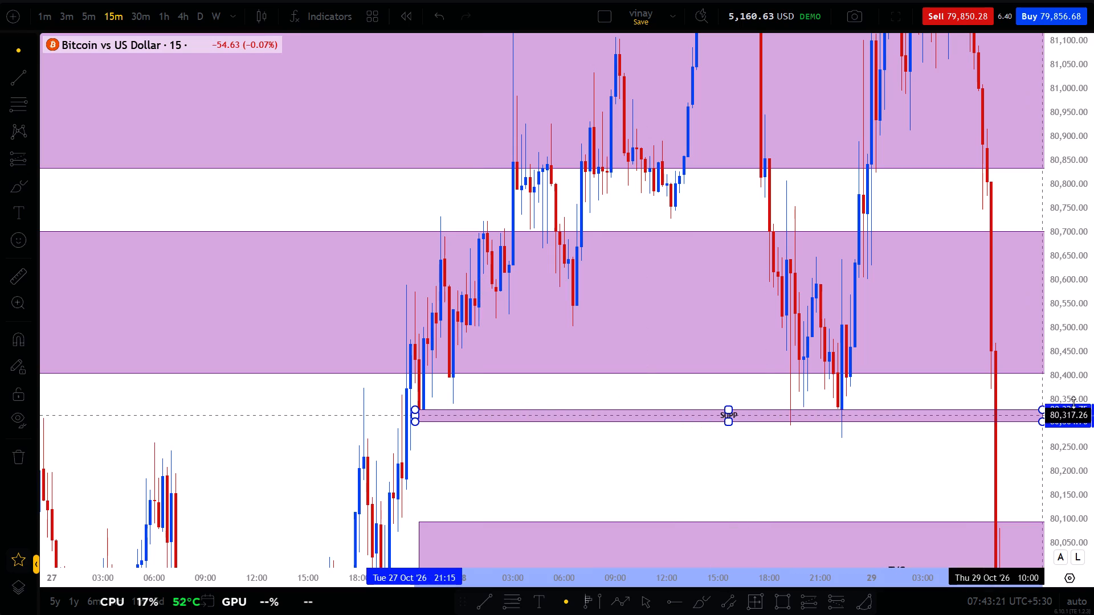
pyautogui.moveTo(1073, 403); pyautogui.dragTo(1073, 403)
pyautogui.moveTo(970, 490); pyautogui.dragTo(705, 458)
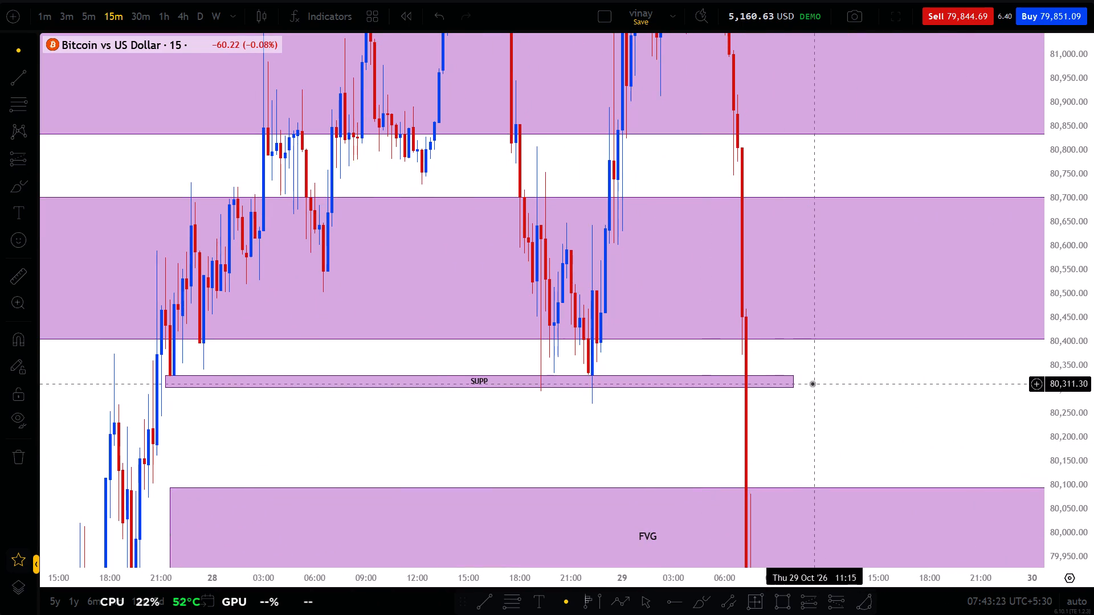
pyautogui.moveTo(794, 381); pyautogui.dragTo(765, 383)
pyautogui.click(857, 425)
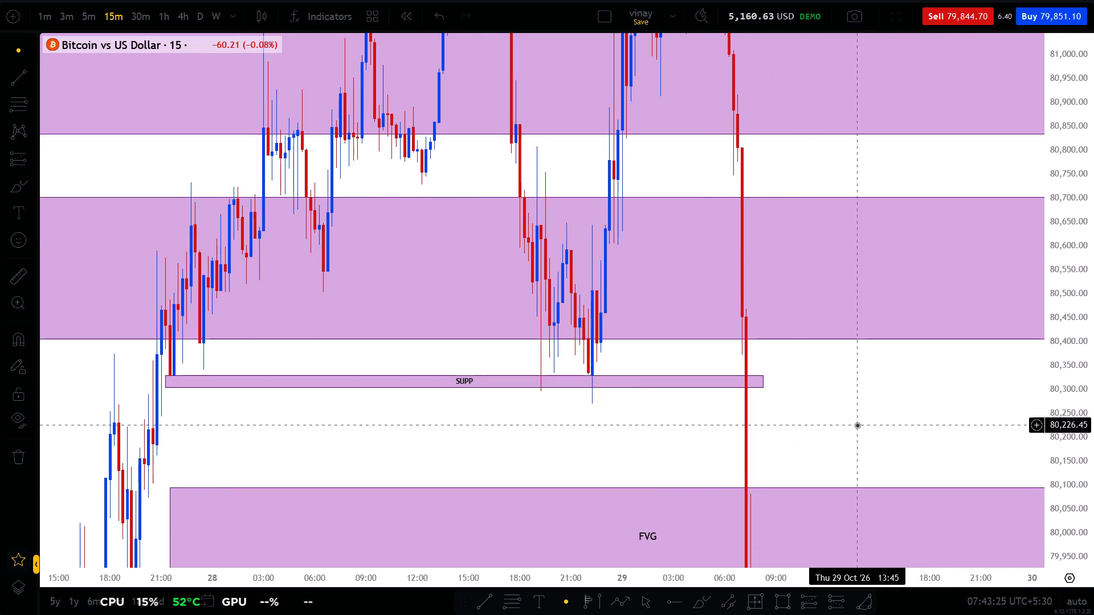
# On the 1-hour timeframe, extend the thin zone near 81,900 forward to about 26 Oct 00:30.
pyautogui.scroll(-8, 1093, 446)
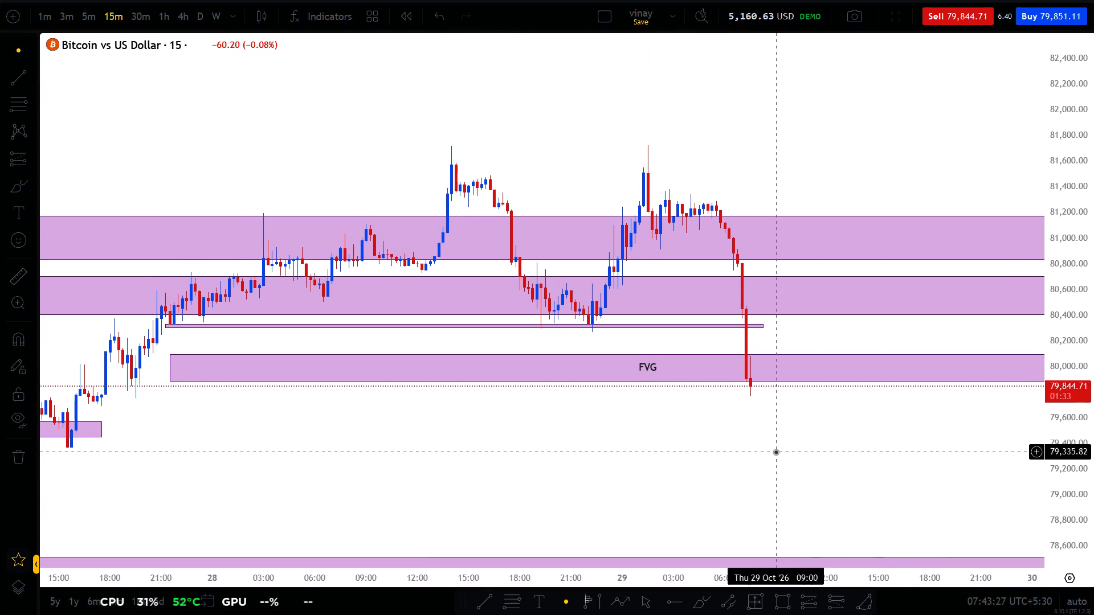
pyautogui.click(161, 11)
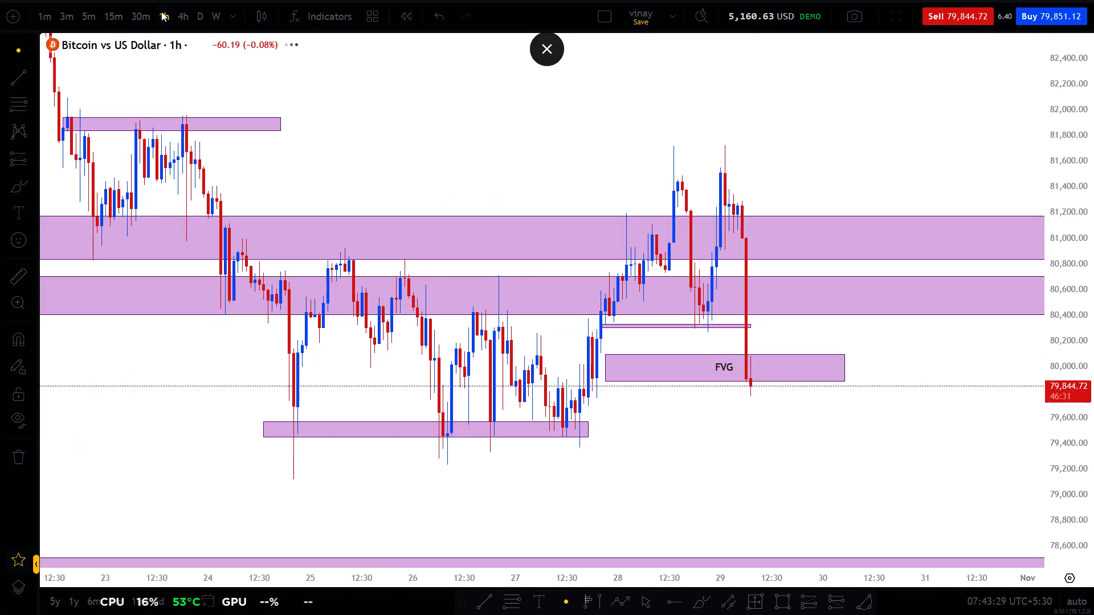
pyautogui.scroll(1, 457, 219)
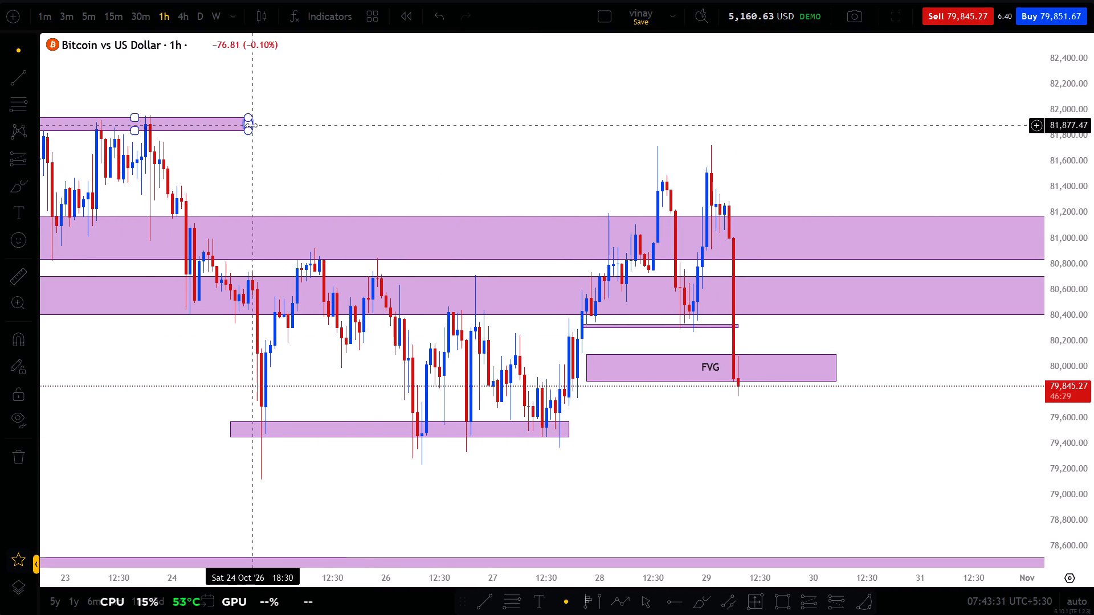
pyautogui.click(249, 122)
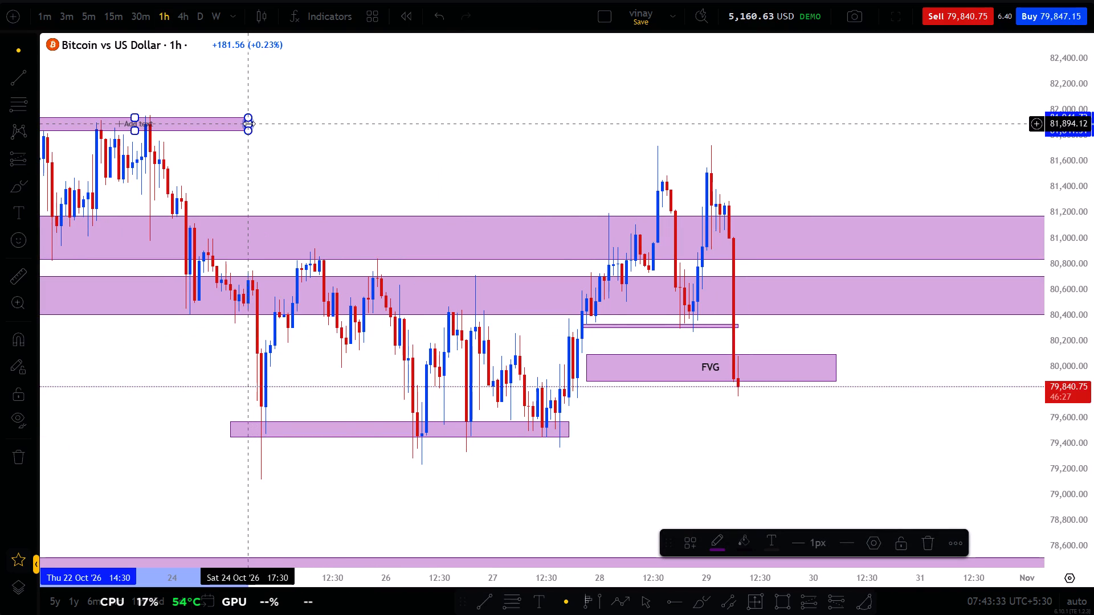
pyautogui.moveTo(249, 124); pyautogui.dragTo(386, 232)
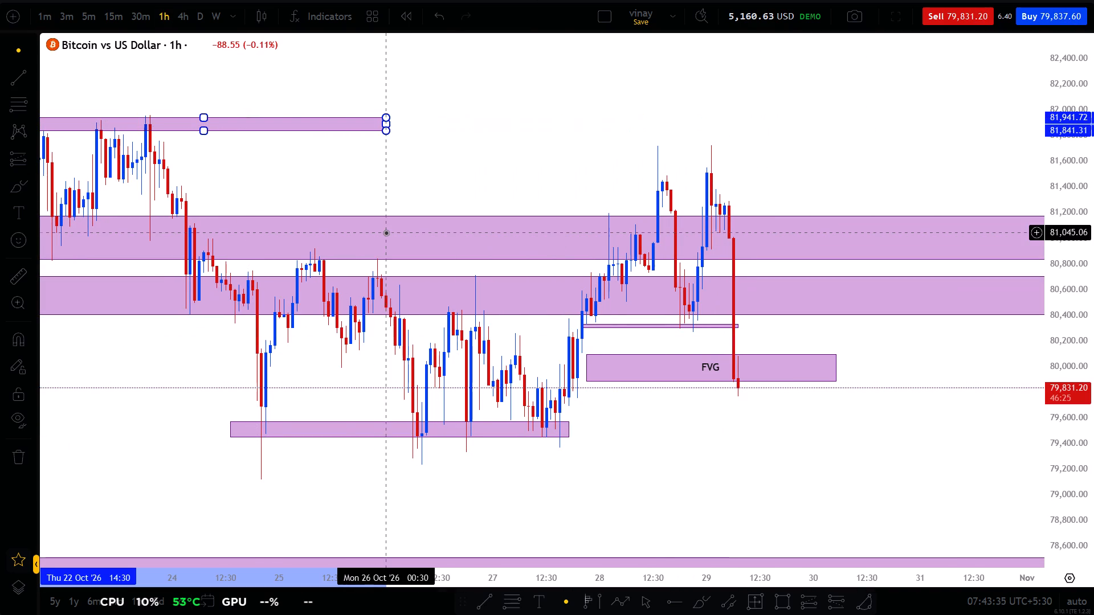
pyautogui.click(426, 185)
# Extend the support zone near 79,500 forward until its end lines up with the end of the FVG zone above it.
pyautogui.hscroll(3, 426, 185)
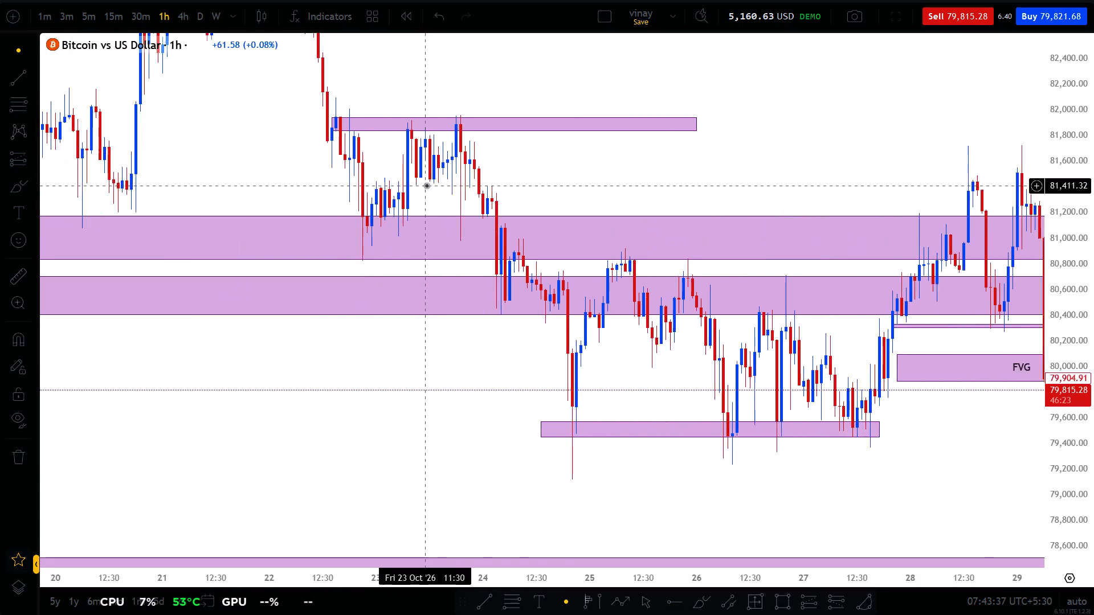
pyautogui.hscroll(-2, 426, 185)
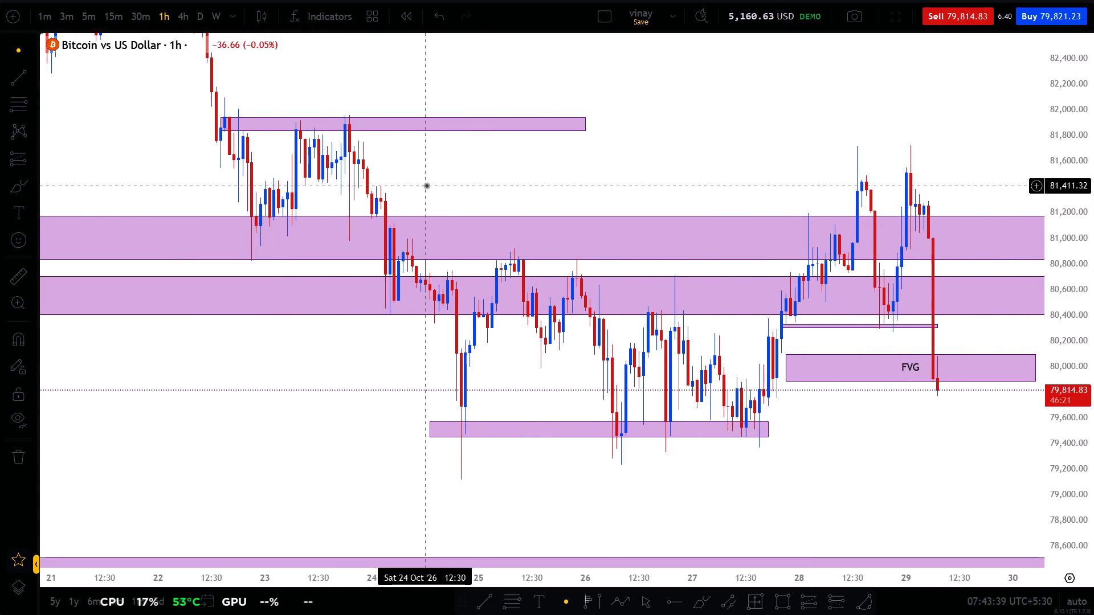
pyautogui.hscroll(-3, 426, 185)
pyautogui.moveTo(525, 173); pyautogui.dragTo(481, 174)
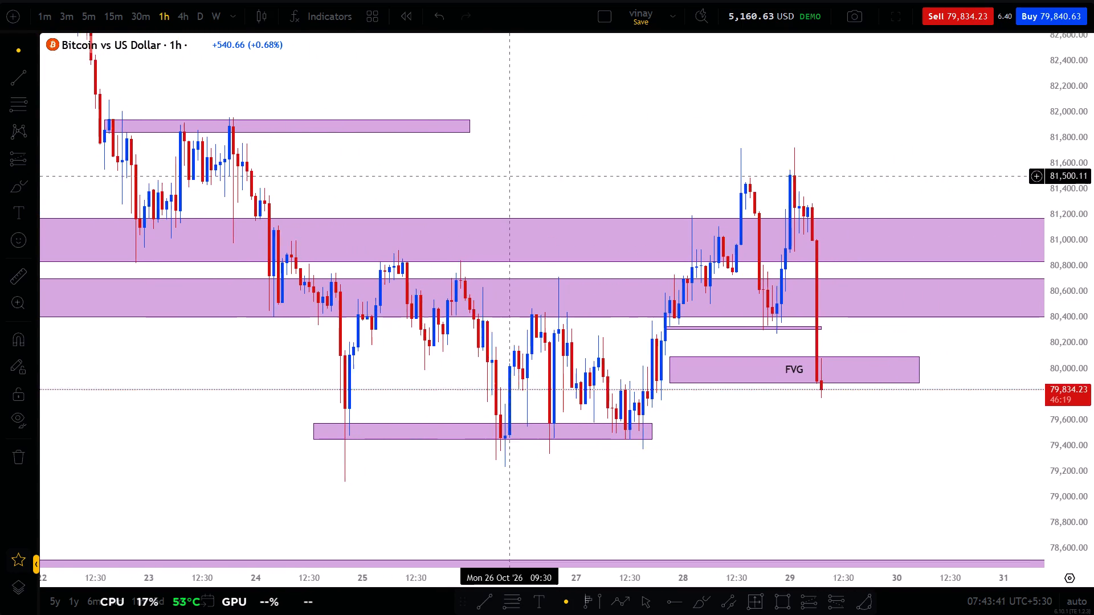
pyautogui.moveTo(481, 174); pyautogui.dragTo(383, 114)
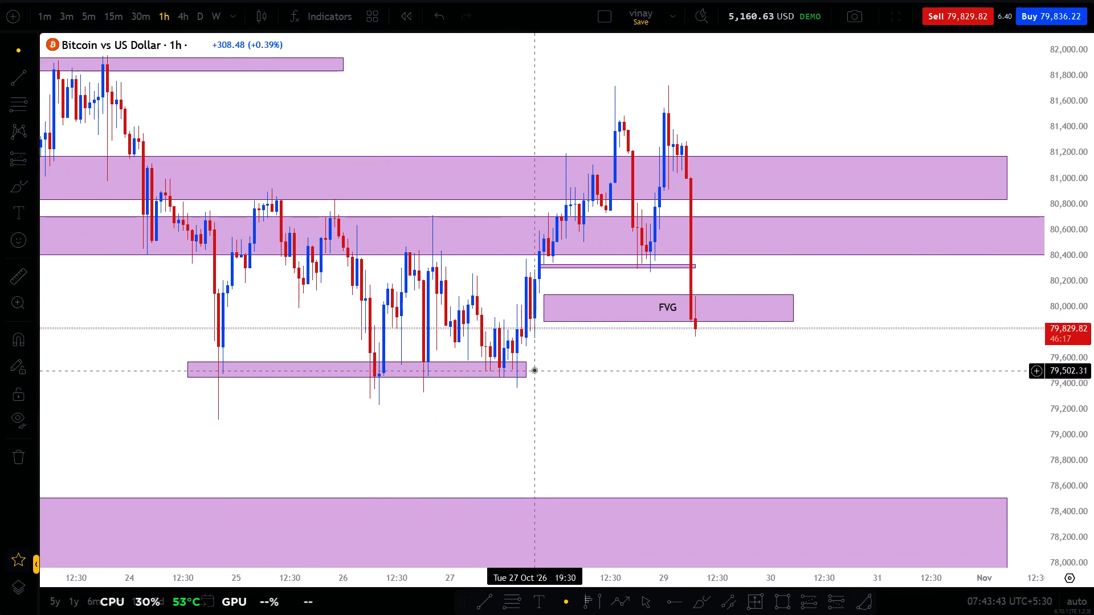
pyautogui.moveTo(530, 370); pyautogui.dragTo(797, 375)
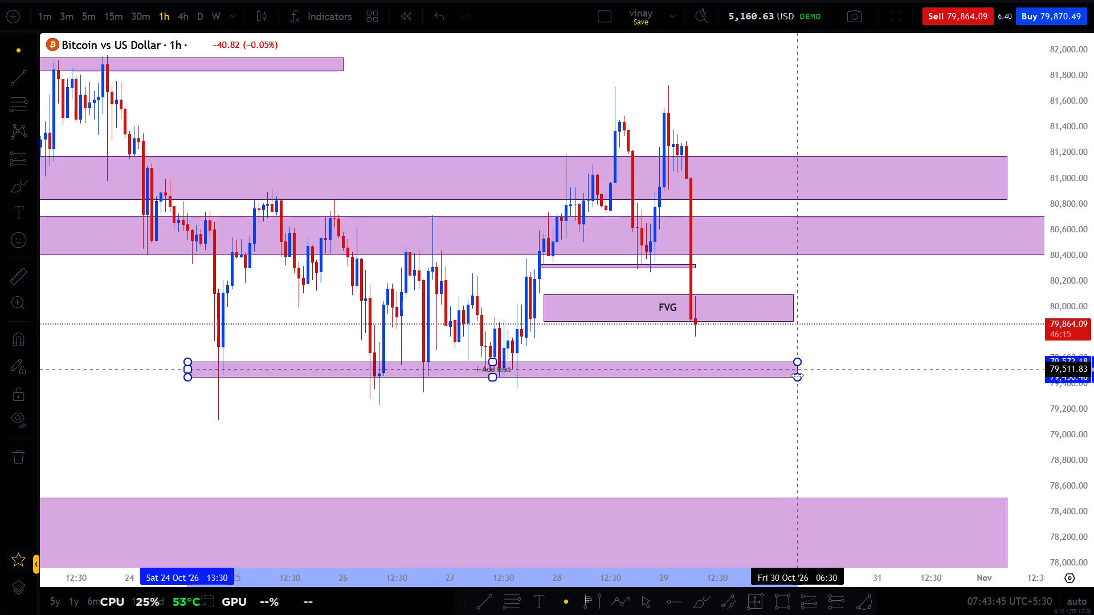
pyautogui.moveTo(797, 375); pyautogui.dragTo(791, 378)
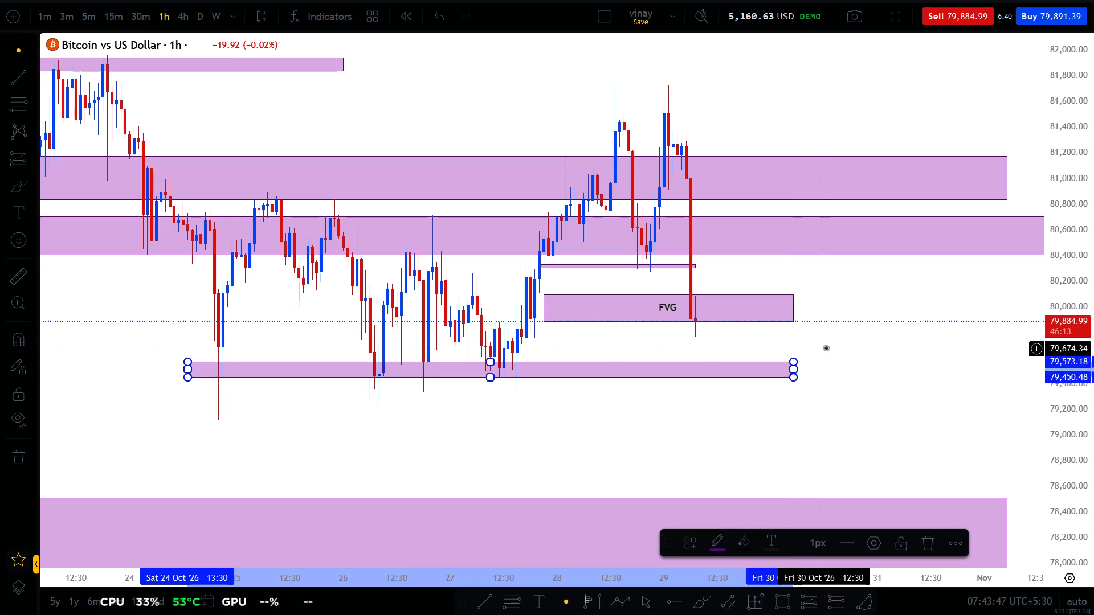
pyautogui.click(826, 347)
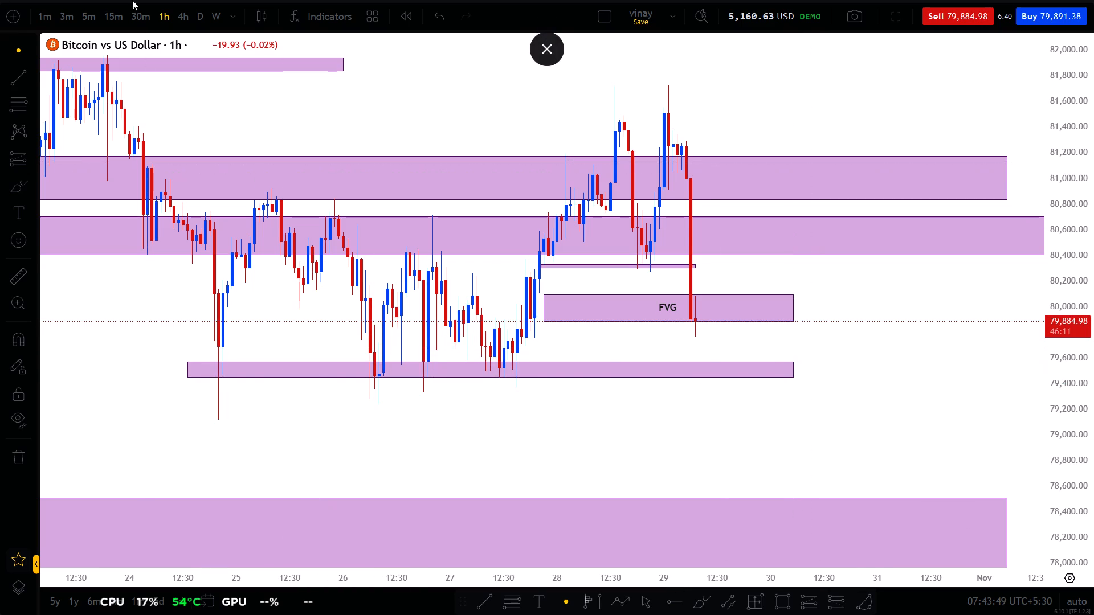
# Switch the Bitcoin chart to the 4-hour timeframe and examine price against the marked FVG and support zones.
pyautogui.moveTo(172, 15); pyautogui.dragTo(186, 17)
pyautogui.click(186, 17)
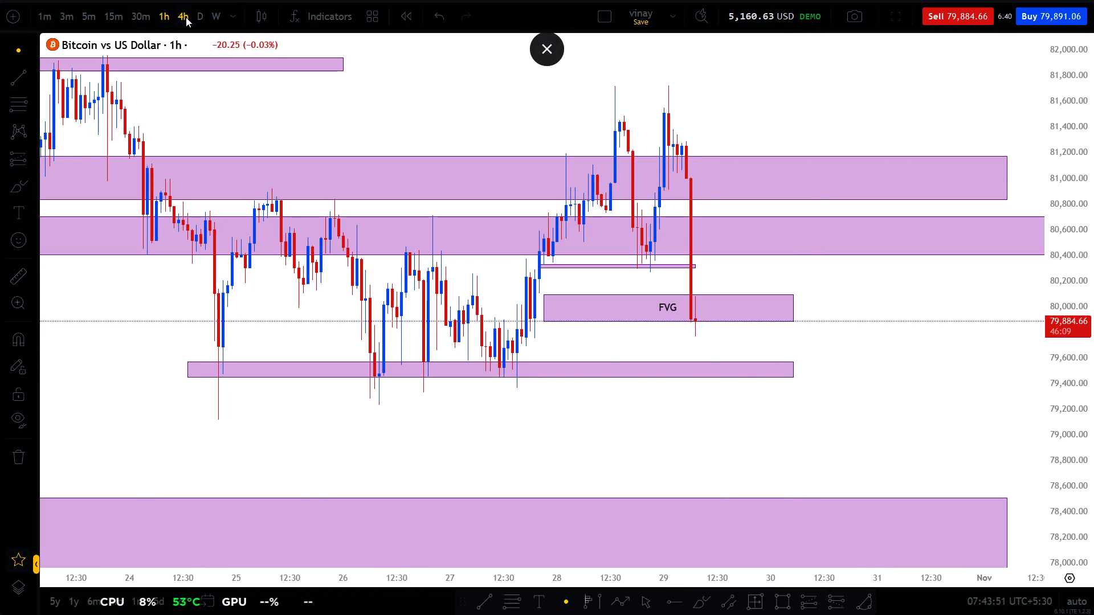
pyautogui.scroll(3, 484, 169)
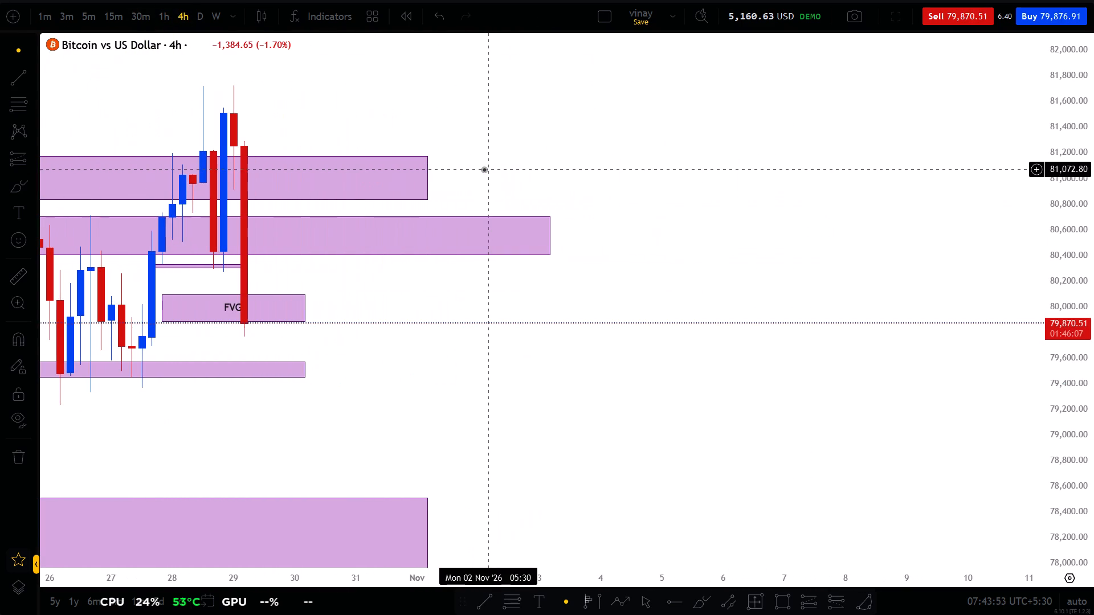
pyautogui.moveTo(498, 413); pyautogui.dragTo(671, 399)
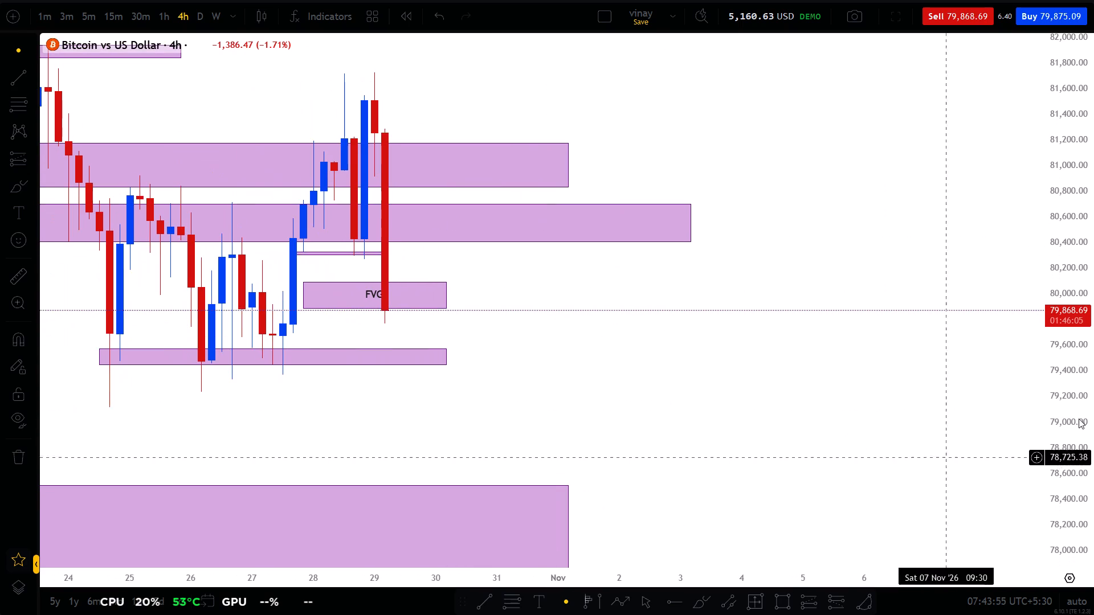
pyautogui.scroll(-4, 1093, 401)
pyautogui.scroll(-3, 884, 220)
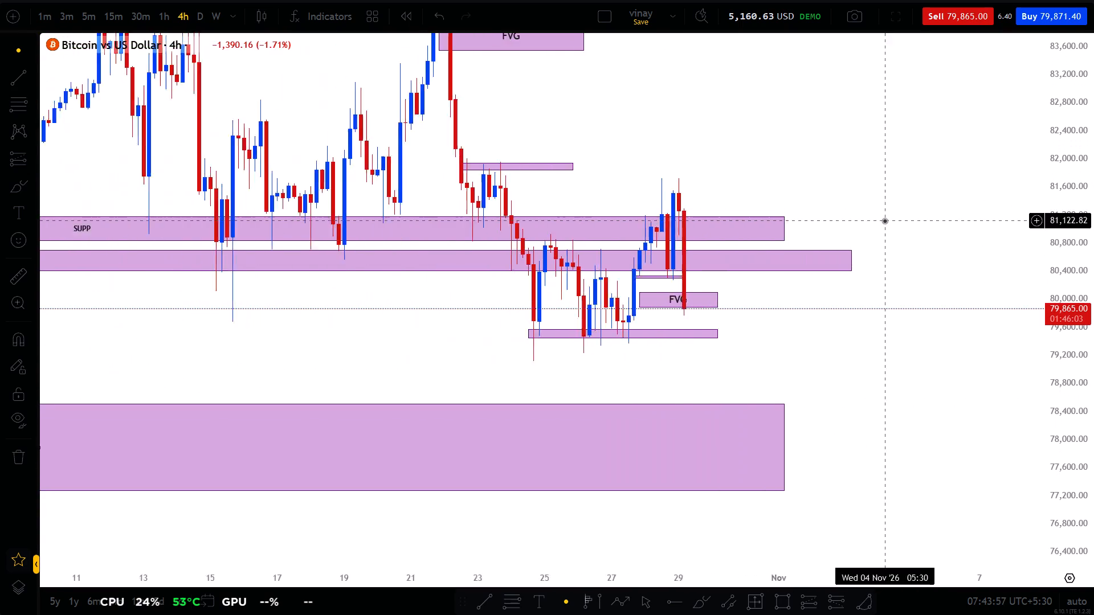
pyautogui.scroll(3, 884, 220)
pyautogui.scroll(-4, 1093, 342)
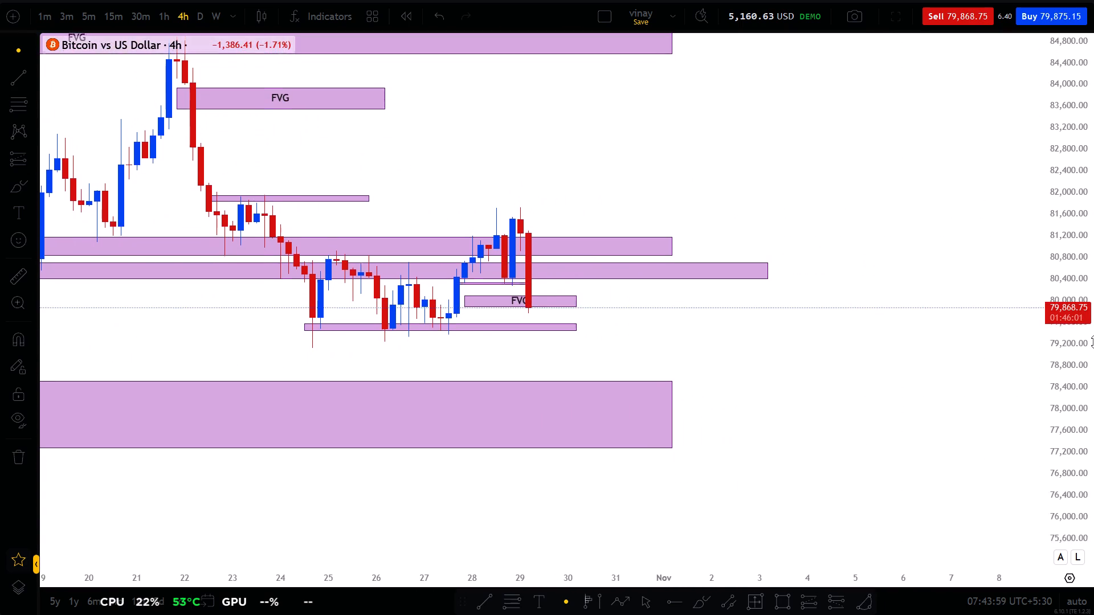
pyautogui.scroll(-3, 1093, 342)
pyautogui.scroll(3, 1093, 342)
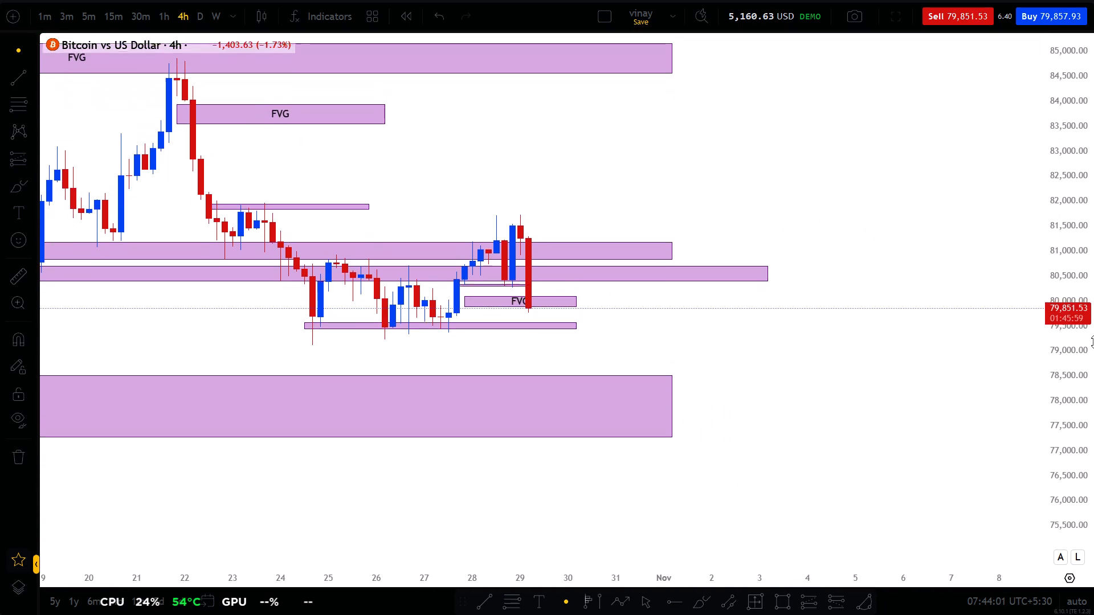
pyautogui.scroll(-2, 1093, 342)
pyautogui.scroll(3, 1093, 342)
pyautogui.scroll(-2, 1093, 342)
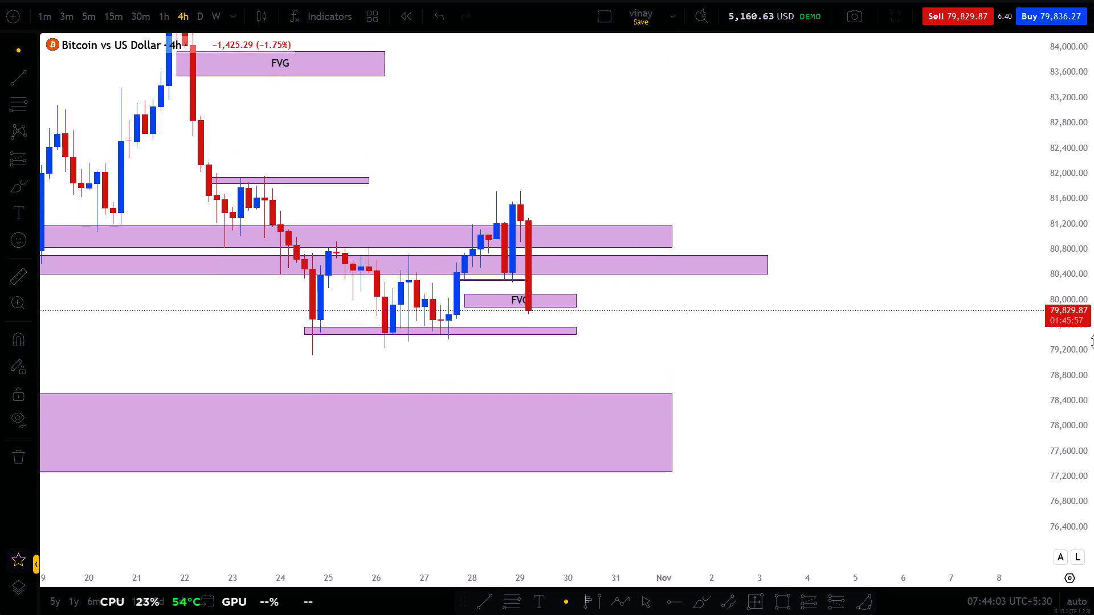
pyautogui.scroll(1, 1093, 342)
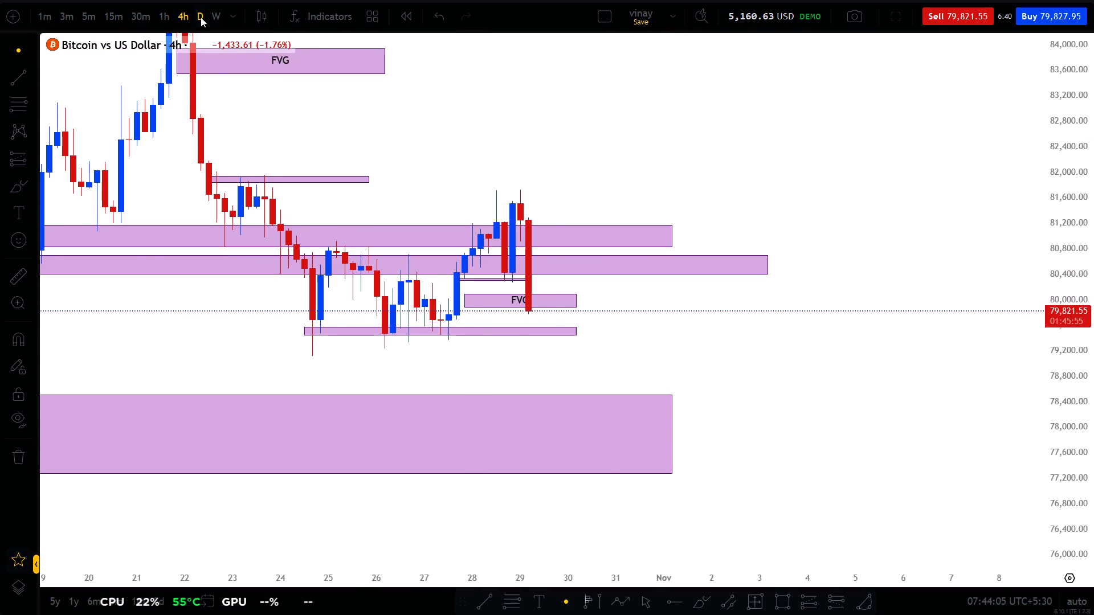
# Switch the Bitcoin chart to the daily timeframe and examine the latest candles against the marked zones.
pyautogui.click(201, 17)
pyautogui.scroll(2, 565, 222)
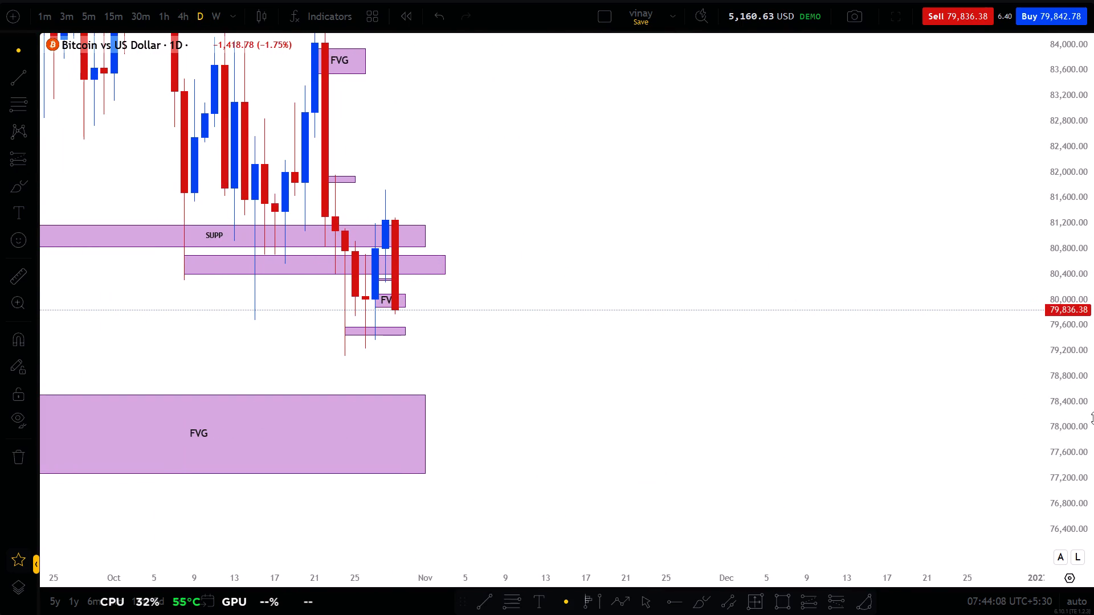
pyautogui.scroll(-6, 1093, 418)
pyautogui.scroll(2, 1093, 418)
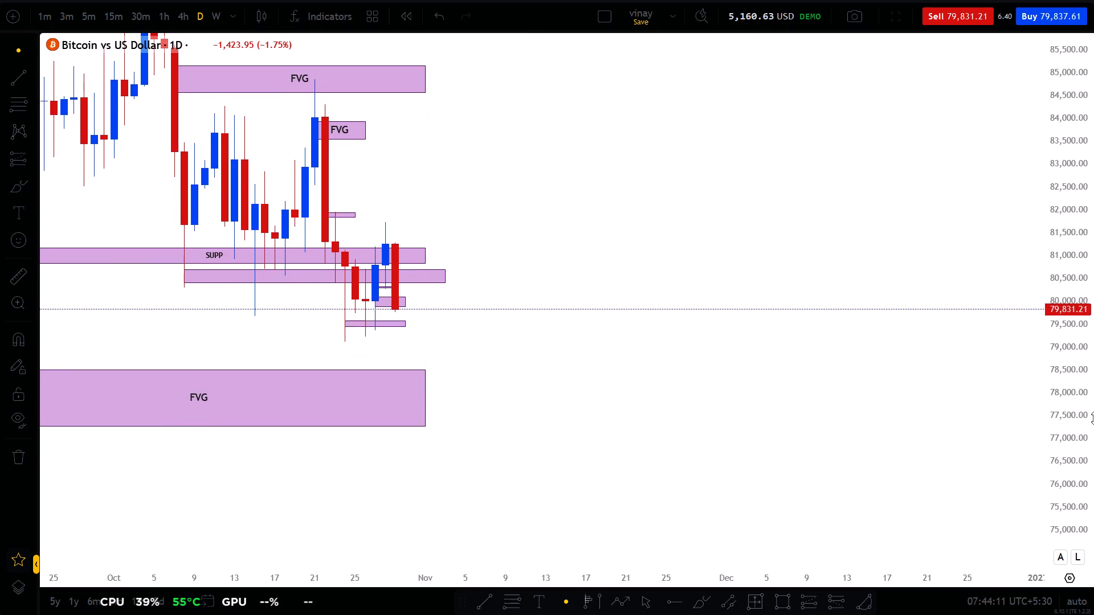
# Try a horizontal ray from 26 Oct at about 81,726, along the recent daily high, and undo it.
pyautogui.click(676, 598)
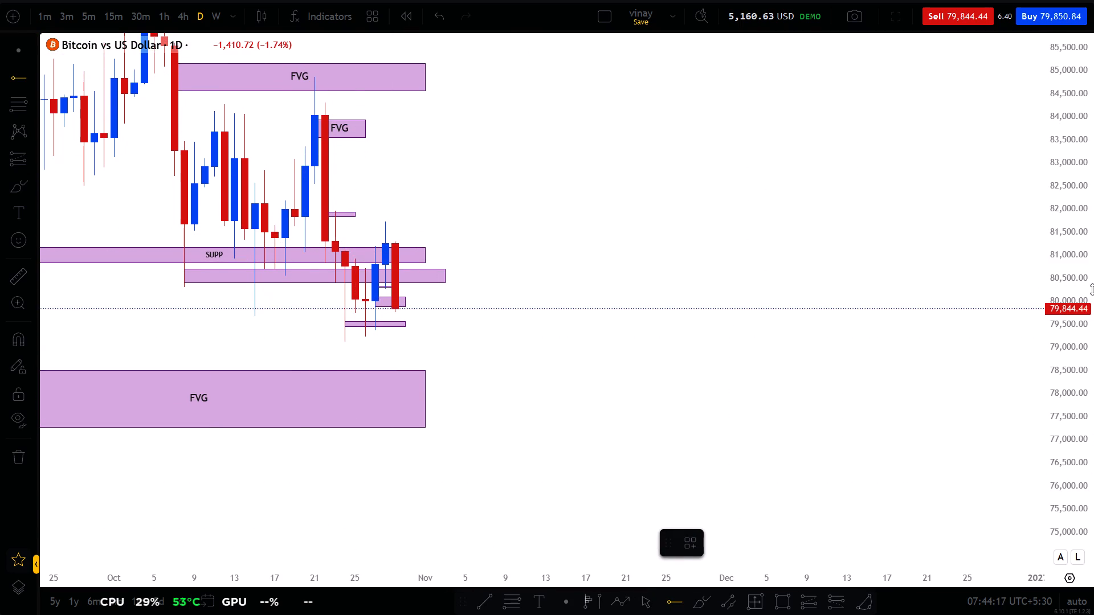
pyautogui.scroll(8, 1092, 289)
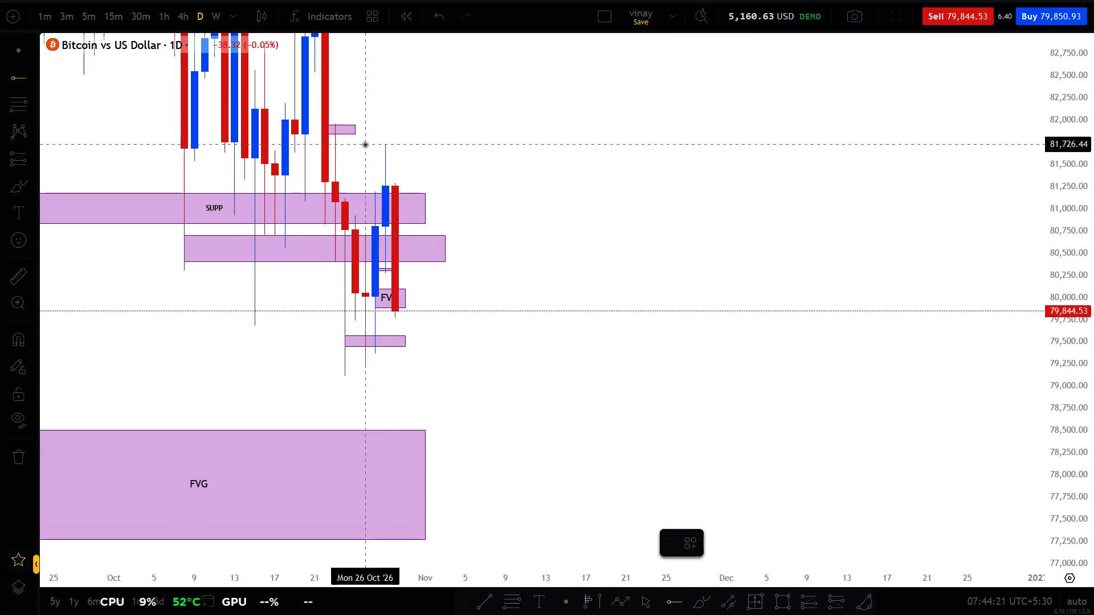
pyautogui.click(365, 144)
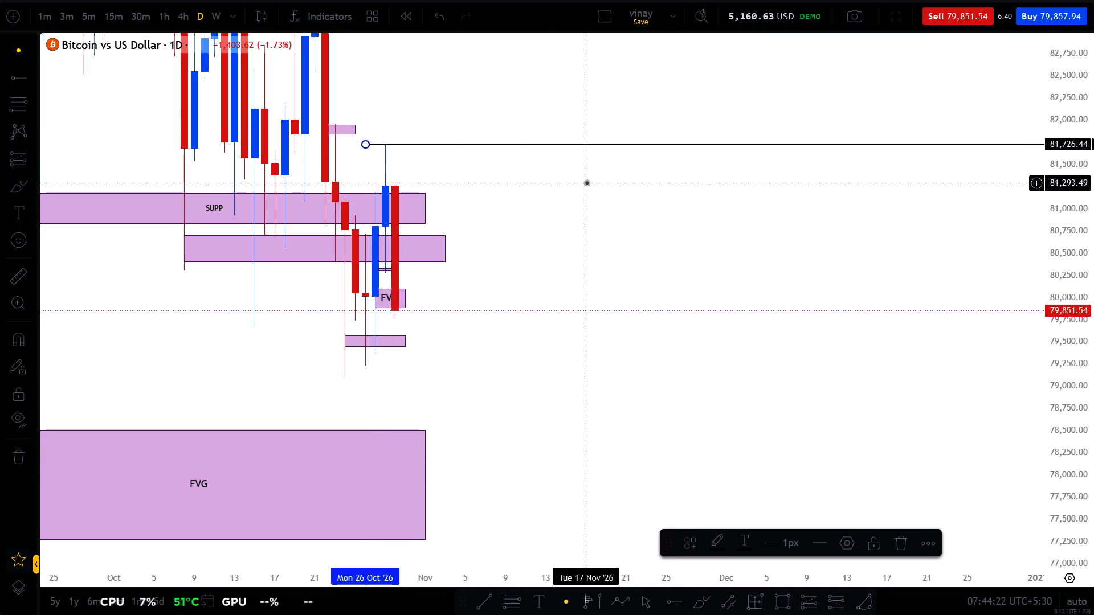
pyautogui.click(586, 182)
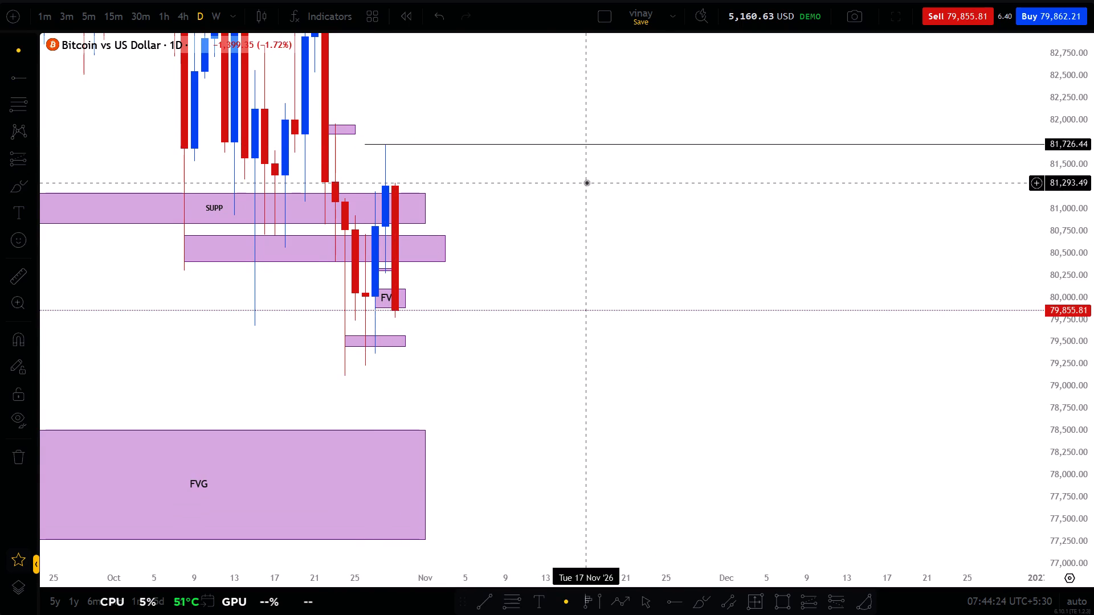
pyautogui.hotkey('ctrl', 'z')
# Draw a level trend line along the recent daily high at about 81,734, from 26 Oct to 30 Nov.
pyautogui.click(483, 602)
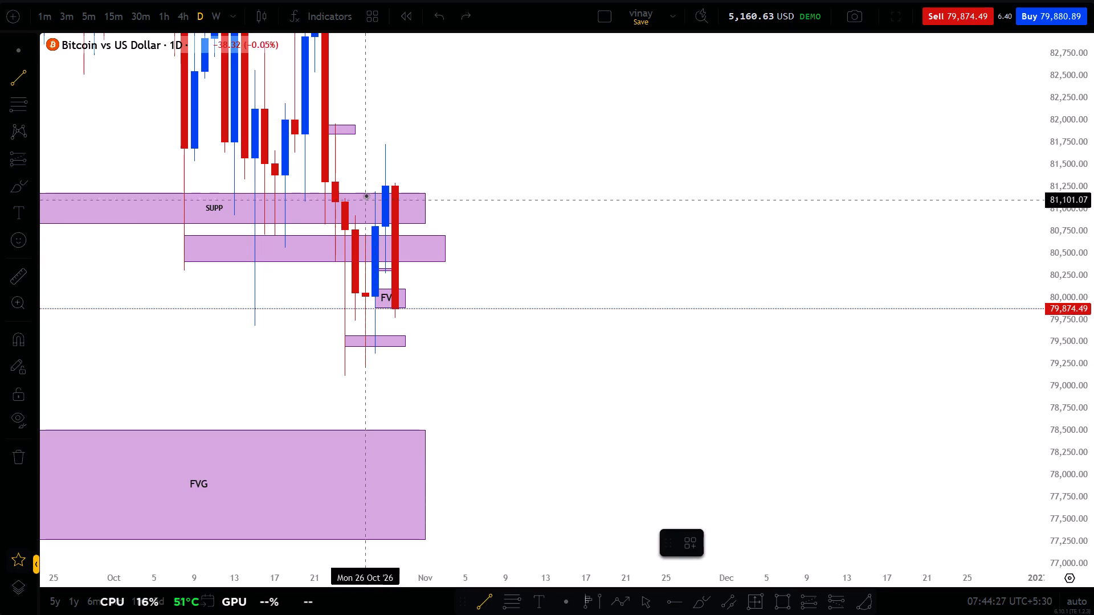
pyautogui.click(364, 143)
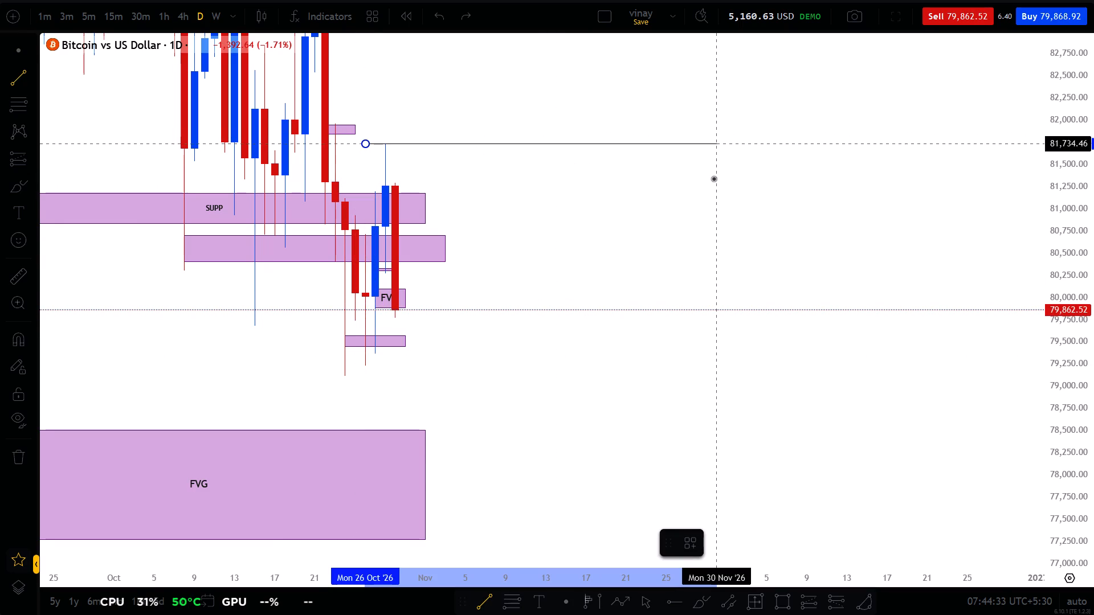
pyautogui.keyDown('shift'); pyautogui.click(713, 178); pyautogui.keyUp('shift')
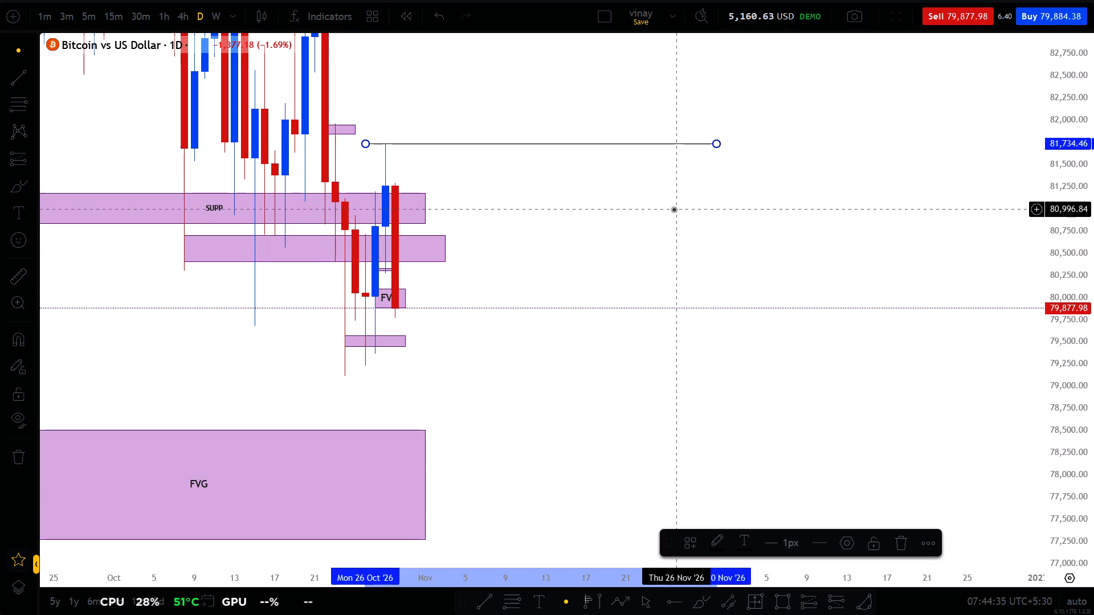
pyautogui.click(673, 209)
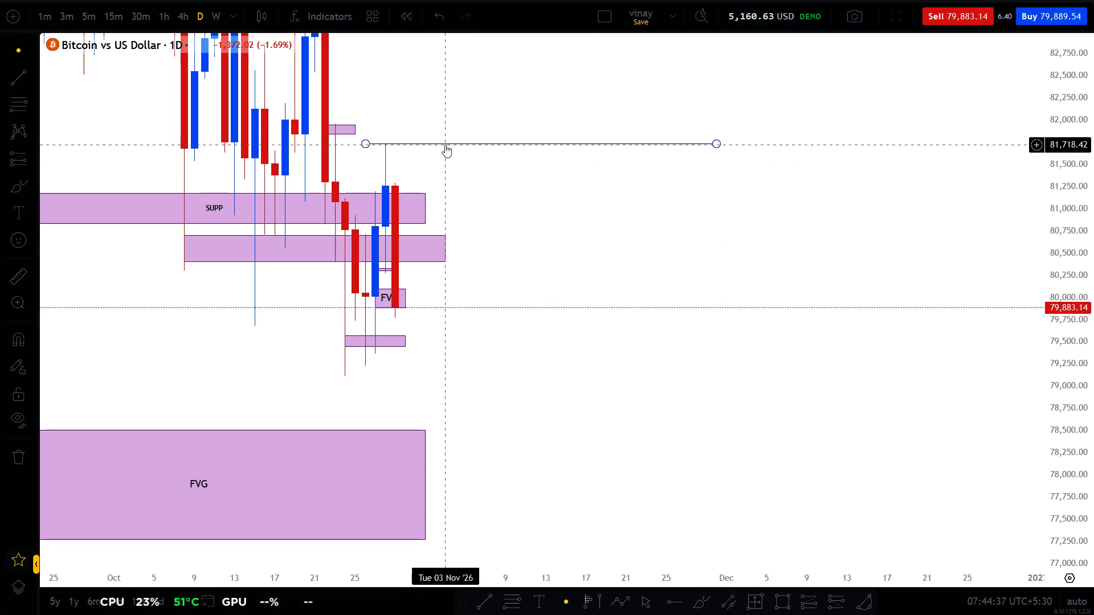
# Apply the saved EL template to the new trend line at the recent daily high.
pyautogui.click(443, 144)
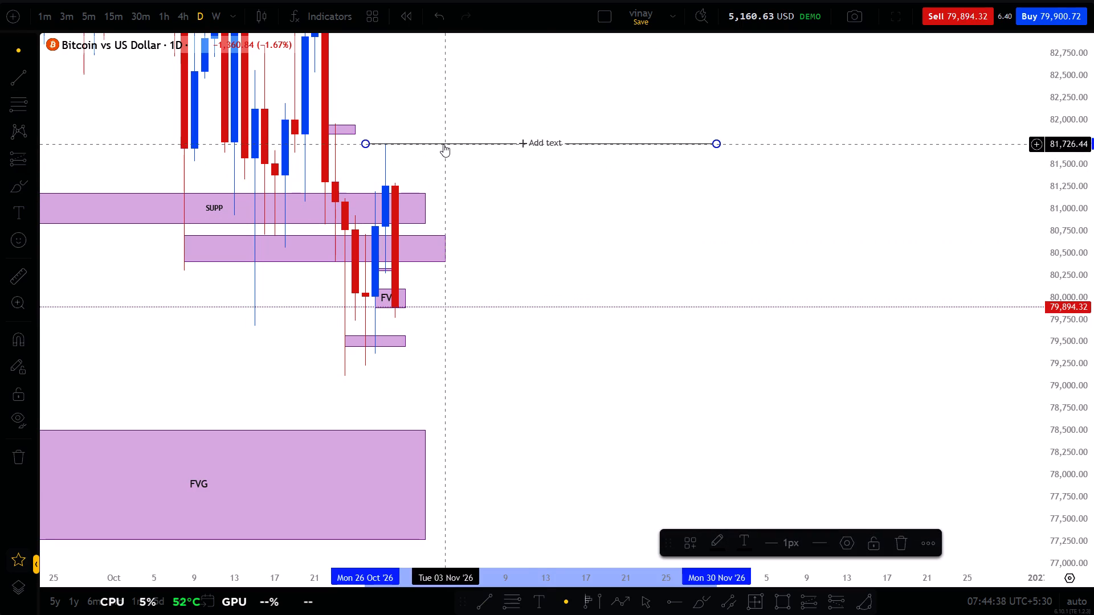
pyautogui.click(541, 139)
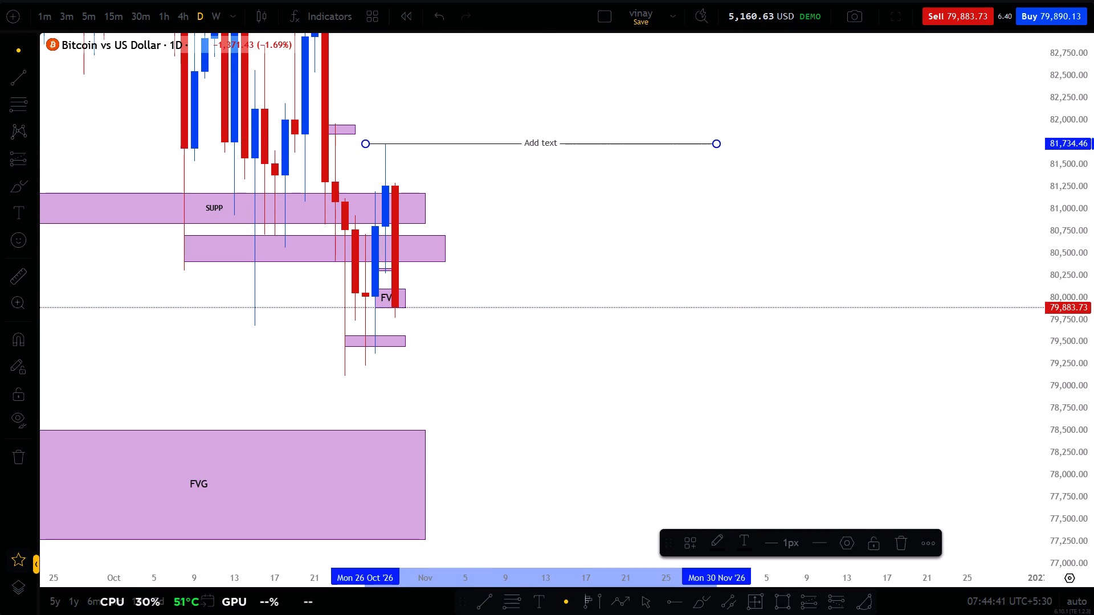
pyautogui.rightClick(541, 139)
pyautogui.click(500, 182)
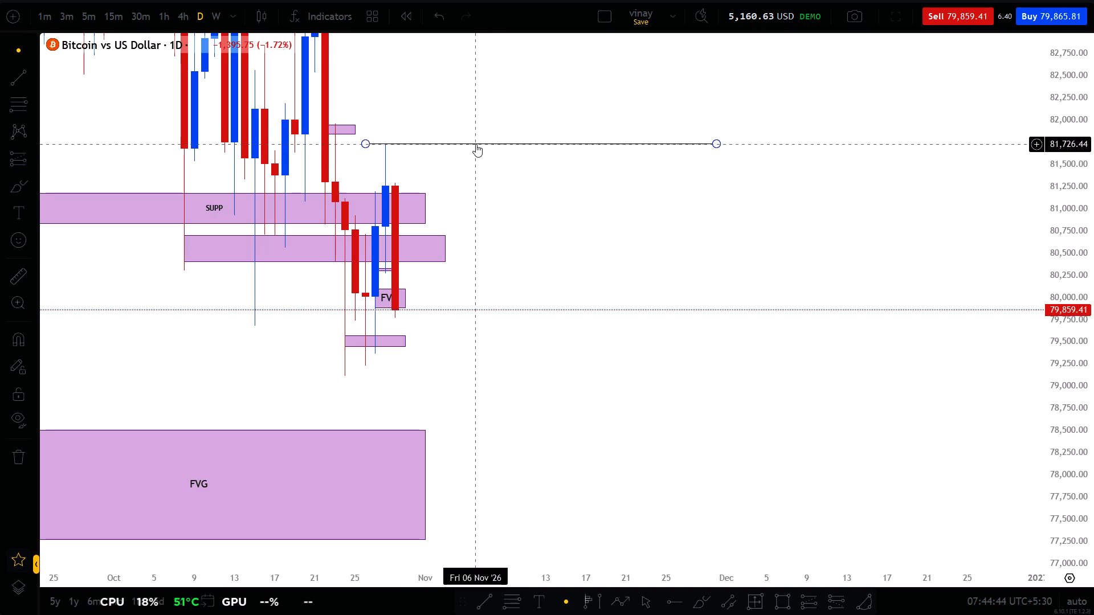
pyautogui.click(476, 144)
pyautogui.rightClick(476, 144)
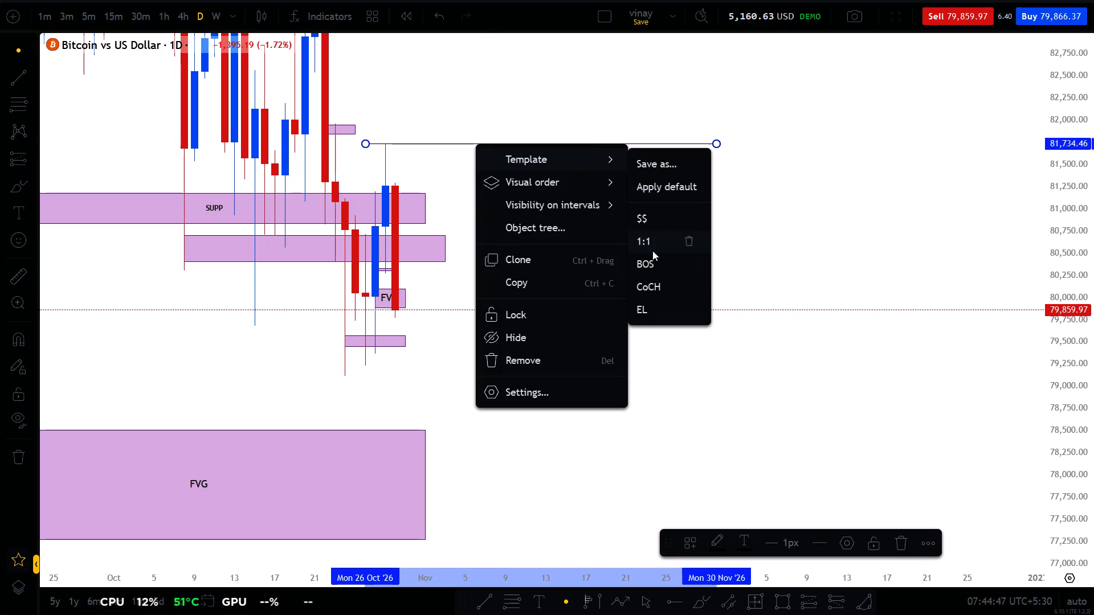
pyautogui.click(643, 319)
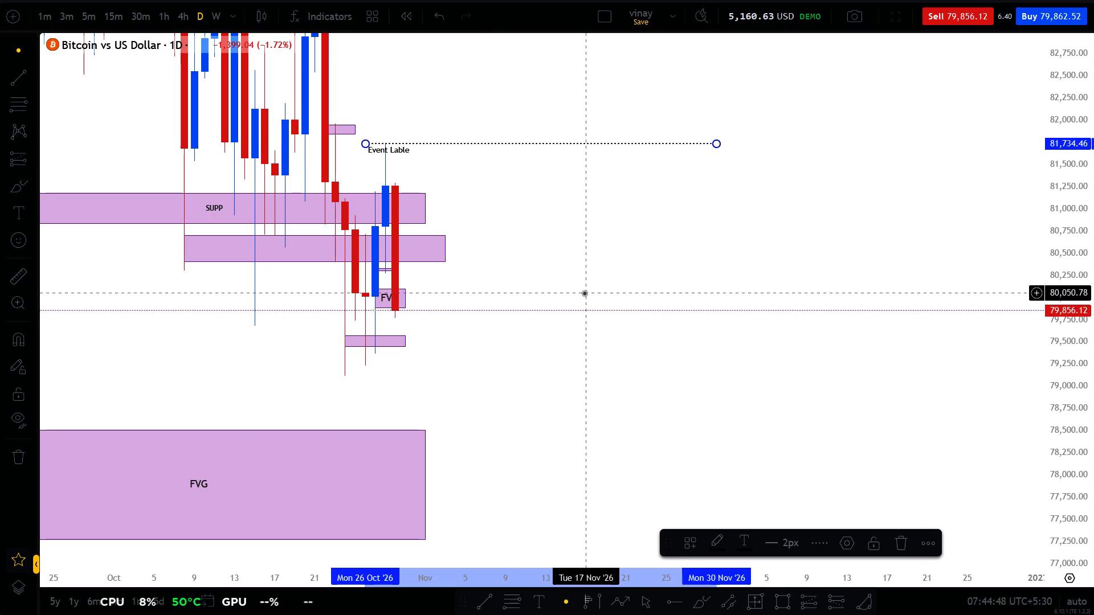
# Set the vertical text alignment of the trend line's Event Lable text to Top.
pyautogui.doubleClick(719, 145)
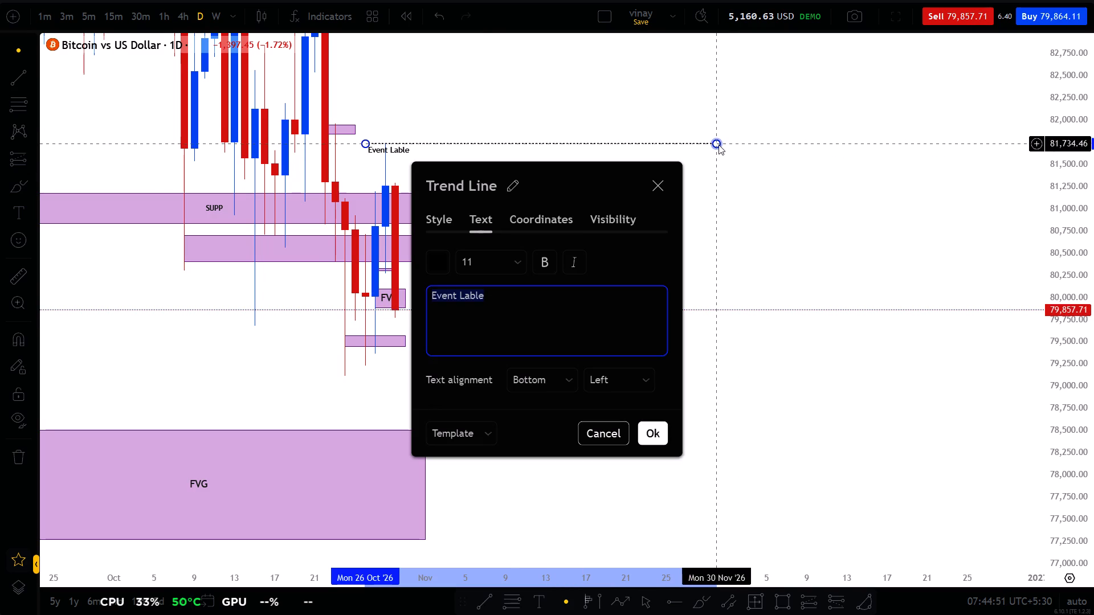
pyautogui.click(601, 390)
pyautogui.click(562, 382)
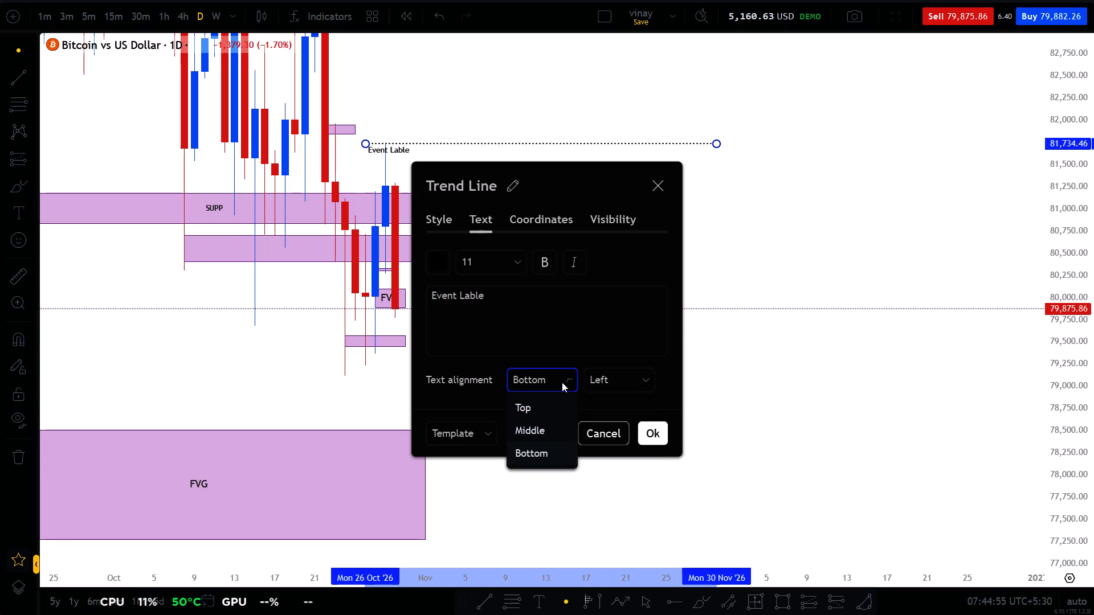
pyautogui.click(553, 411)
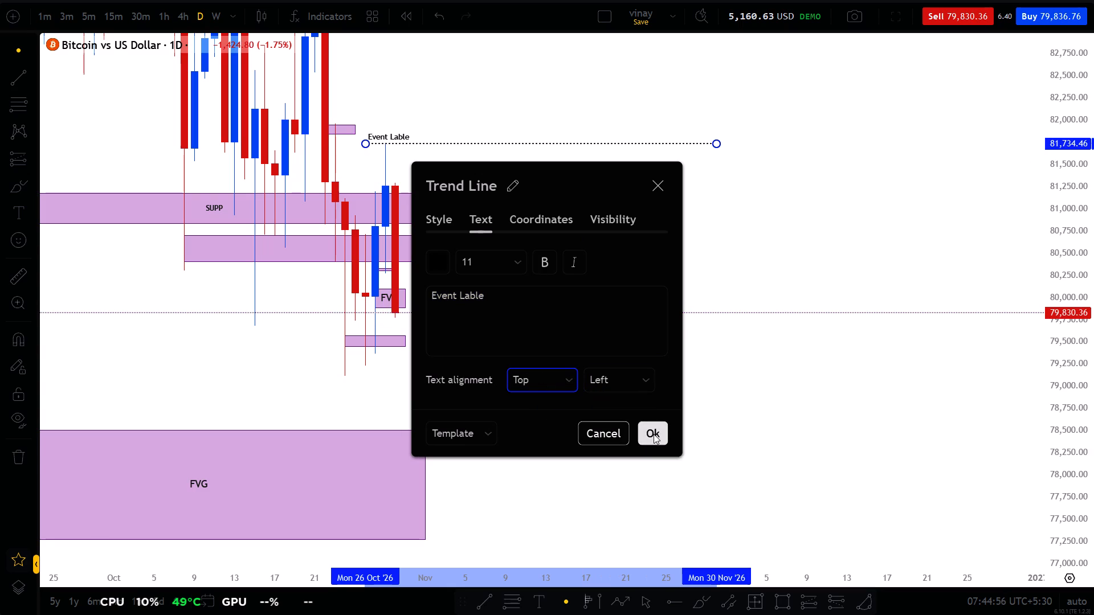
pyautogui.click(654, 434)
pyautogui.click(593, 404)
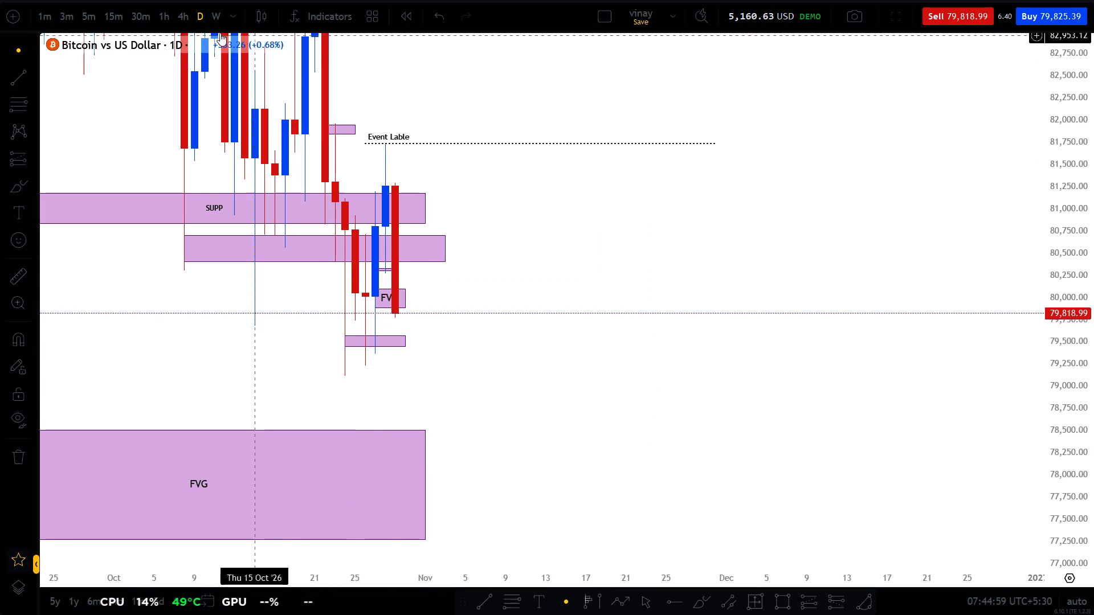
# On the 4-hour timeframe, lower the Event Lable line to the latest swing high wick at about 81,725.
pyautogui.click(412, 142)
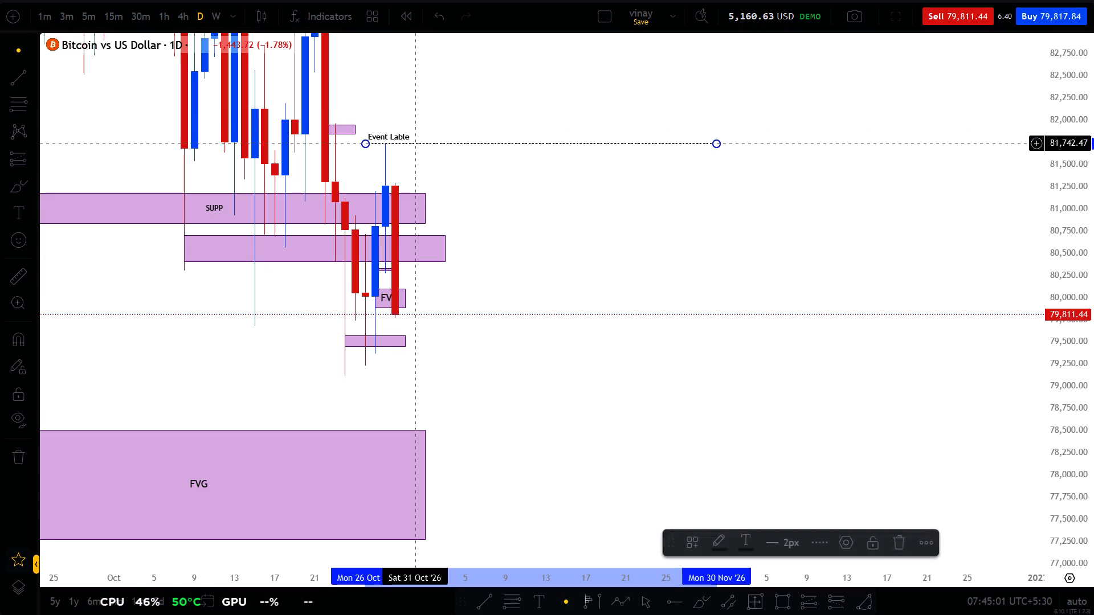
pyautogui.click(184, 17)
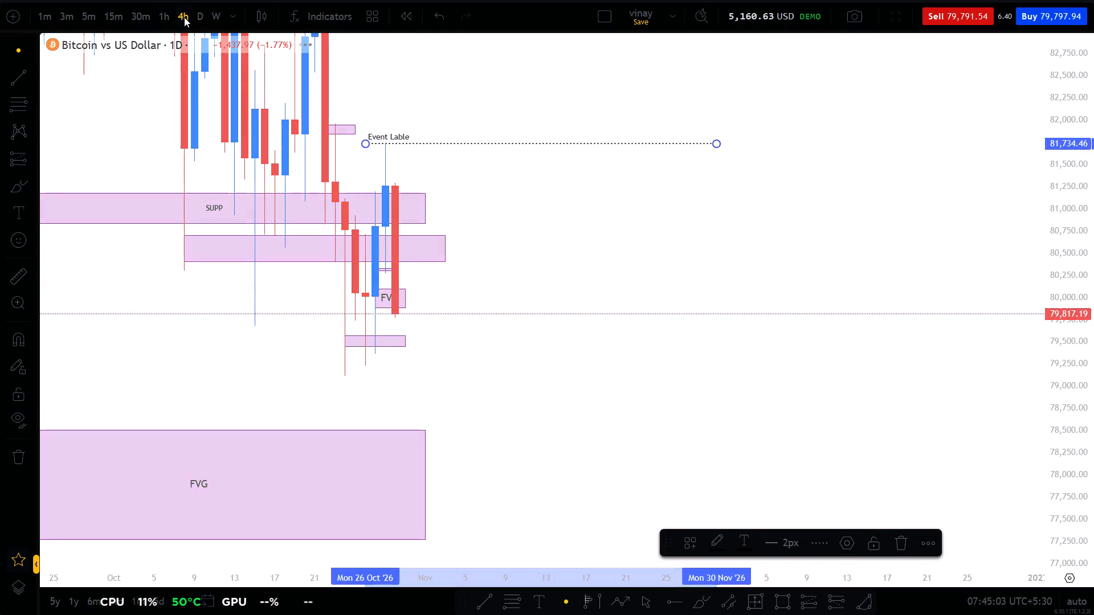
pyautogui.click(283, 162)
pyautogui.moveTo(283, 162); pyautogui.dragTo(297, 188)
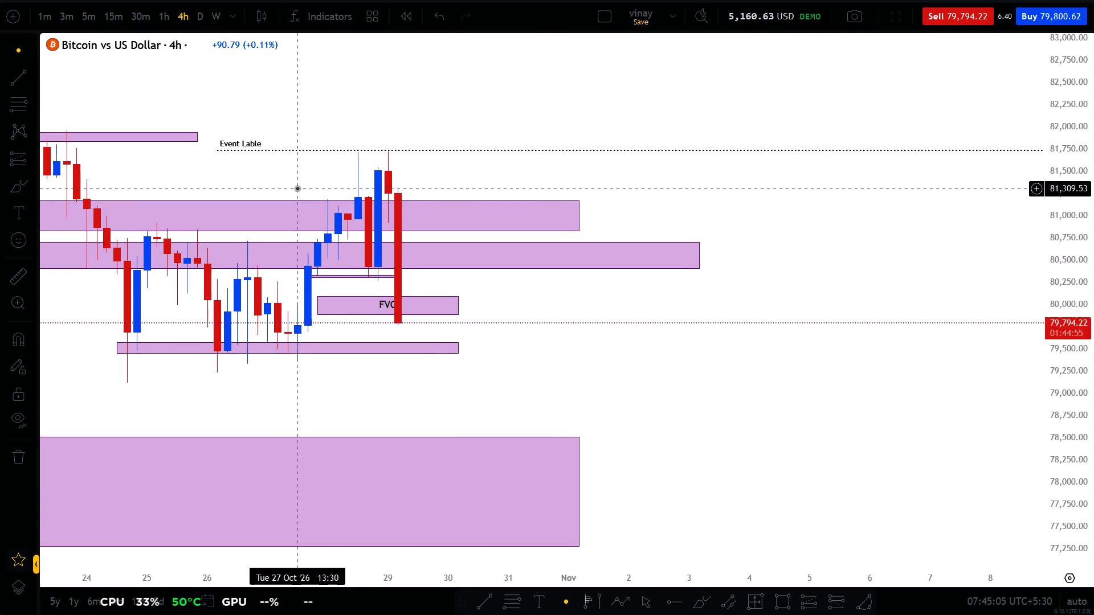
pyautogui.scroll(3, 1093, 346)
pyautogui.moveTo(907, 225); pyautogui.dragTo(920, 435)
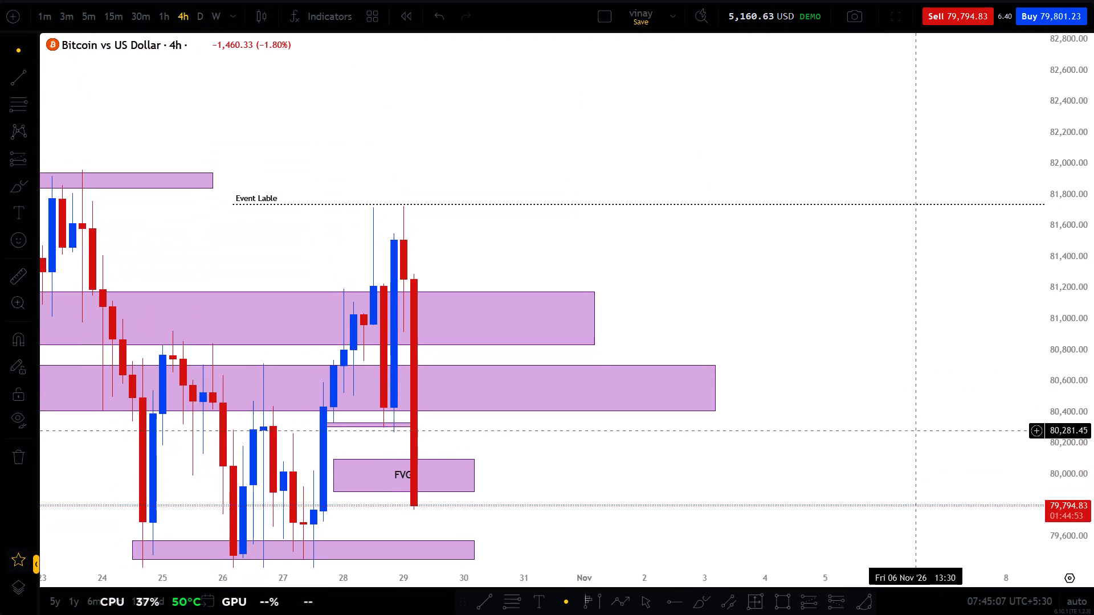
pyautogui.moveTo(920, 435); pyautogui.dragTo(920, 437)
pyautogui.scroll(10, 1093, 207)
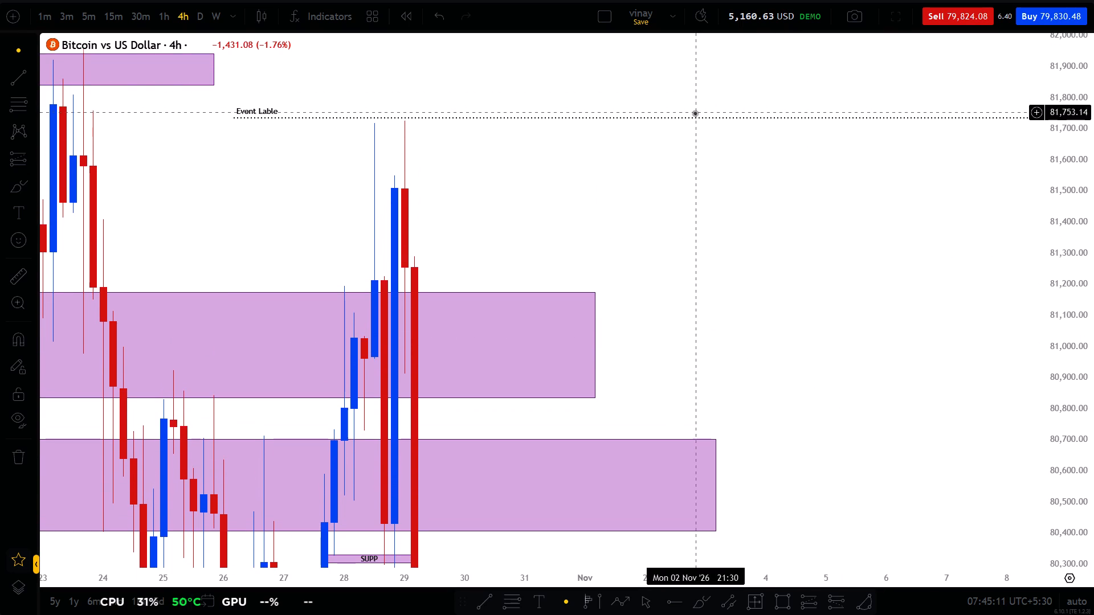
pyautogui.click(688, 117)
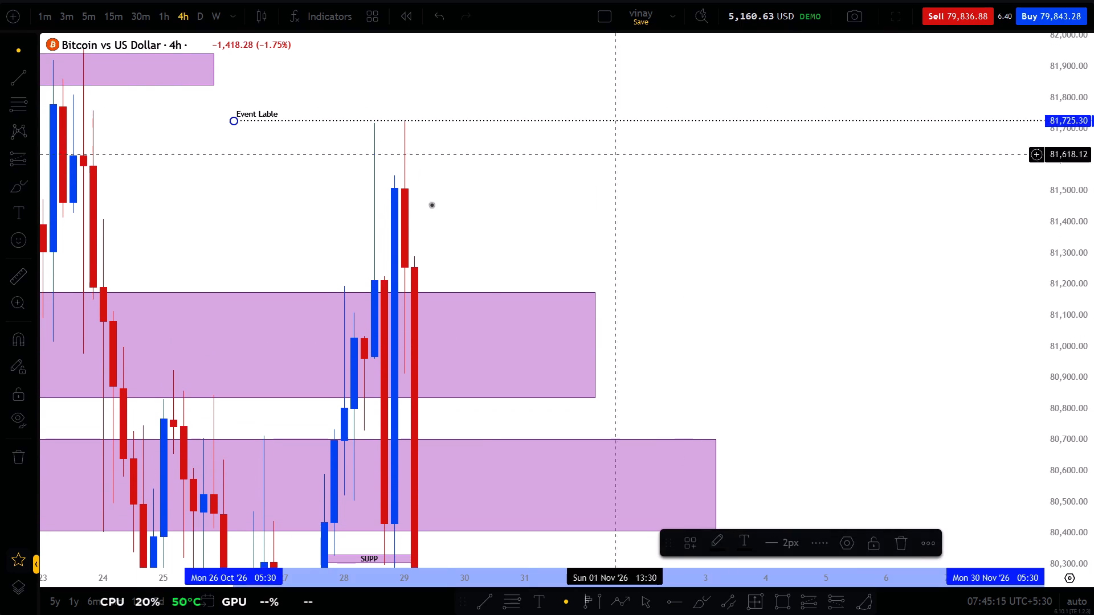
pyautogui.click(380, 210)
# Check the Event Lable line against the daily candle's high, and return to the 4-hour timeframe.
pyautogui.click(202, 17)
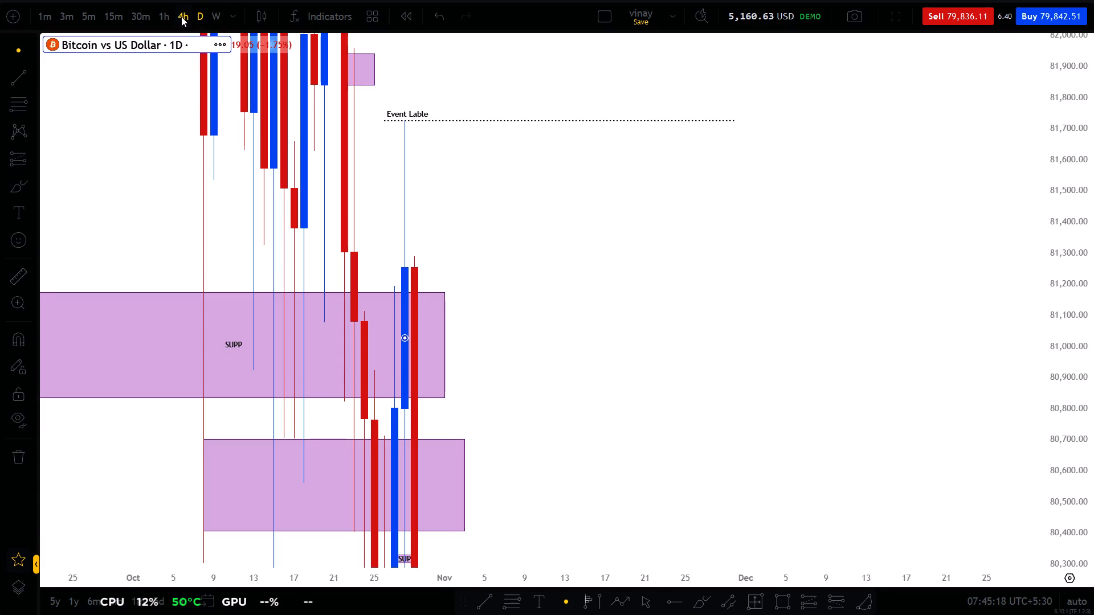
pyautogui.click(181, 17)
pyautogui.scroll(1, 325, 136)
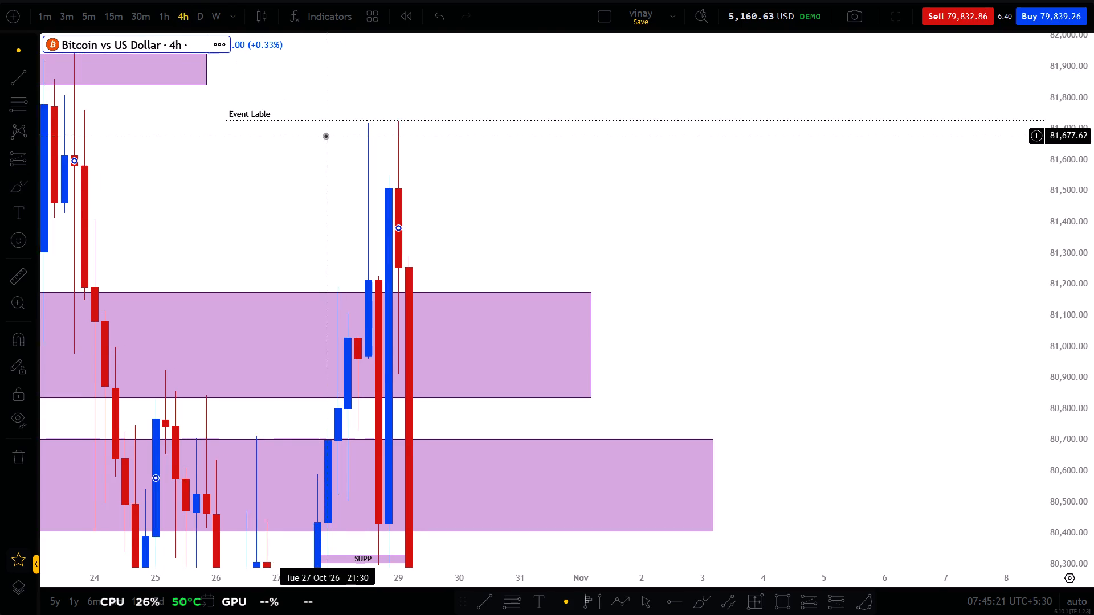
pyautogui.scroll(1, 325, 136)
# Save the chart layout.
pyautogui.click(646, 6)
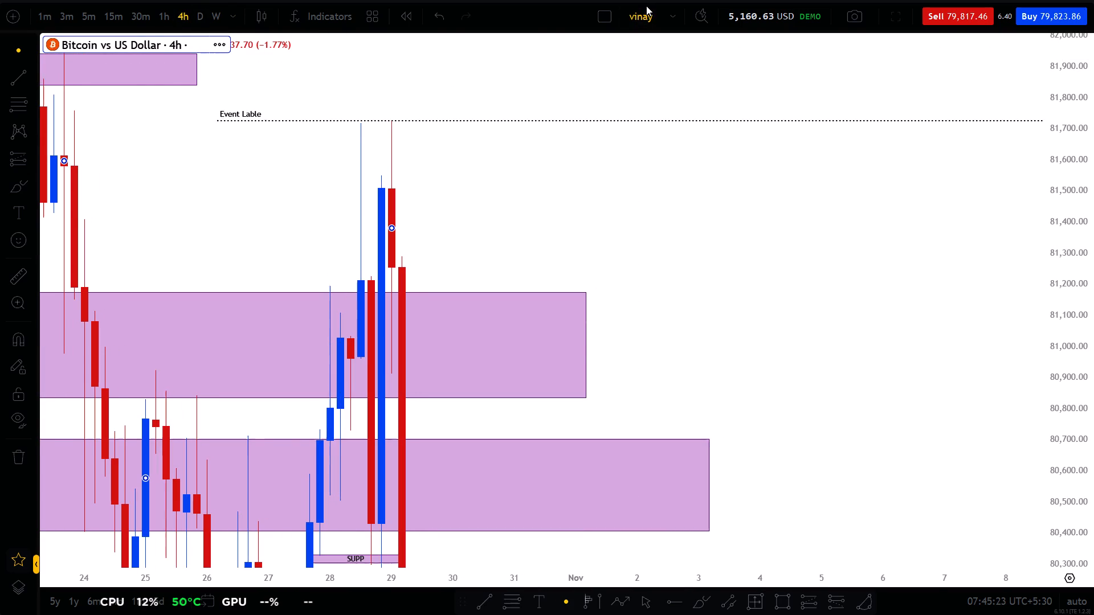
# Lock the Event Lable line in place on the 4-hour chart.
pyautogui.click(903, 121)
pyautogui.click(873, 532)
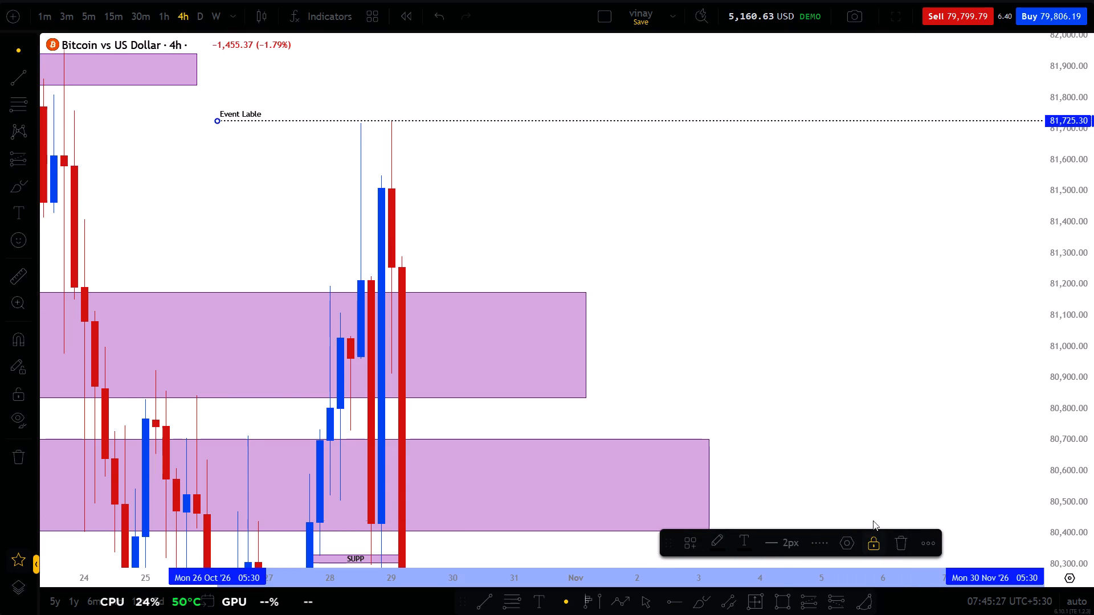
pyautogui.click(830, 371)
# Extend the thin zone near 81,900 forward on 26 Oct so it ends just past the start of the Event Lable line.
pyautogui.scroll(-1, 610, 310)
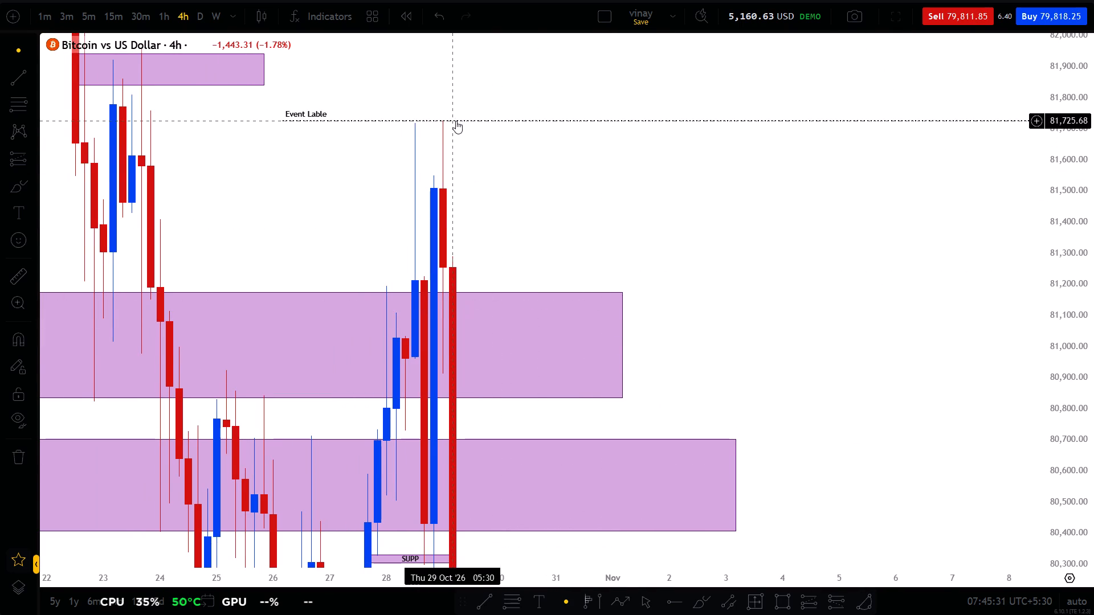
pyautogui.scroll(-1, 712, 354)
pyautogui.scroll(-6, 1070, 479)
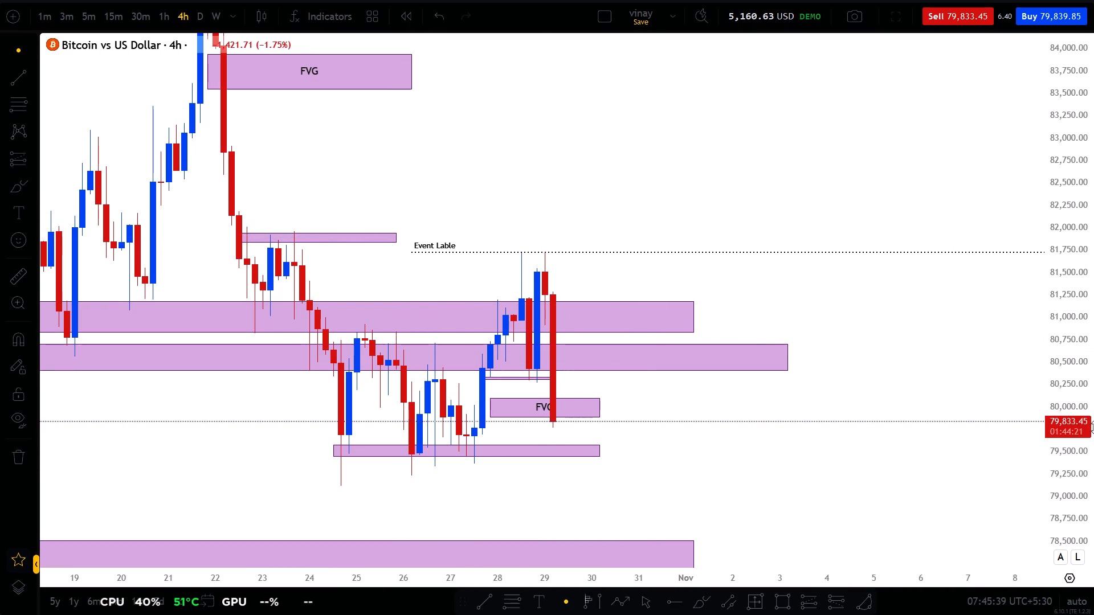
pyautogui.scroll(6, 1093, 427)
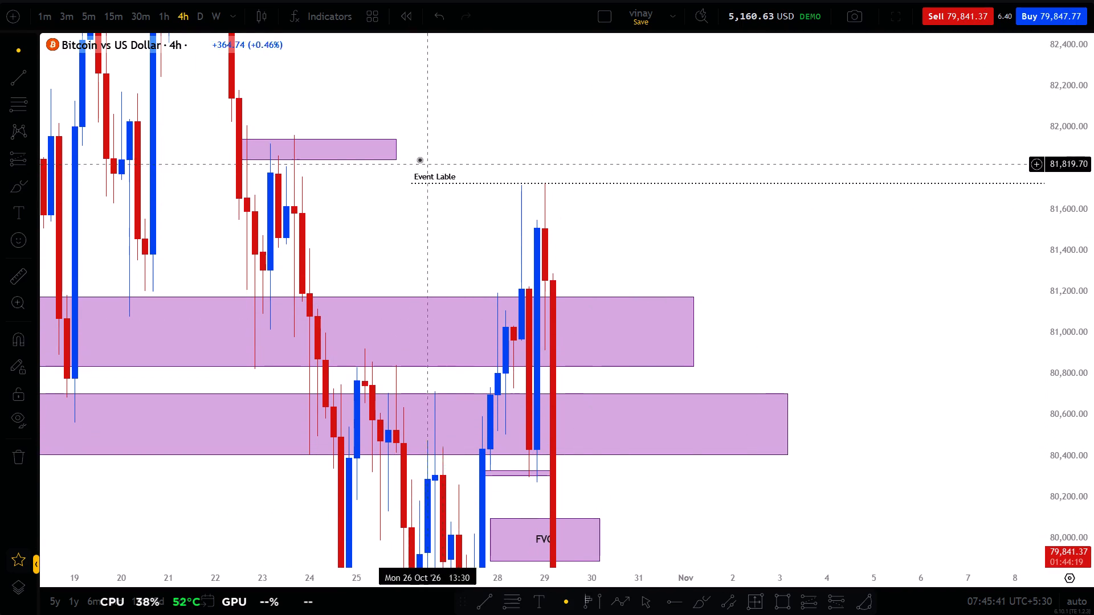
pyautogui.moveTo(401, 149); pyautogui.dragTo(673, 182)
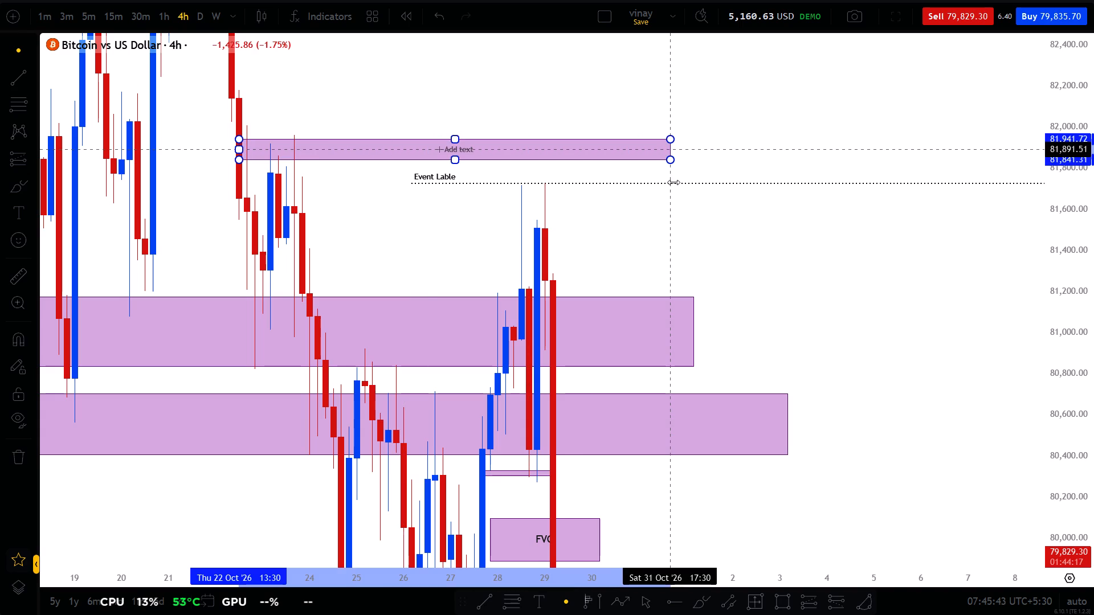
pyautogui.moveTo(673, 182); pyautogui.dragTo(696, 184)
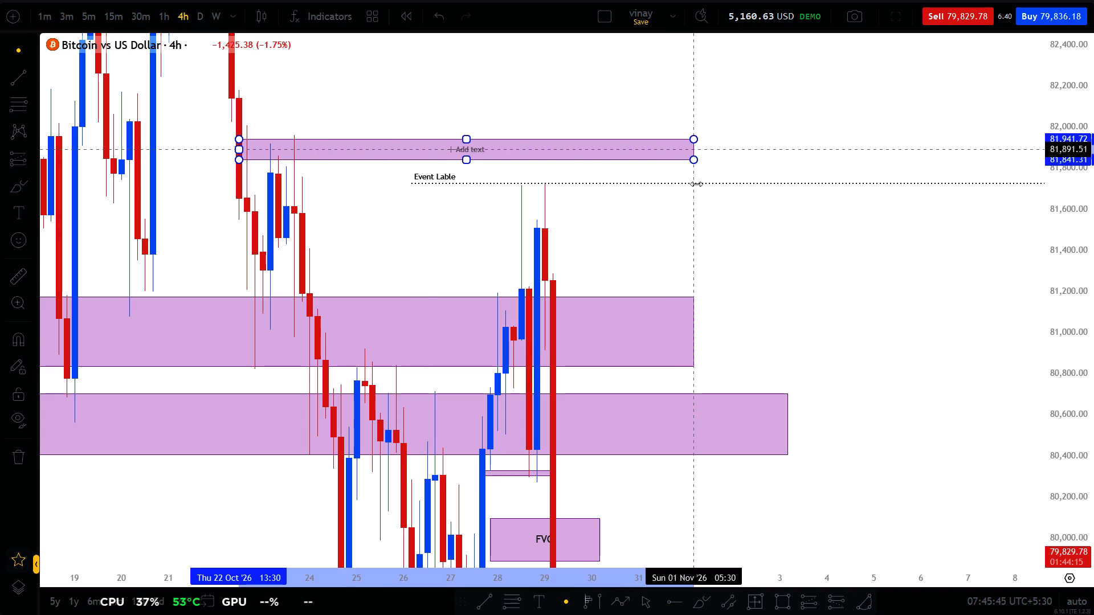
pyautogui.moveTo(696, 184); pyautogui.dragTo(418, 178)
pyautogui.click(664, 124)
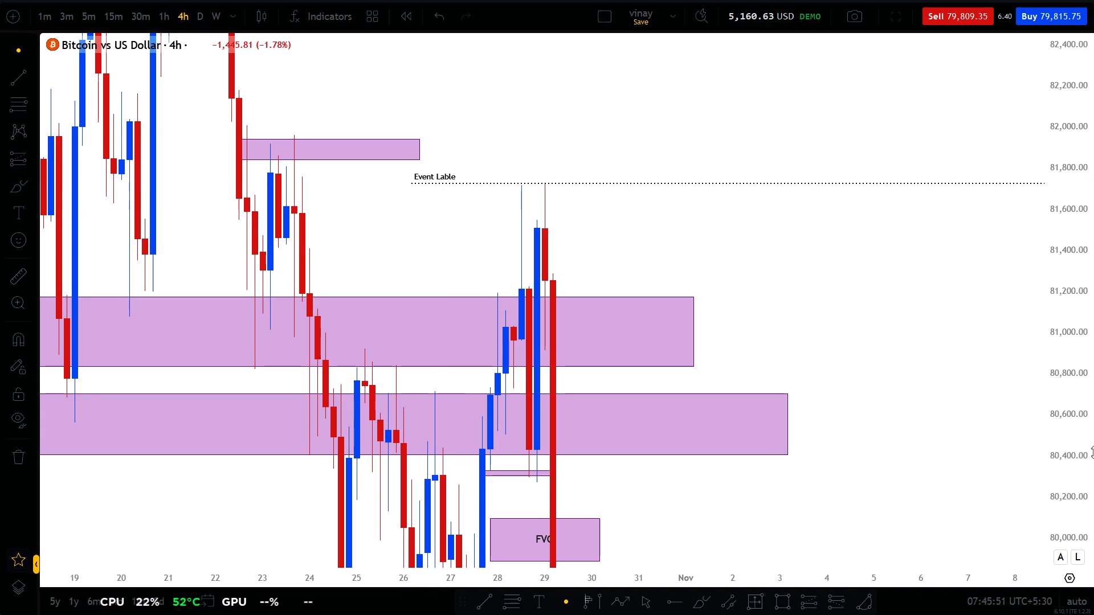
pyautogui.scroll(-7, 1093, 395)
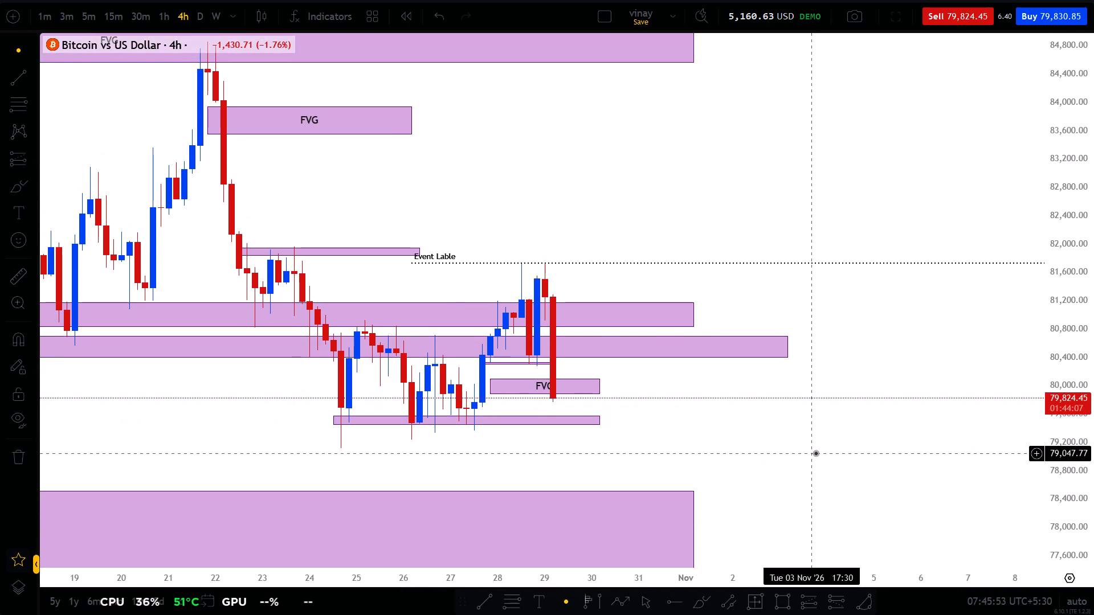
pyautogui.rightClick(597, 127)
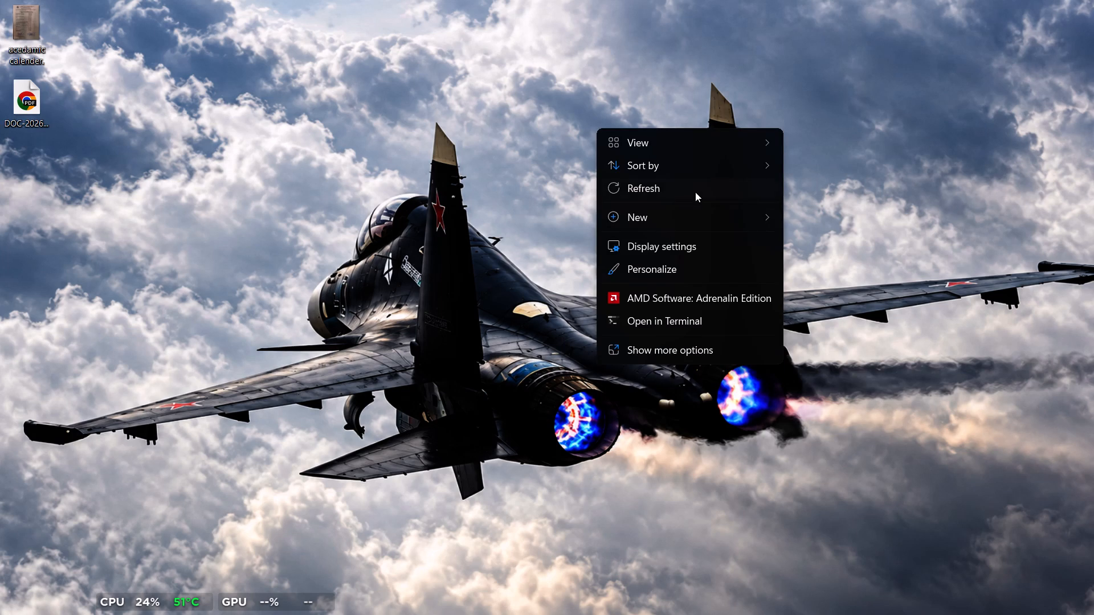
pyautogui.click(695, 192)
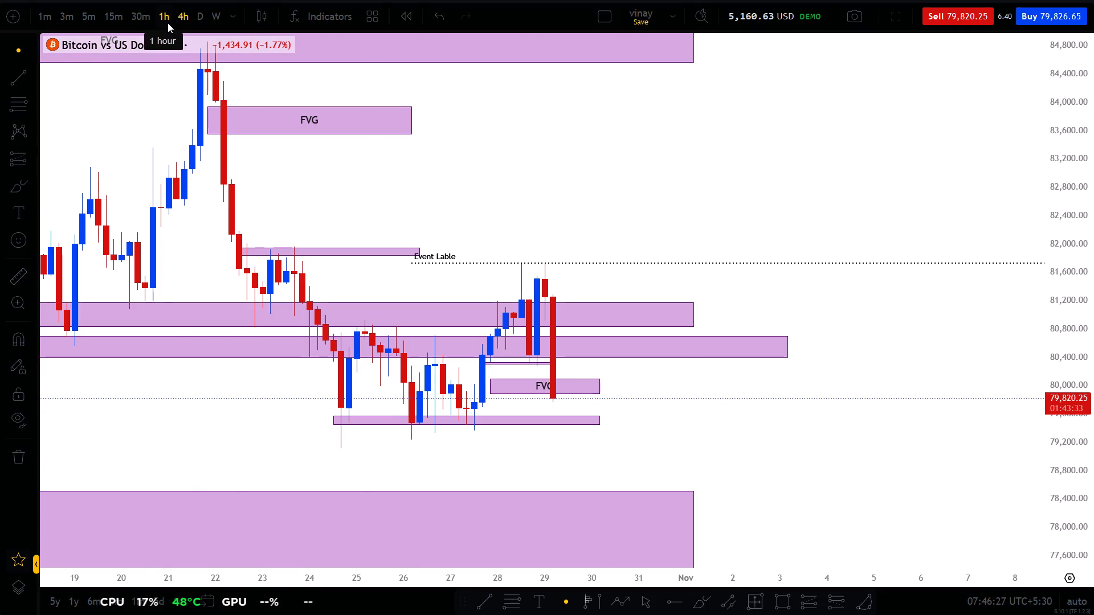
# Review the wider Bitcoin price history against the marked zones on the 4-hour chart and on the daily chart.
pyautogui.scroll(-5, 368, 401)
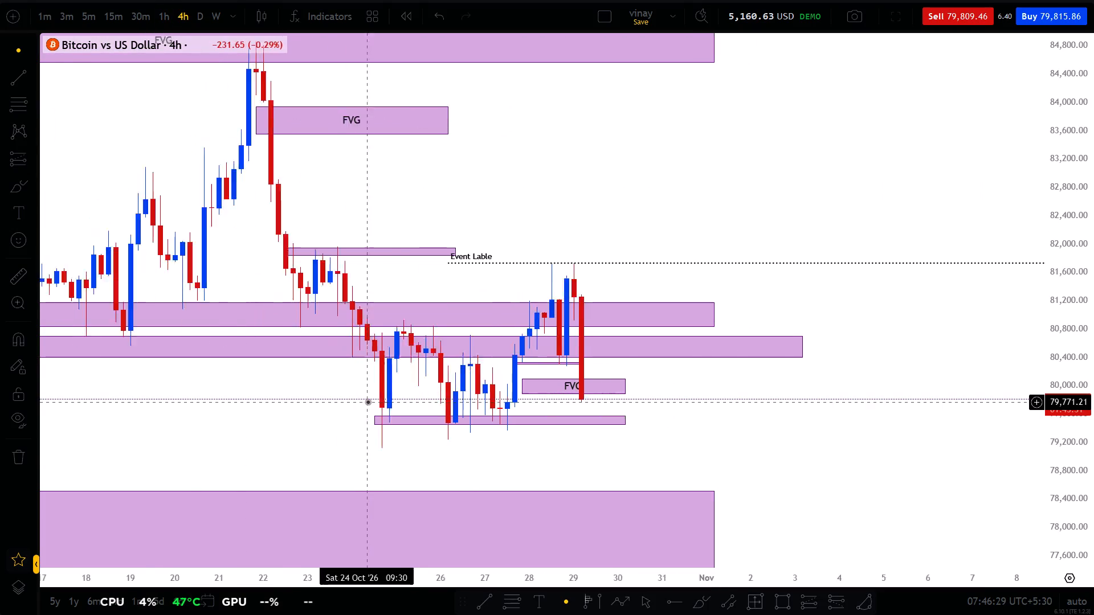
pyautogui.scroll(-2, 368, 401)
pyautogui.scroll(2, 368, 401)
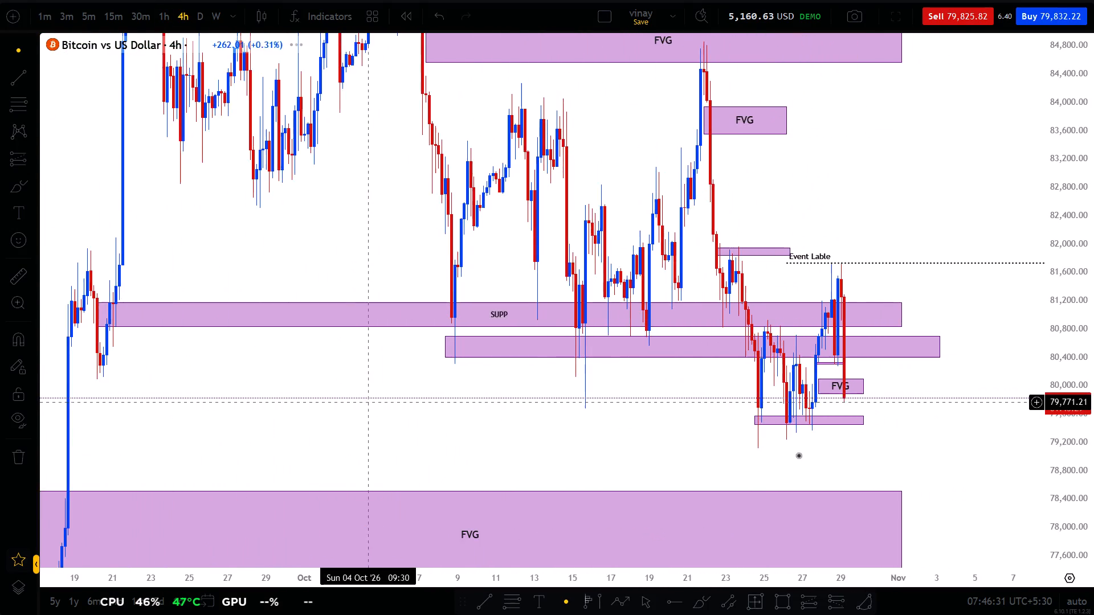
pyautogui.scroll(-5, 1045, 436)
pyautogui.scroll(-2, 854, 510)
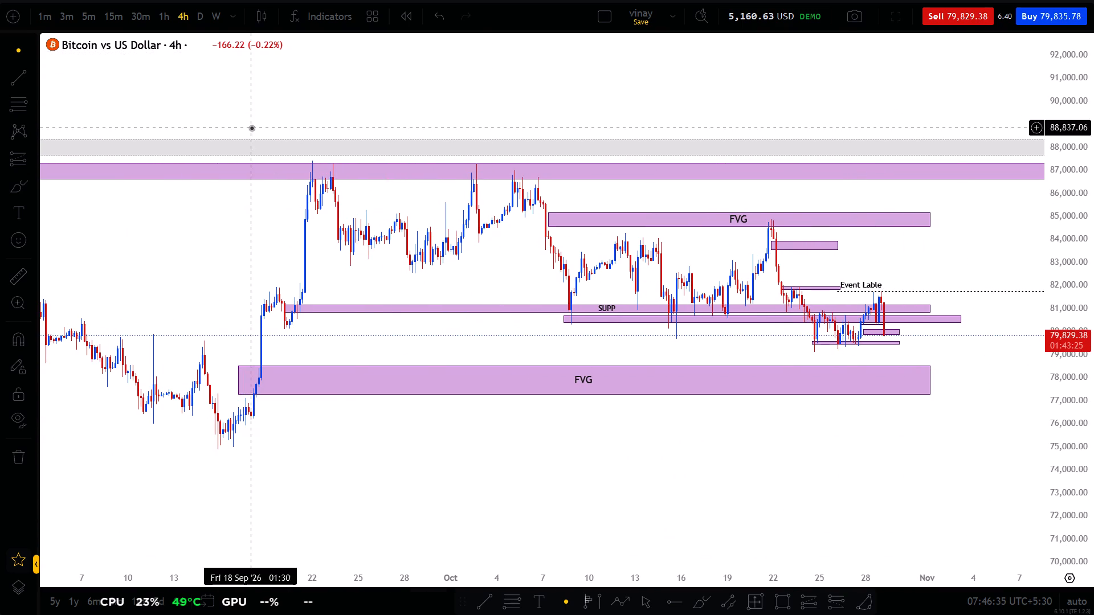
pyautogui.click(204, 19)
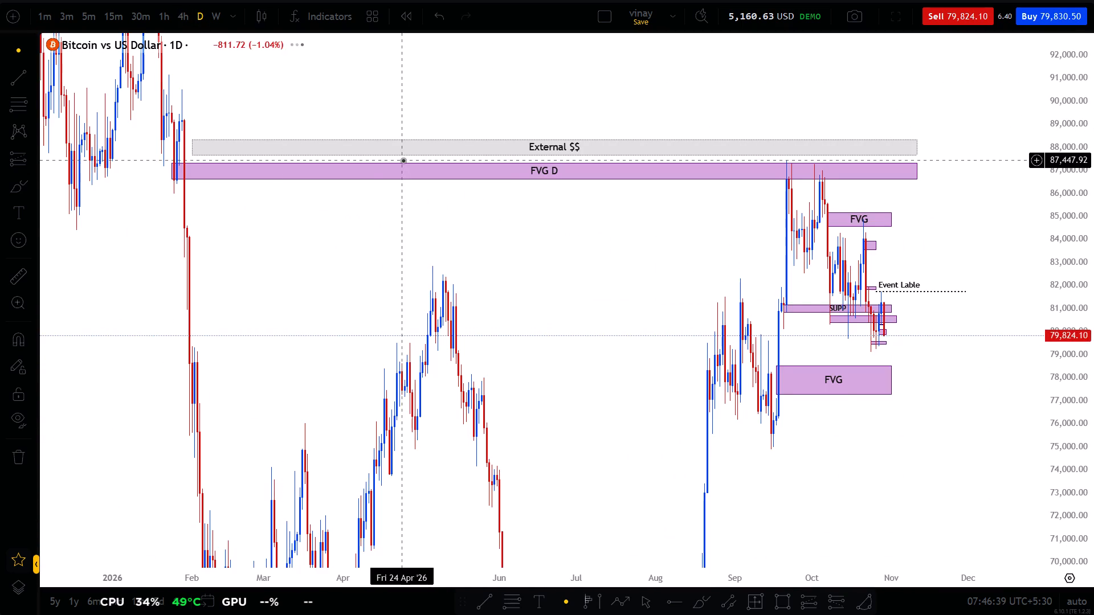
pyautogui.scroll(3, 403, 160)
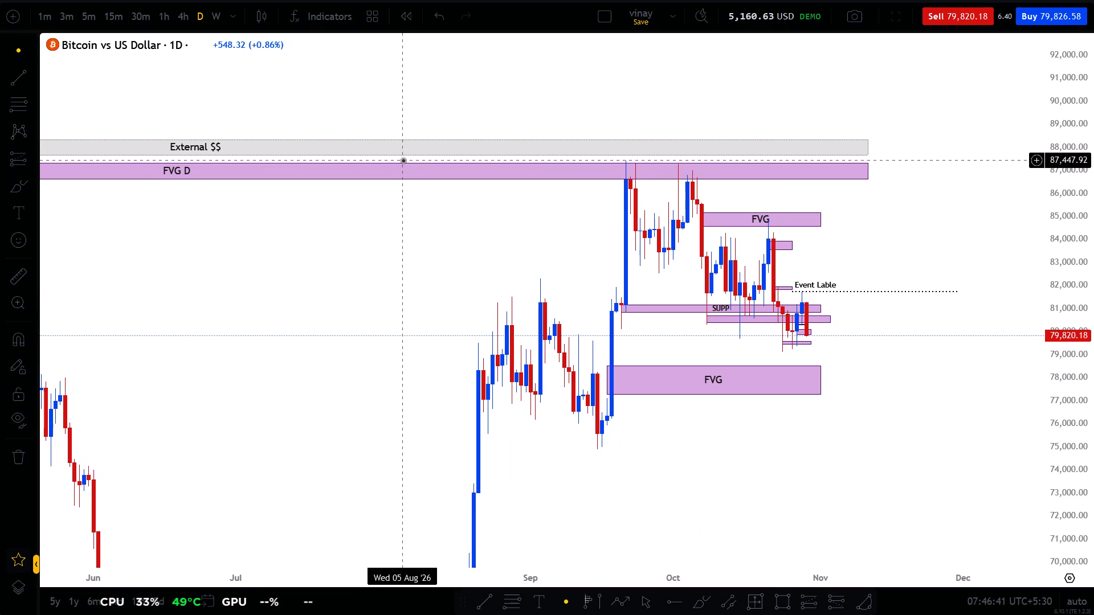
pyautogui.scroll(1, 455, 263)
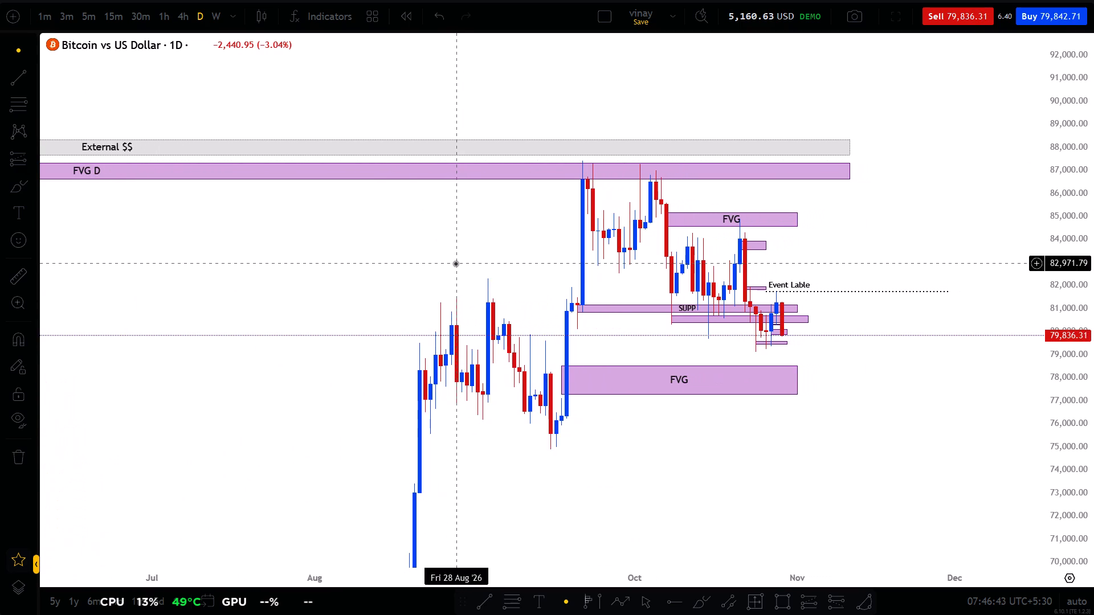
pyautogui.scroll(1, 455, 263)
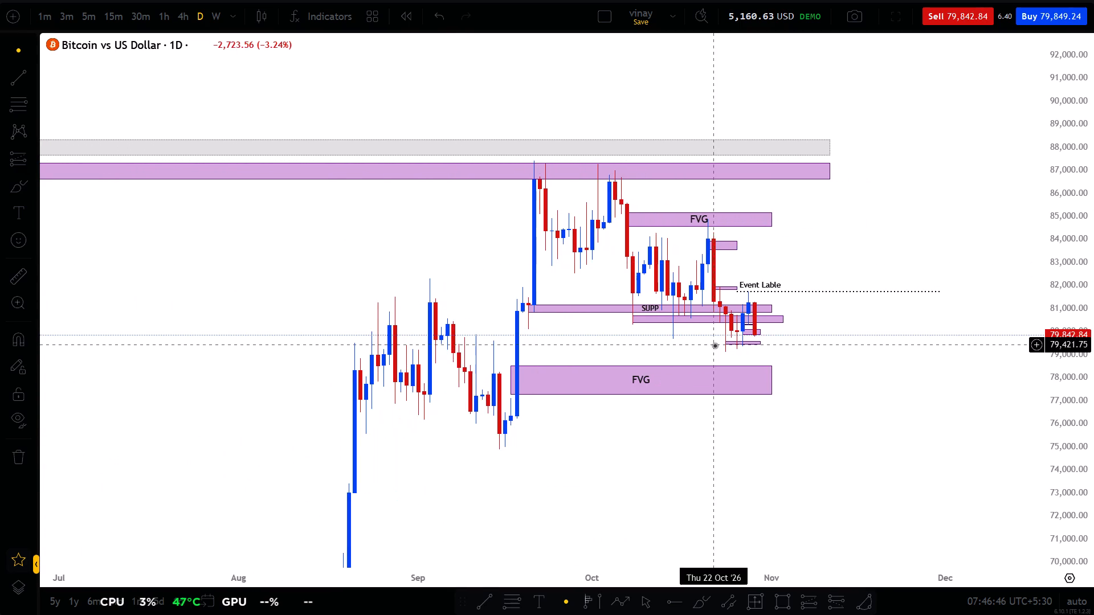
pyautogui.scroll(1, 853, 358)
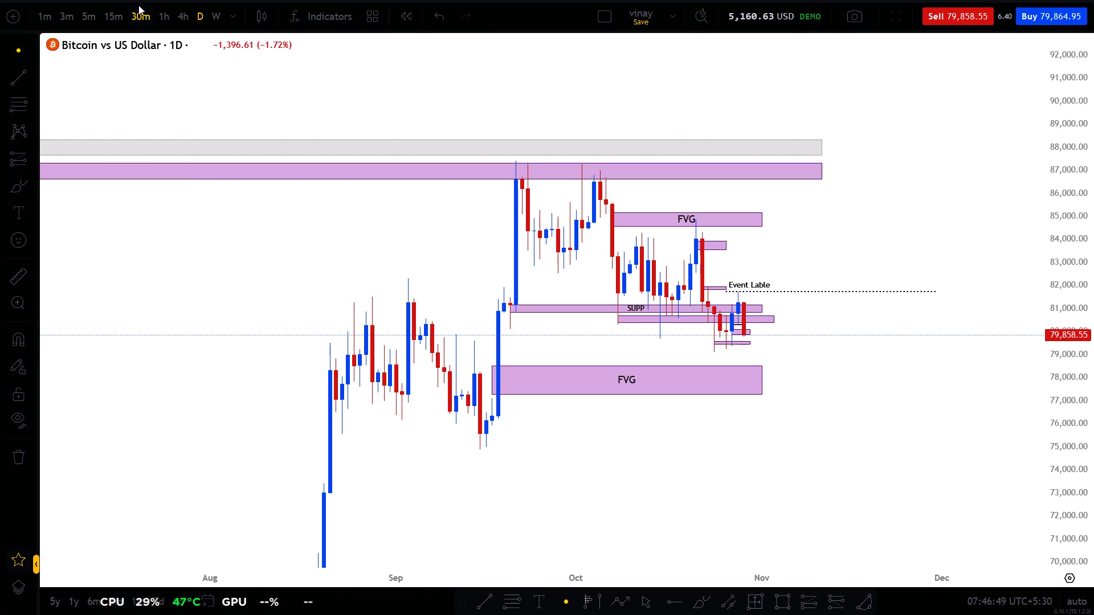
# Switch to the 15-minute timeframe and examine the price history back to early October against the support and FVG zones.
pyautogui.click(114, 9)
pyautogui.scroll(-4, 295, 300)
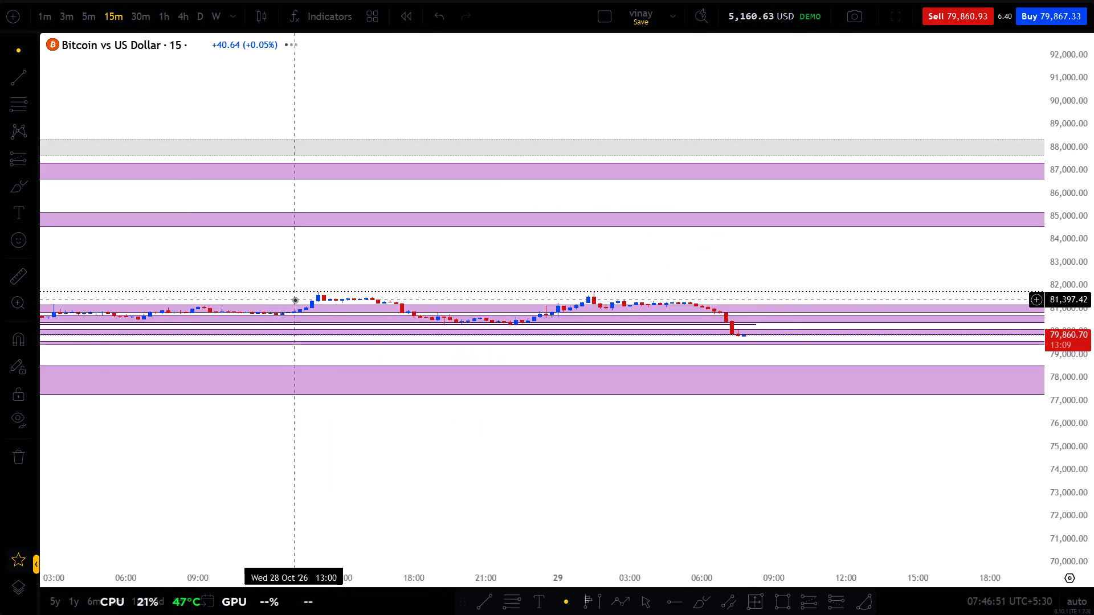
pyautogui.scroll(-5, 295, 300)
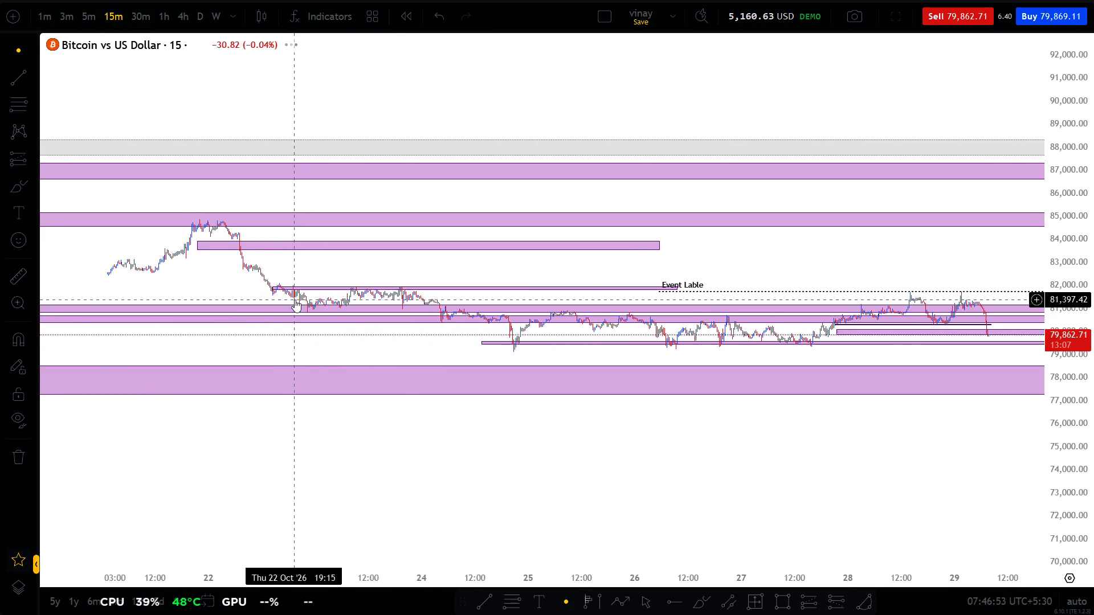
pyautogui.hscroll(5, 295, 300)
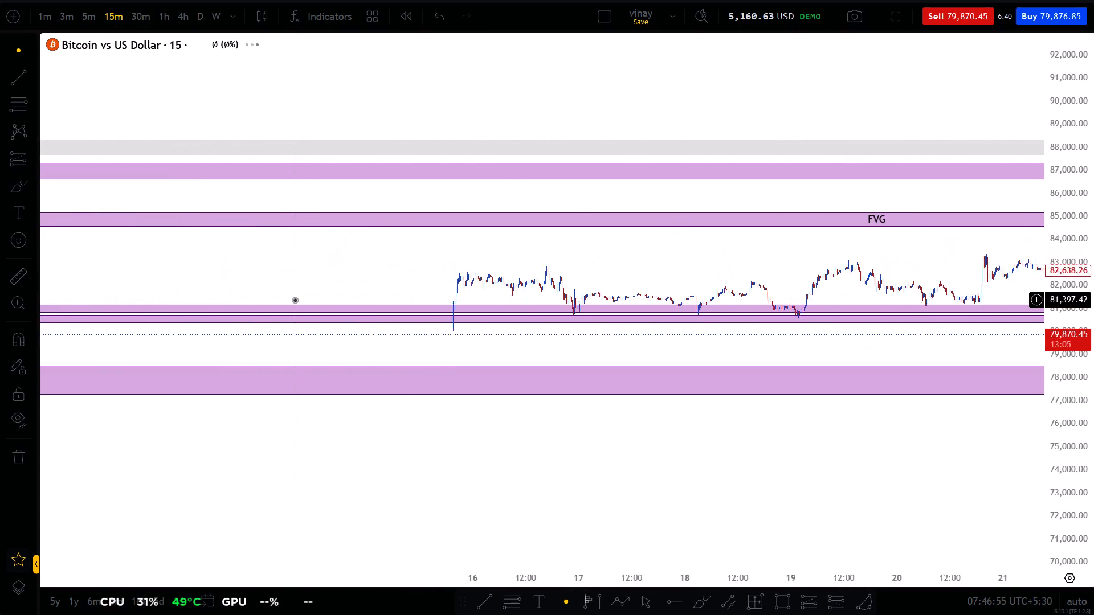
pyautogui.hscroll(4, 364, 313)
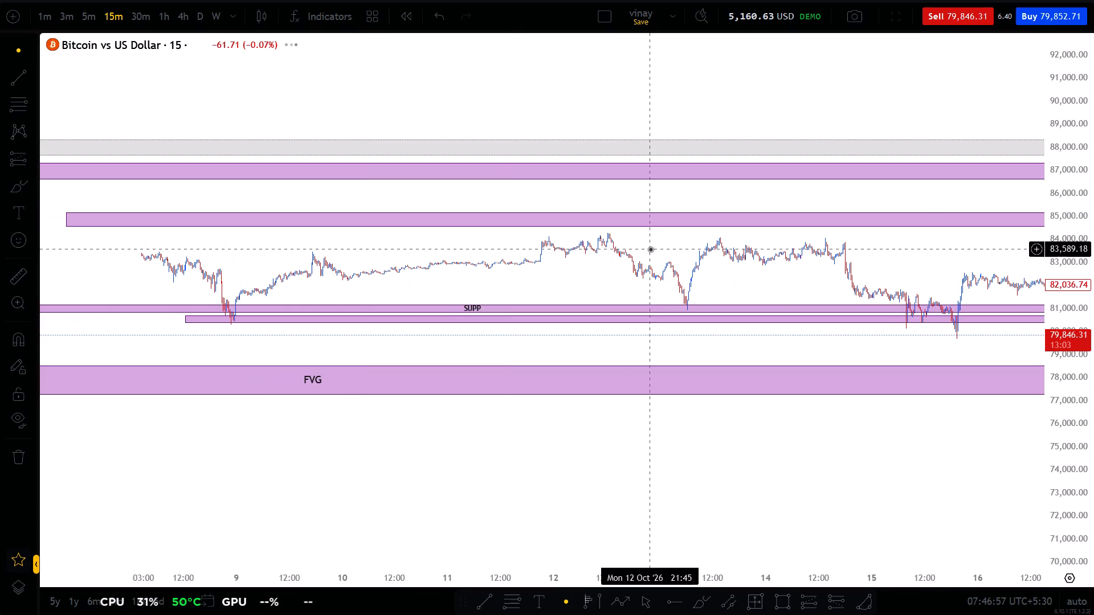
pyautogui.scroll(9, 1093, 118)
pyautogui.hscroll(1, 902, 155)
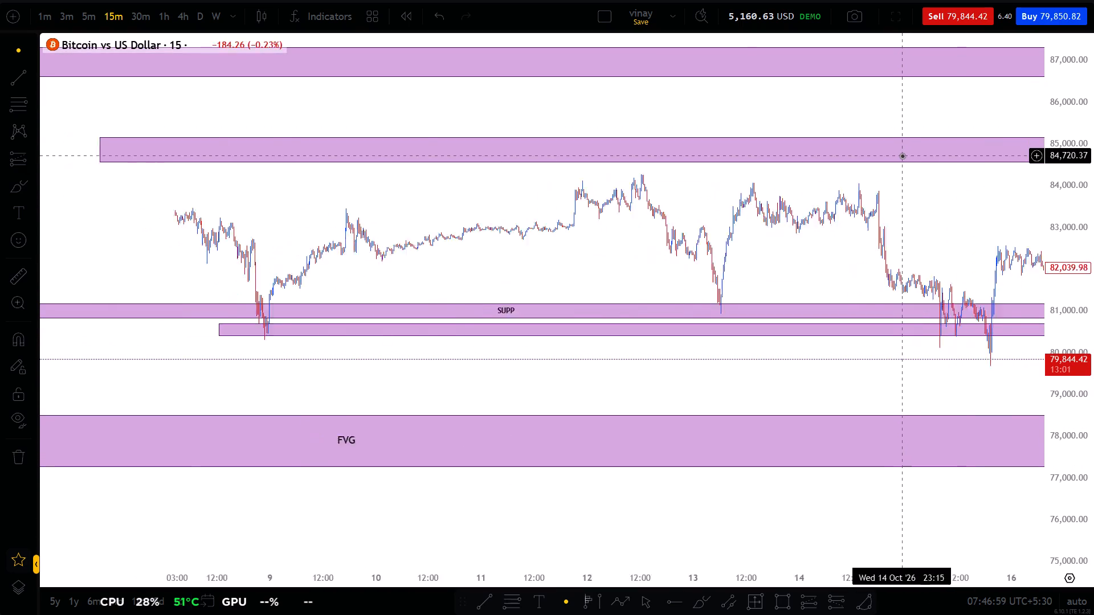
pyautogui.hscroll(3, 902, 155)
pyautogui.moveTo(468, 228); pyautogui.dragTo(722, 334)
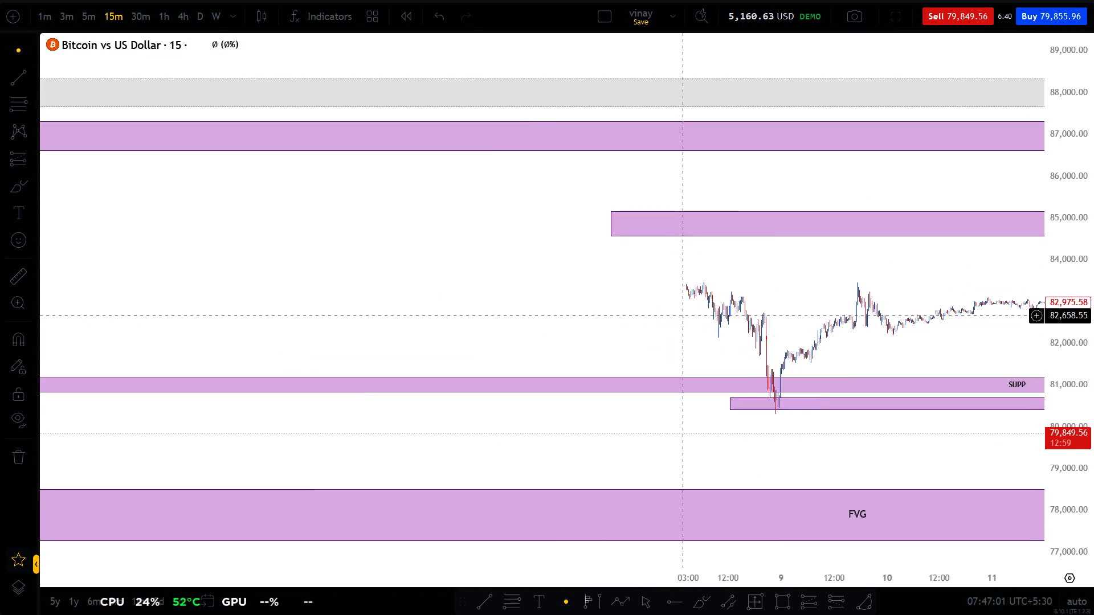
pyautogui.moveTo(722, 334); pyautogui.dragTo(803, 344)
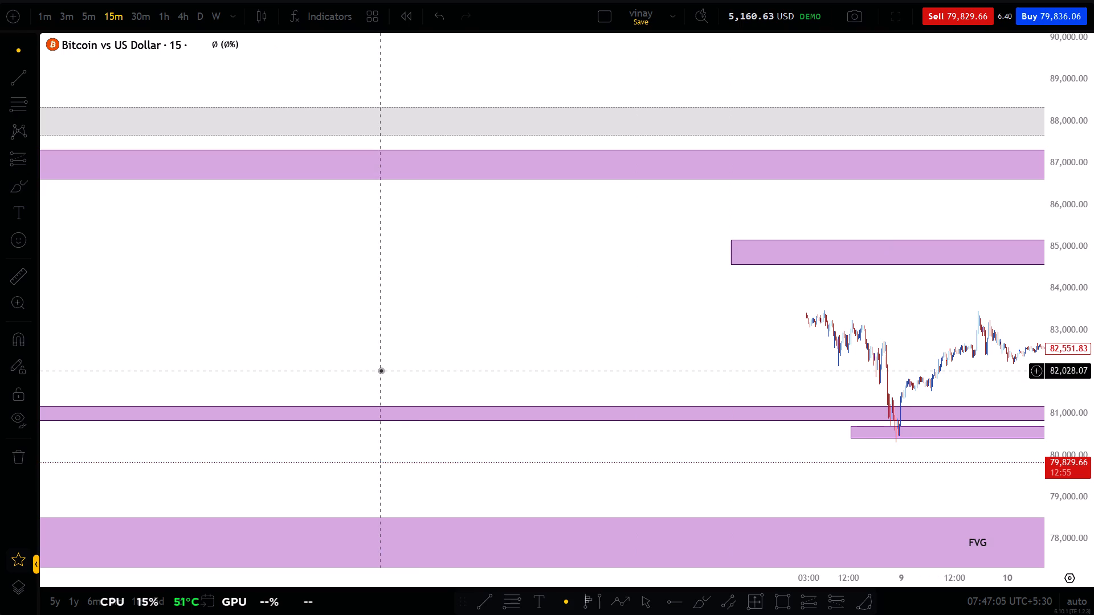
# Review the 15-minute price action between mid and late October against the FVG zones and the Event Lable line.
pyautogui.hscroll(-11, 662, 368)
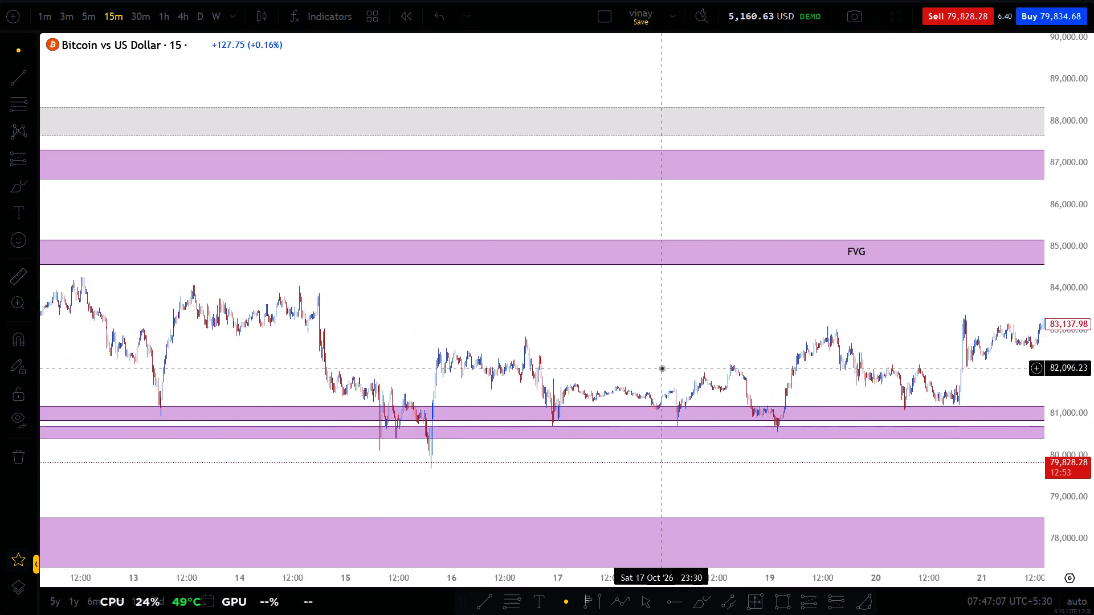
pyautogui.hscroll(-11, 662, 368)
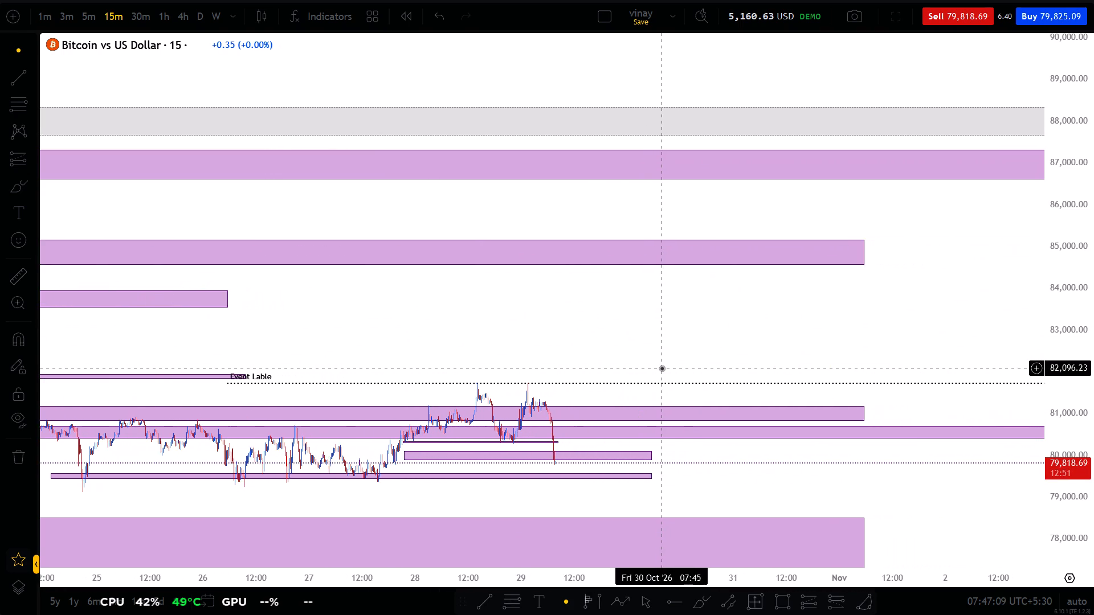
pyautogui.hscroll(12, 662, 368)
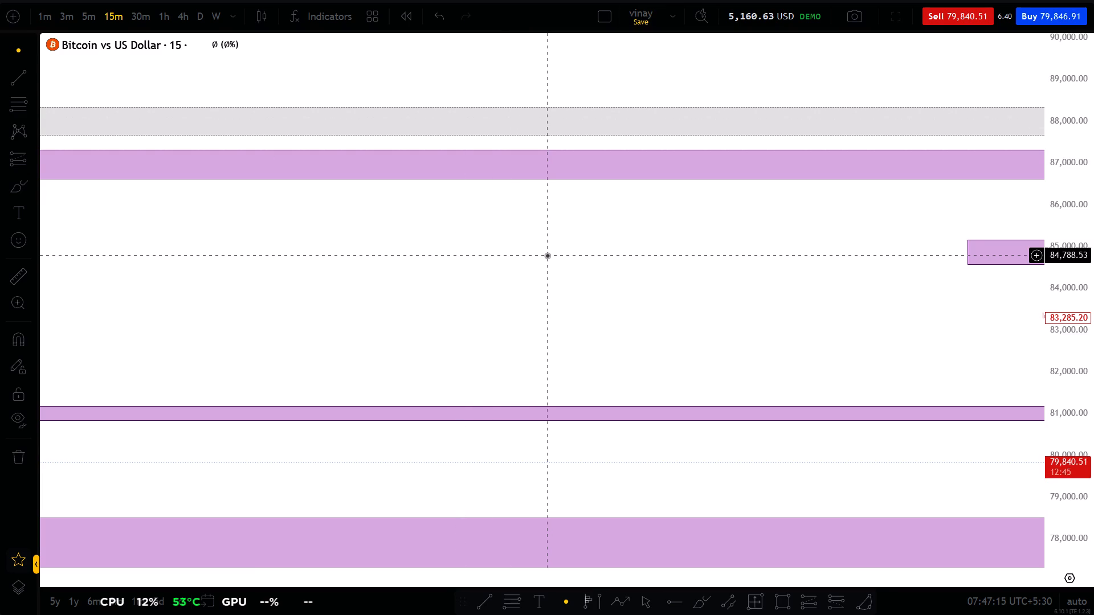
pyautogui.hscroll(-8, 547, 255)
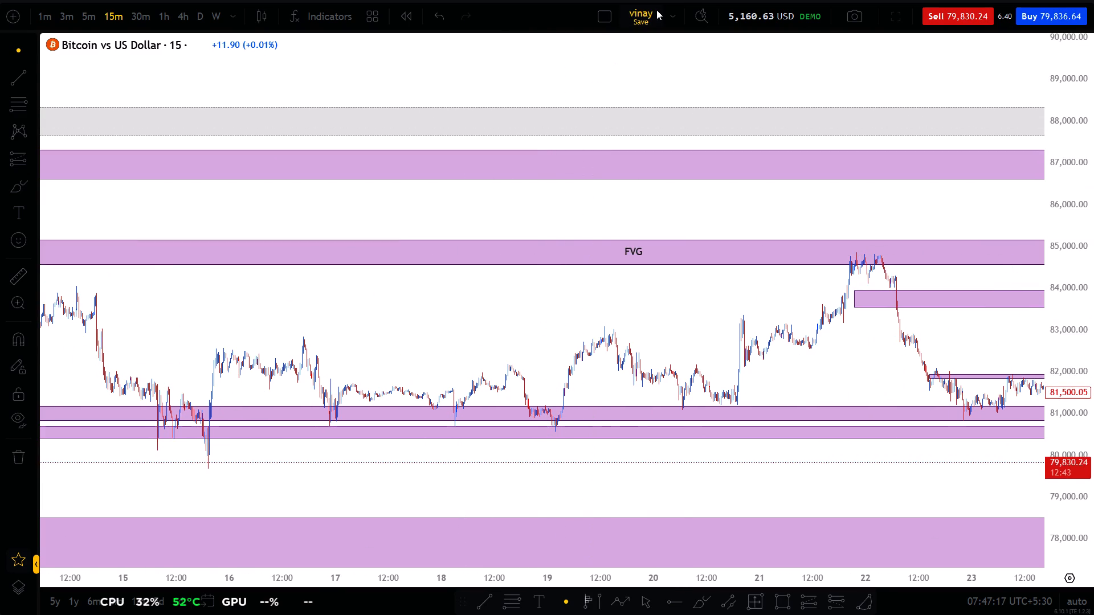
# Save the chart layout.
pyautogui.click(656, 10)
# Examine the 28–29 Oct price action on the 15-minute chart between the Event Lable line and the FVG zone near 80,000.
pyautogui.hscroll(-6, 675, 142)
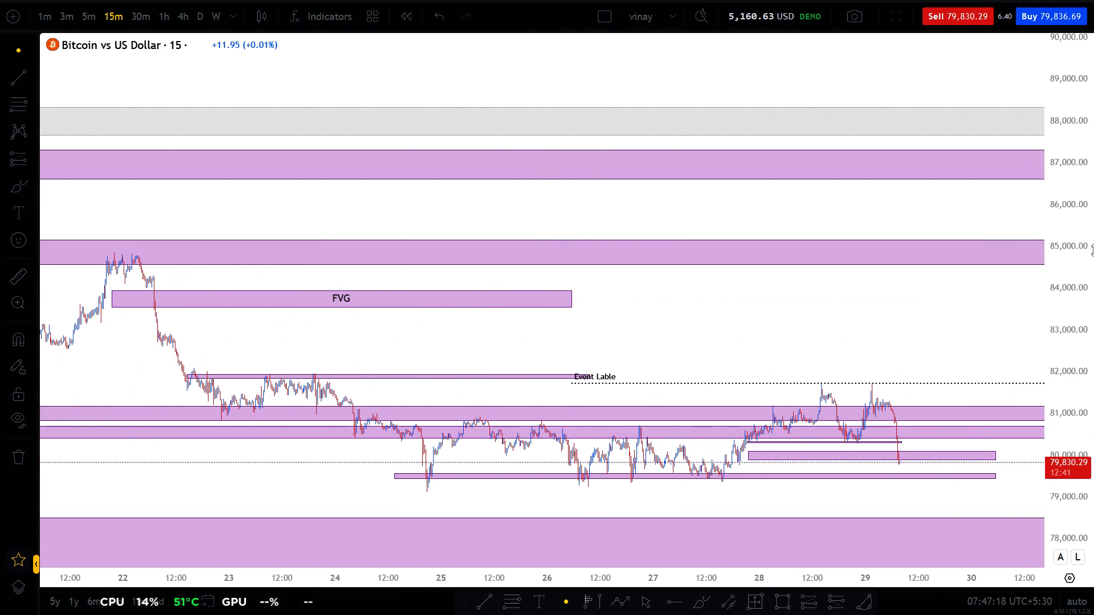
pyautogui.doubleClick(1093, 250)
pyautogui.scroll(3, 1093, 250)
pyautogui.scroll(4, 973, 247)
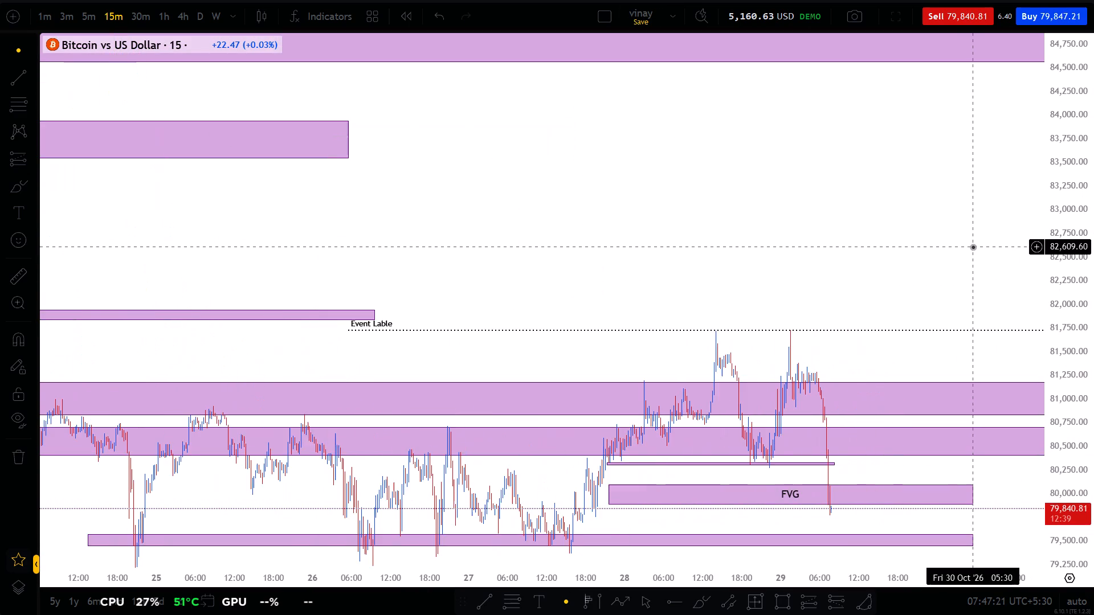
pyautogui.doubleClick(1093, 277)
pyautogui.scroll(1, 942, 377)
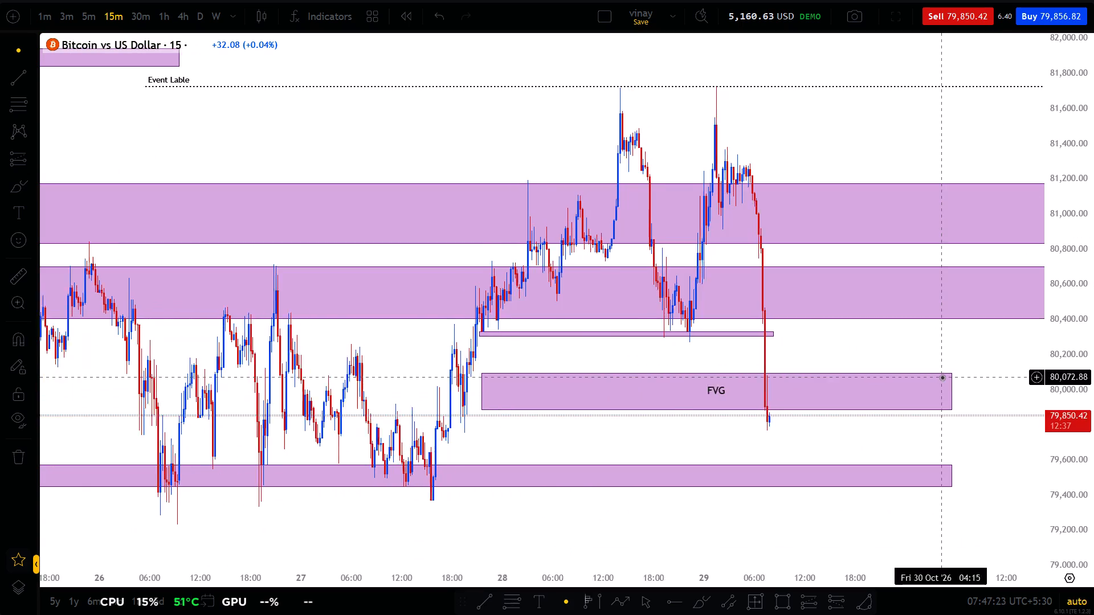
pyautogui.scroll(2, 942, 377)
pyautogui.scroll(-2, 1093, 401)
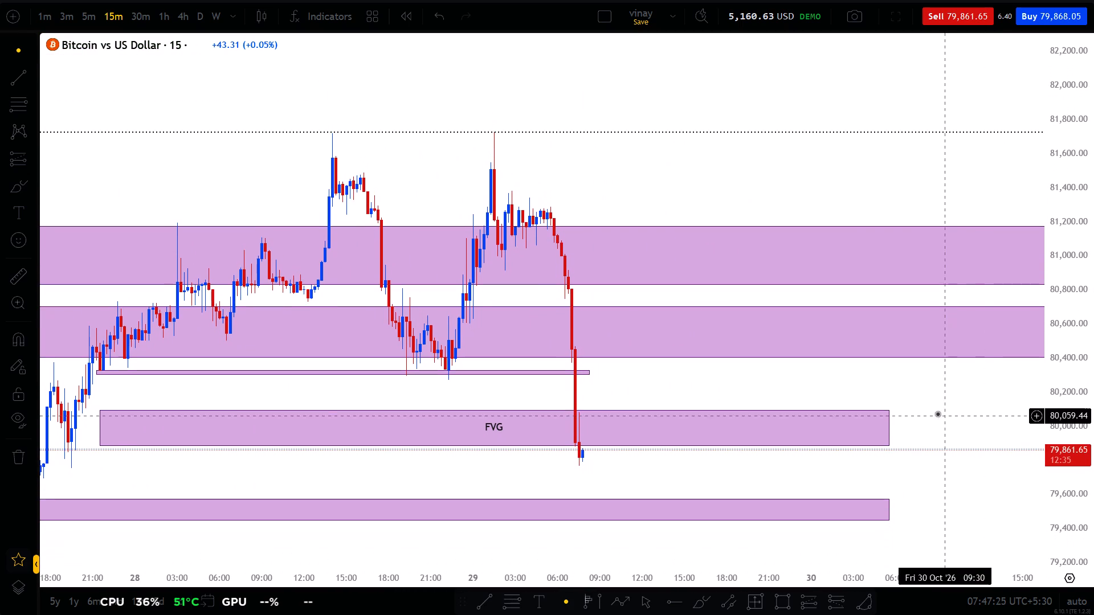
pyautogui.moveTo(931, 411); pyautogui.dragTo(946, 331)
pyautogui.scroll(-3, 946, 331)
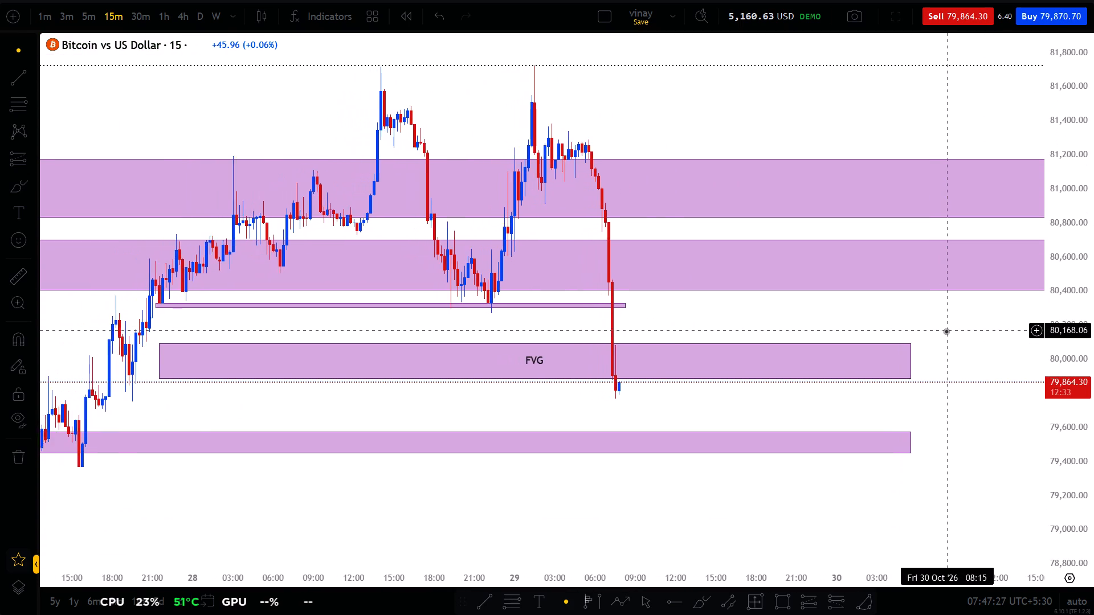
pyautogui.scroll(-3, 946, 331)
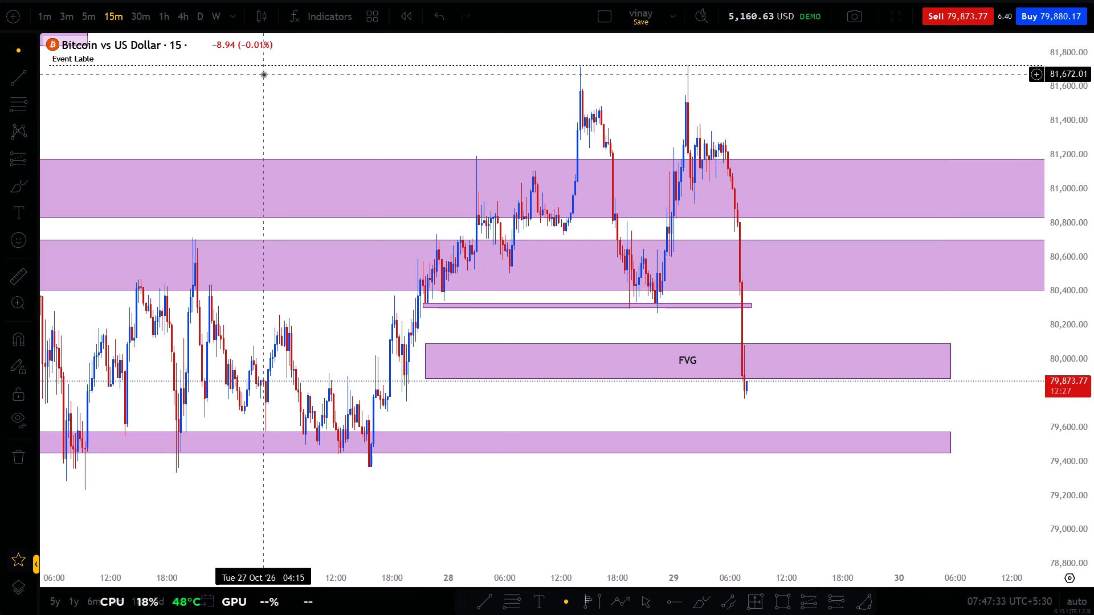
pyautogui.scroll(5, 586, 151)
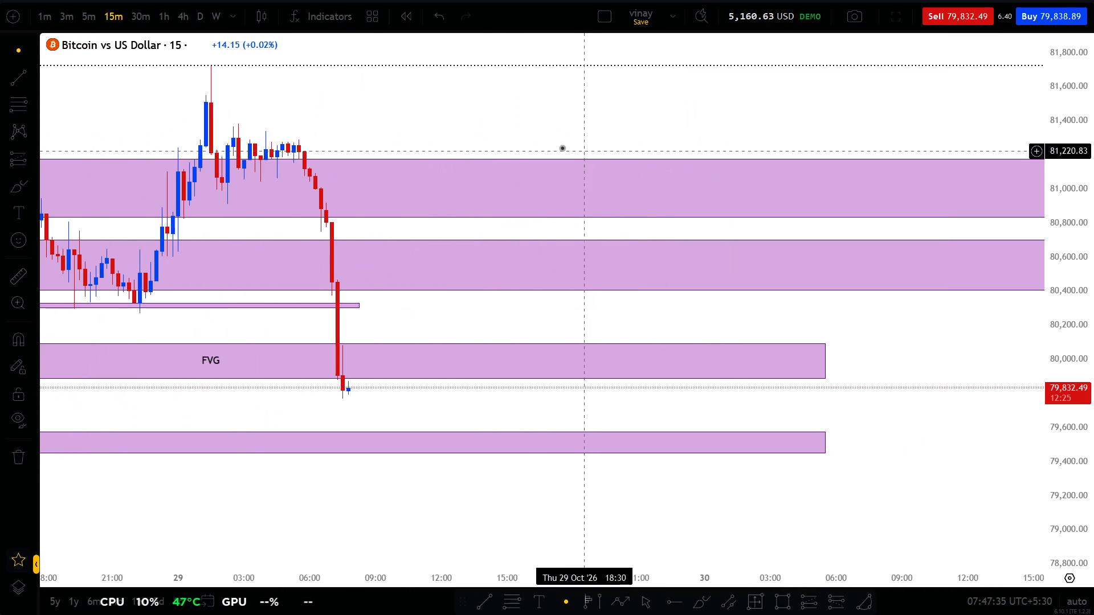
pyautogui.moveTo(439, 110); pyautogui.dragTo(676, 112)
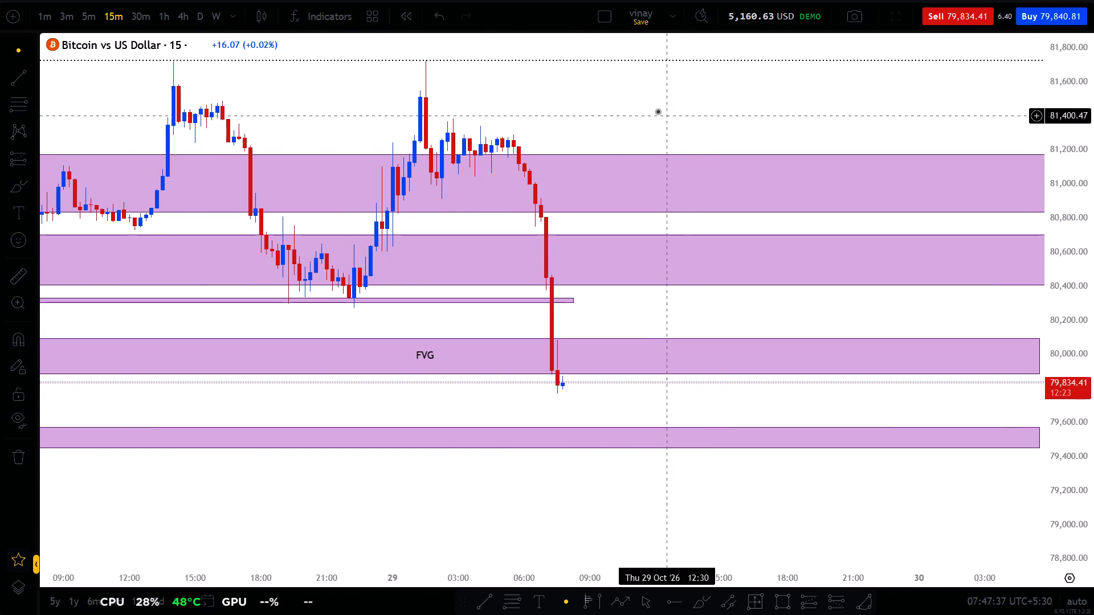
pyautogui.moveTo(656, 111); pyautogui.dragTo(719, 167)
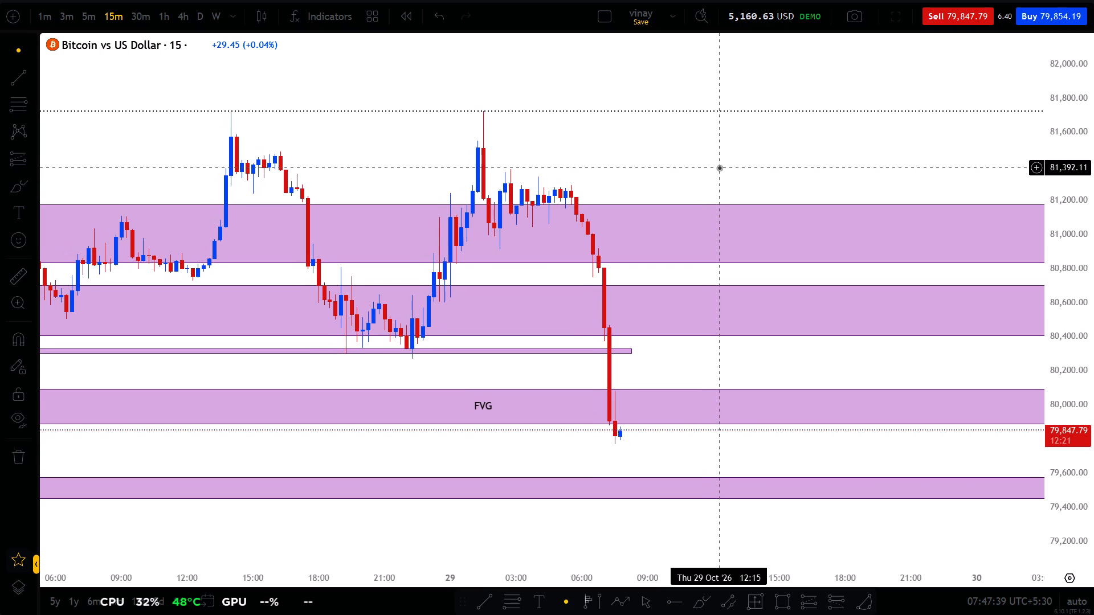
# Place a short position on 29 Oct at 02:15 with entry about 81,204, stop about 81,818 above the Event Lable line, and target about 80,385.
pyautogui.click(833, 602)
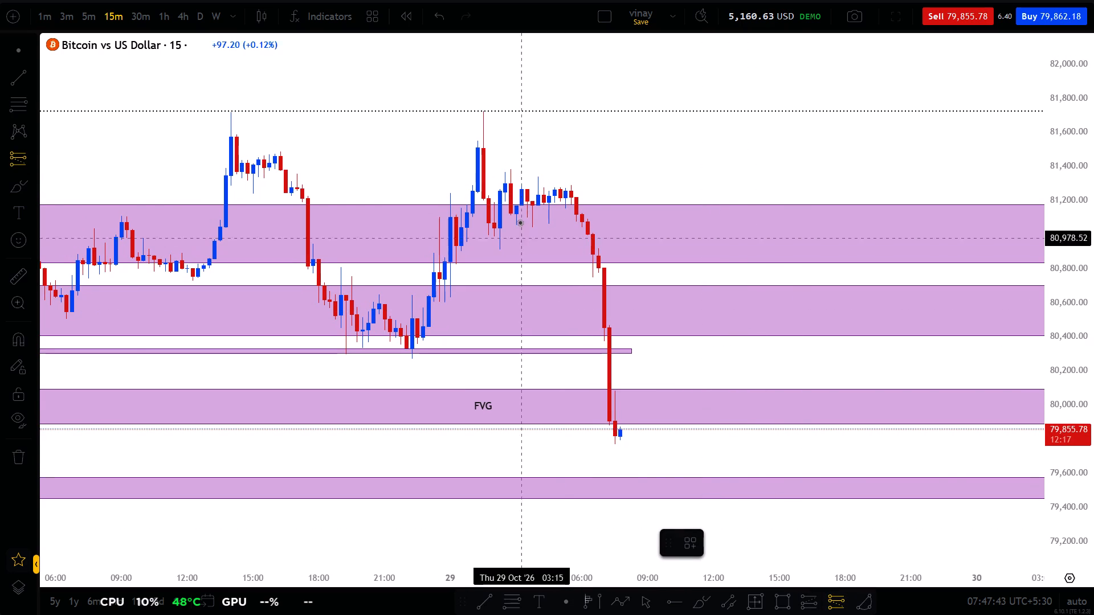
pyautogui.click(503, 199)
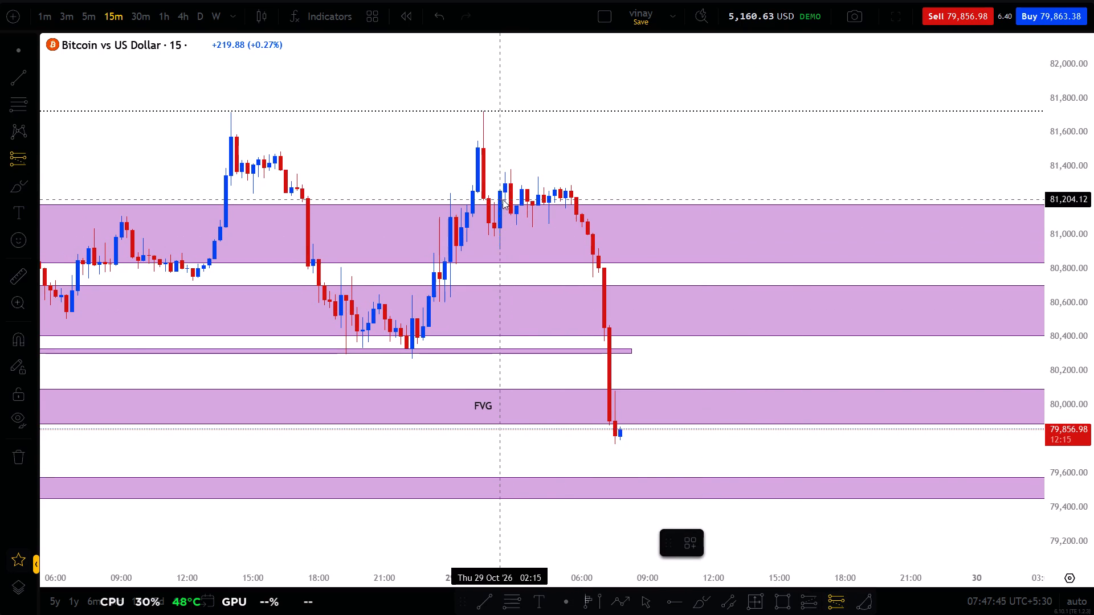
pyautogui.moveTo(499, 133); pyautogui.dragTo(499, 92)
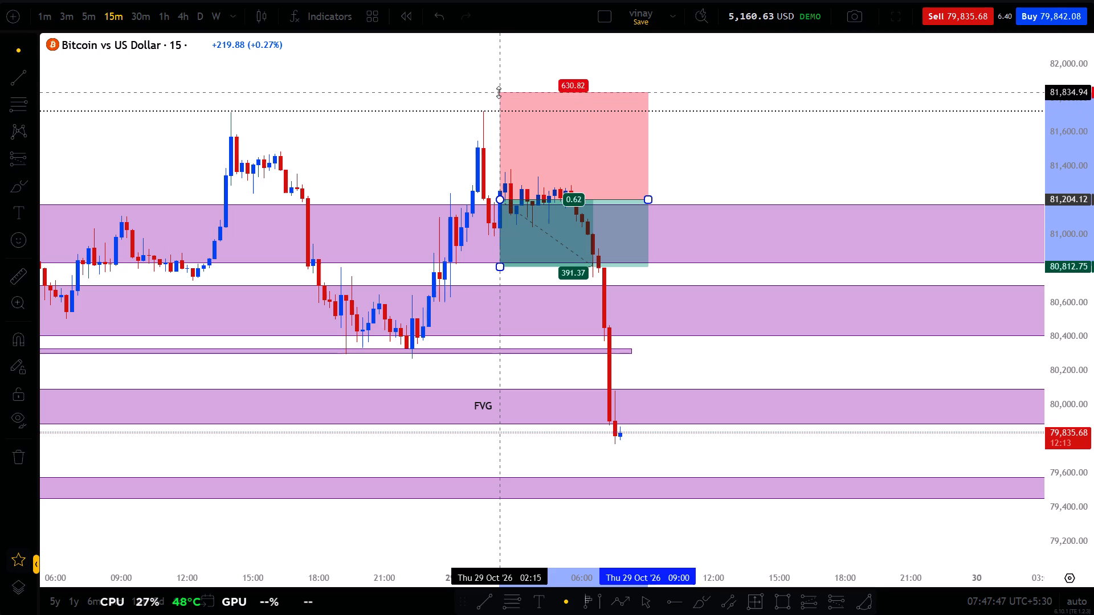
pyautogui.moveTo(499, 92); pyautogui.dragTo(498, 95)
pyautogui.moveTo(500, 271); pyautogui.dragTo(504, 347)
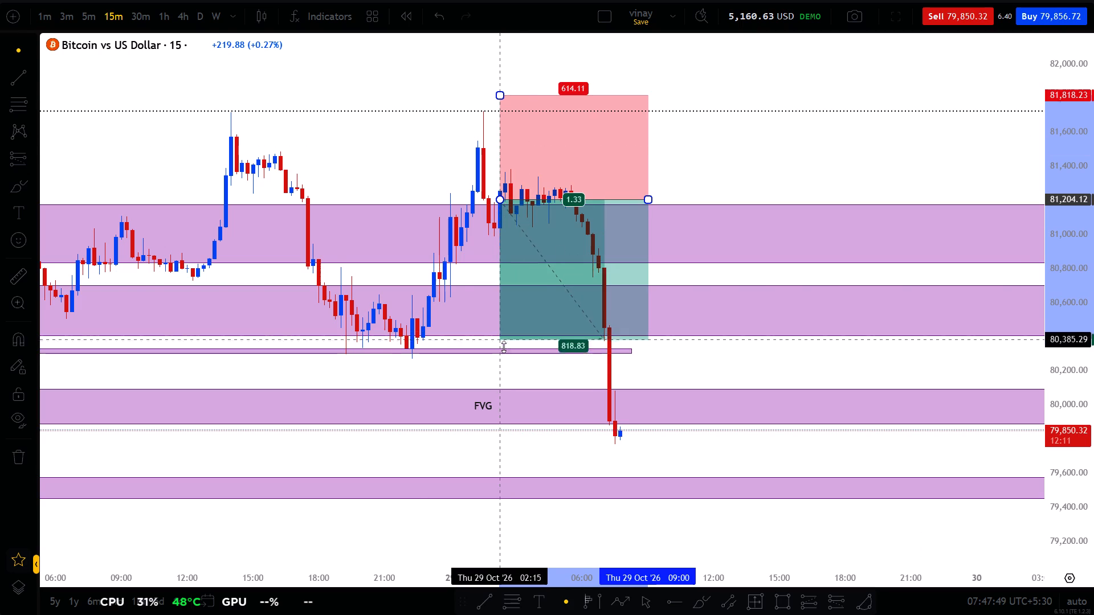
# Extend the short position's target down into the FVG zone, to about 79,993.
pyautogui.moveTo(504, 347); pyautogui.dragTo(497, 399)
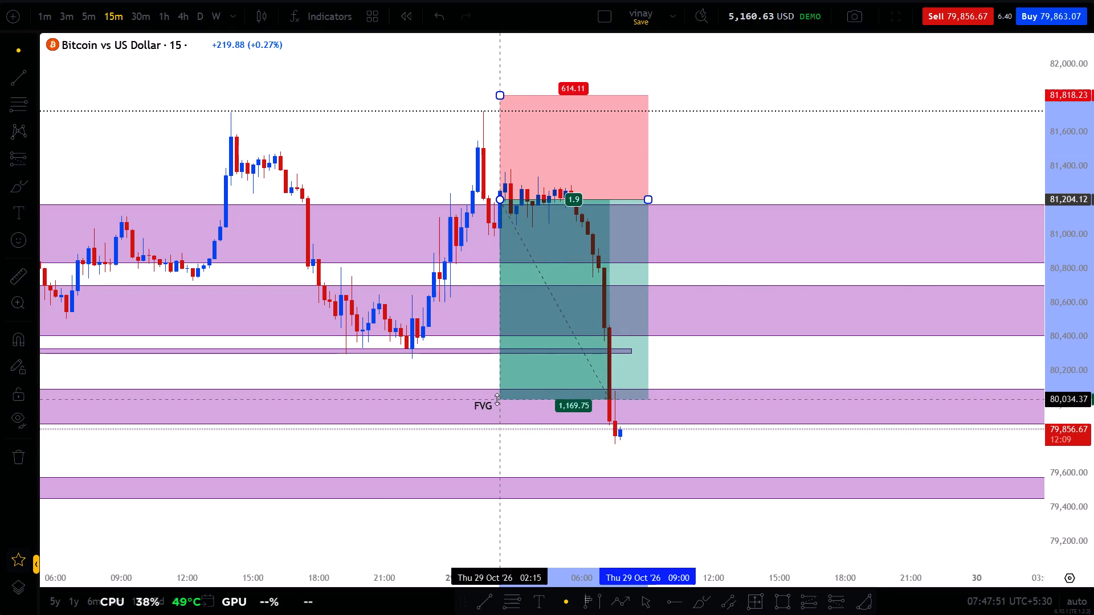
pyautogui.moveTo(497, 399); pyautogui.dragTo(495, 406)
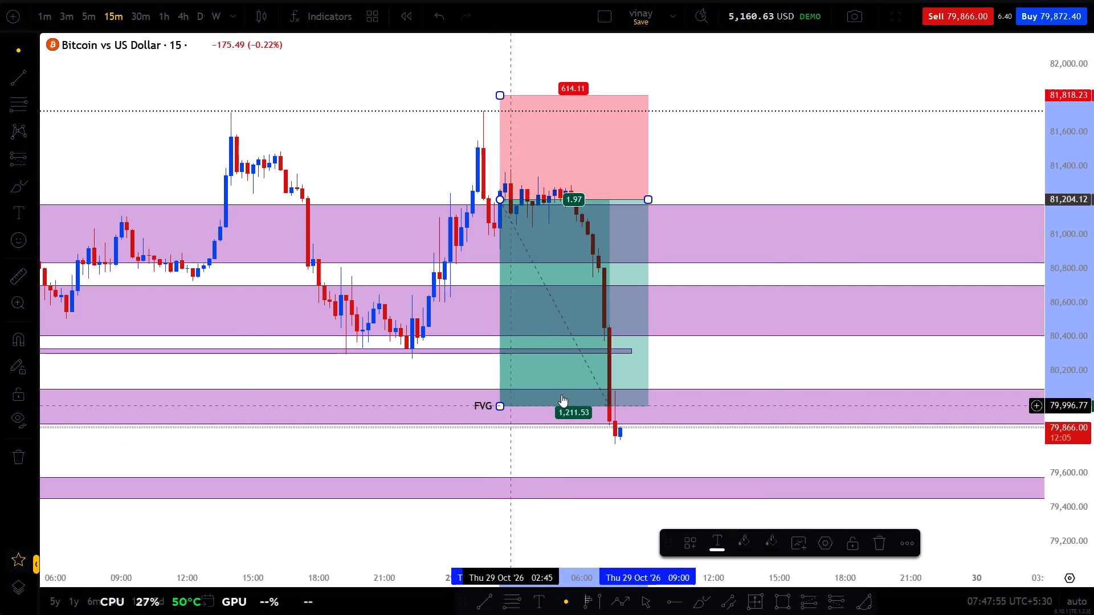
# Delete the short position drawn at 29 Oct 02:15 on the 15-minute chart.
pyautogui.press('Delete')
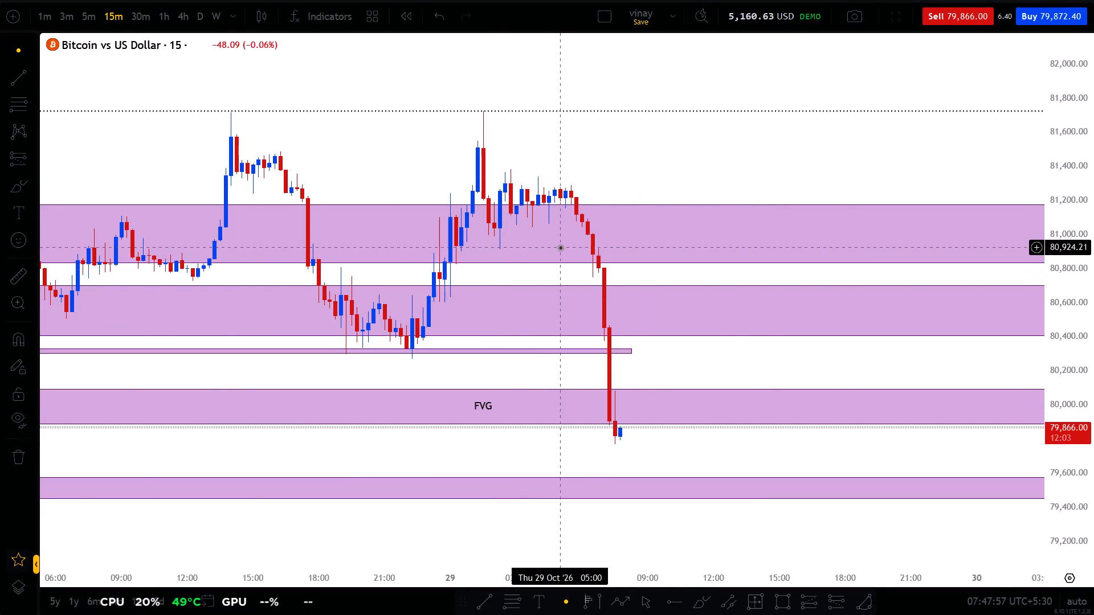
# Examine late October price action on the daily and 4-hour charts against the Event Lable line and the surrounding zones.
pyautogui.scroll(-3, 560, 247)
pyautogui.click(193, 18)
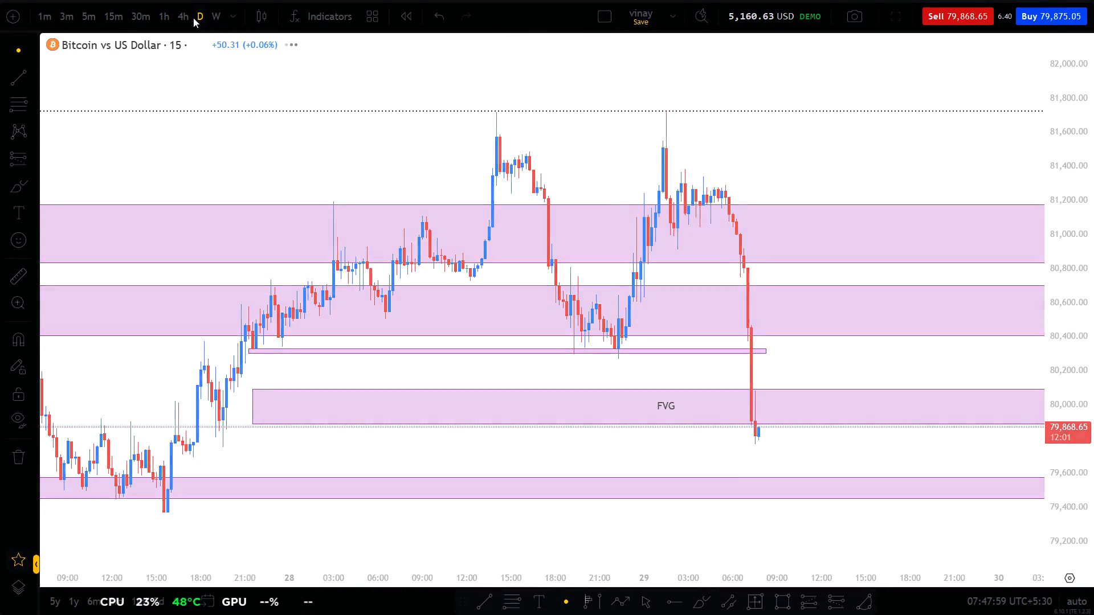
pyautogui.scroll(4, 540, 169)
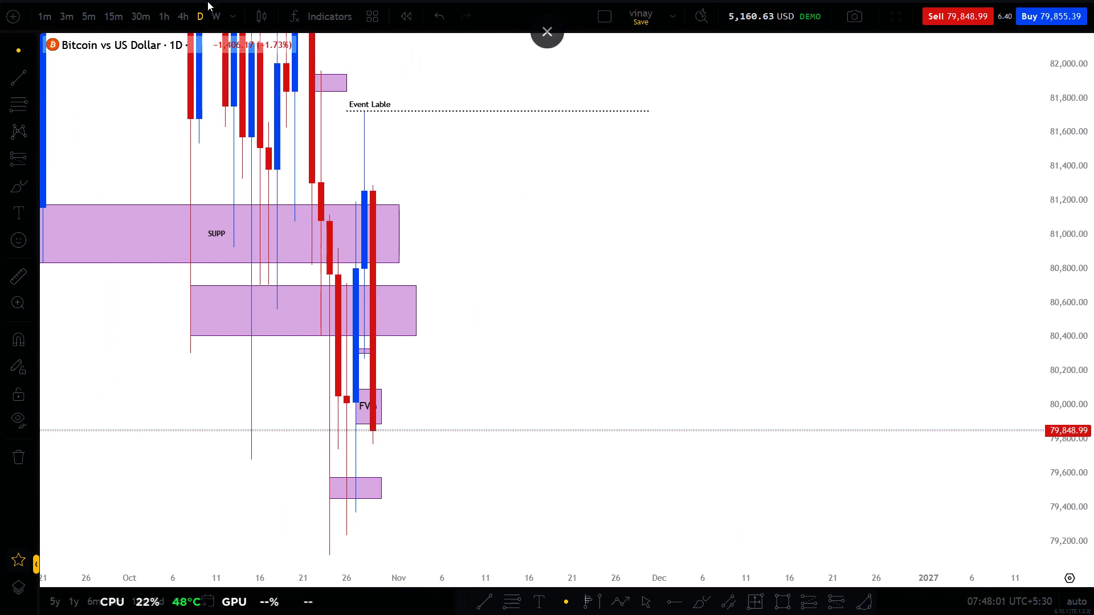
pyautogui.click(186, 10)
pyautogui.scroll(2, 493, 138)
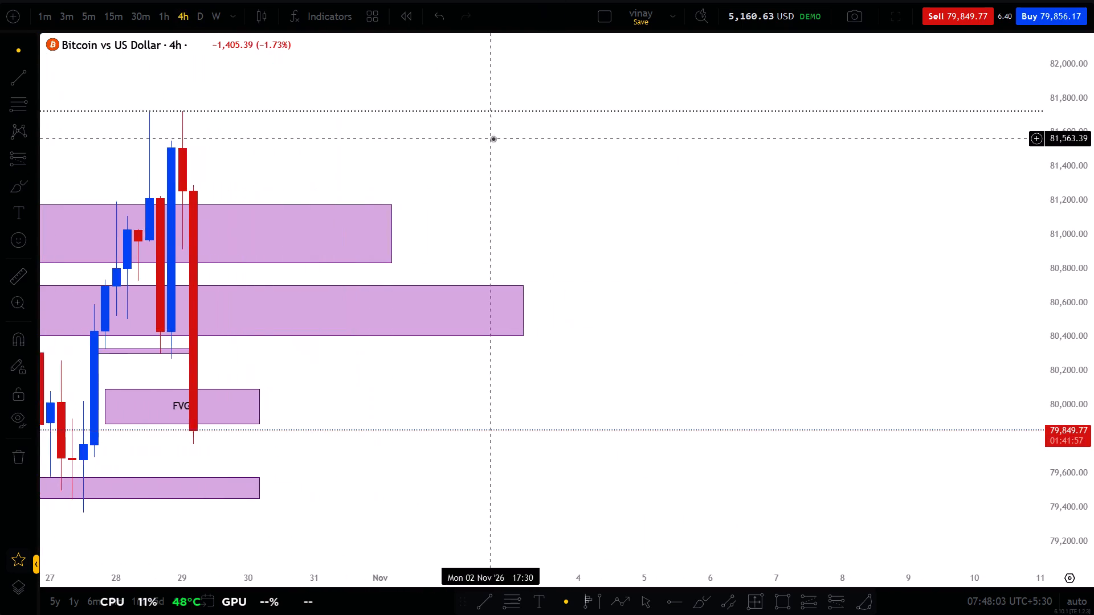
pyautogui.moveTo(384, 146); pyautogui.dragTo(741, 163)
pyautogui.scroll(-3, 741, 163)
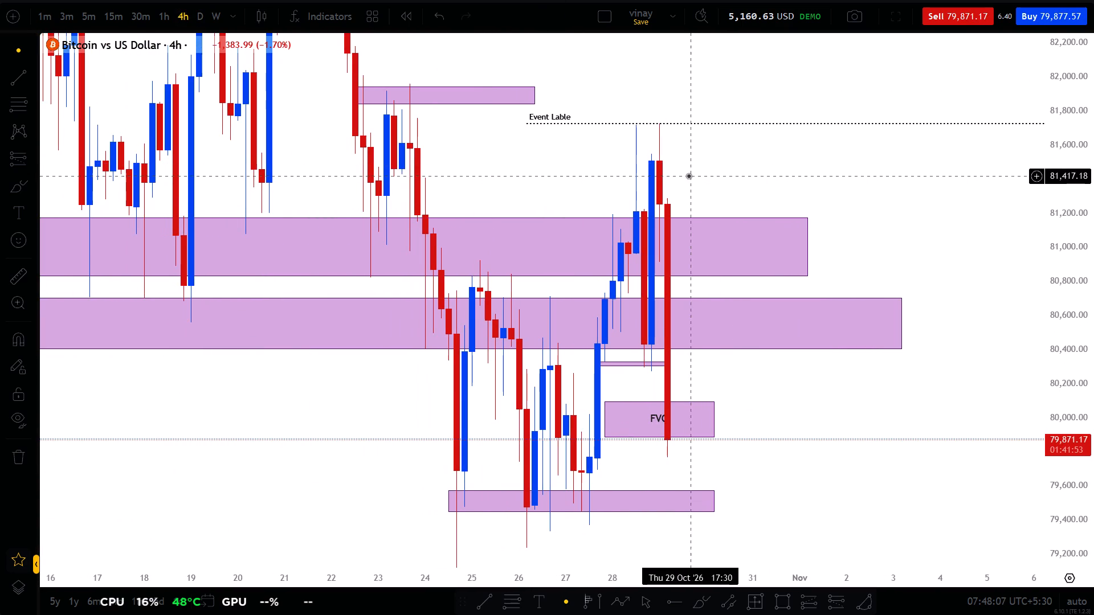
pyautogui.moveTo(726, 177); pyautogui.dragTo(641, 175)
pyautogui.scroll(-7, 1093, 355)
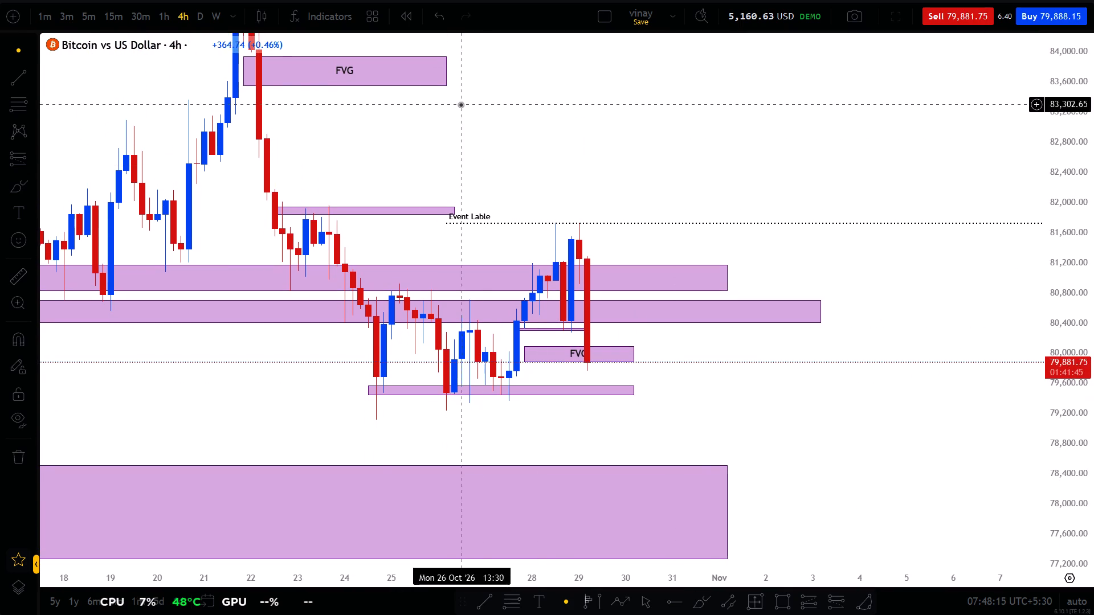
# Examine the 28–29 Oct highs and the drop into the FVG zone on the 1-hour and 15-minute charts.
pyautogui.click(170, 17)
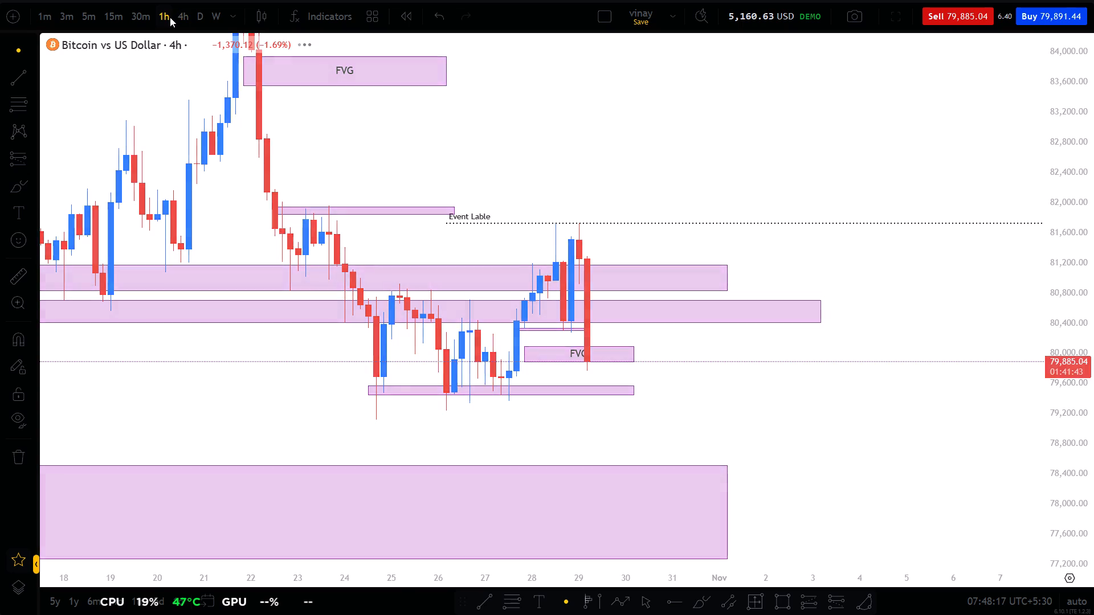
pyautogui.scroll(-4, 418, 268)
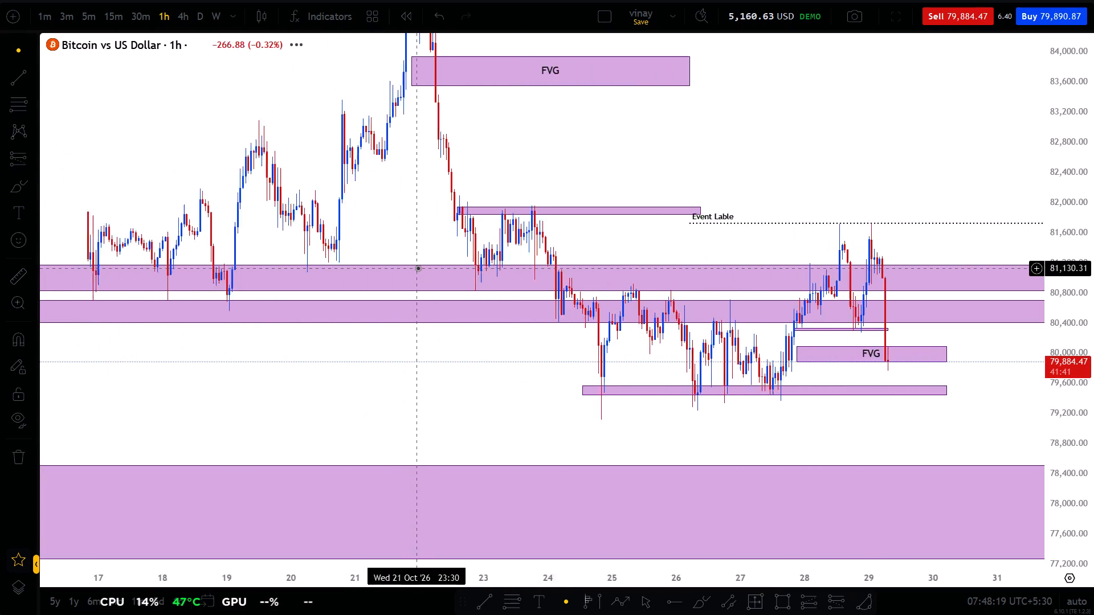
pyautogui.scroll(2, 418, 268)
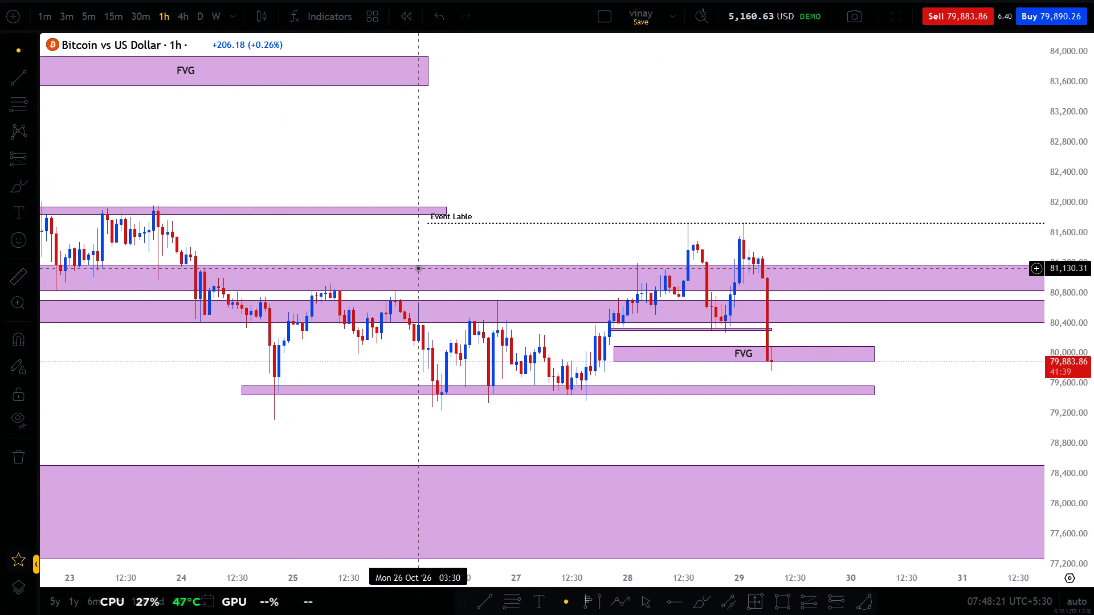
pyautogui.scroll(2, 547, 257)
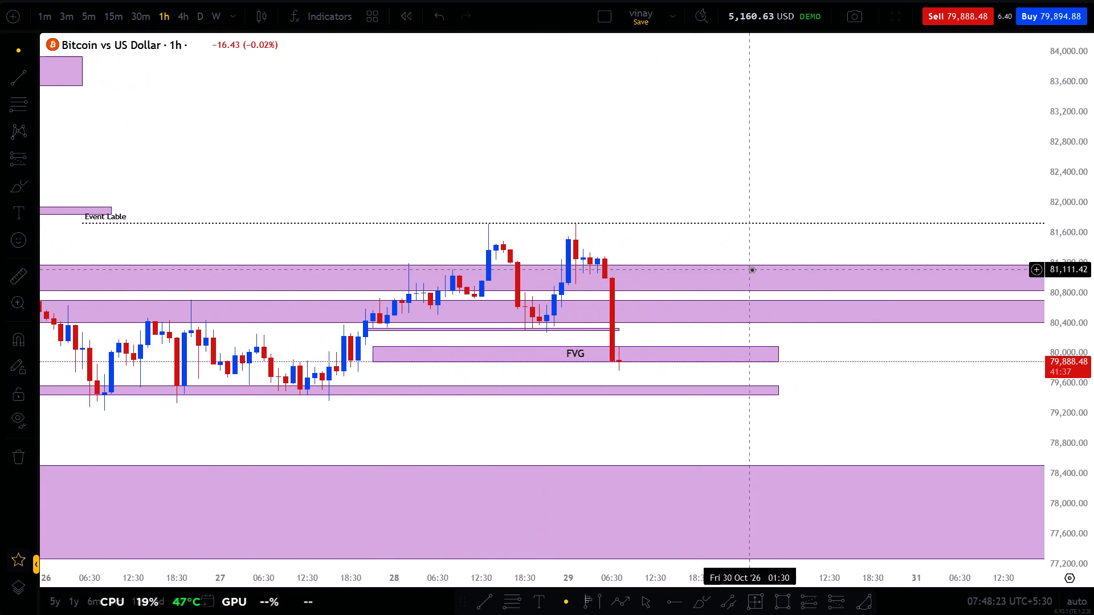
pyautogui.scroll(5, 1093, 333)
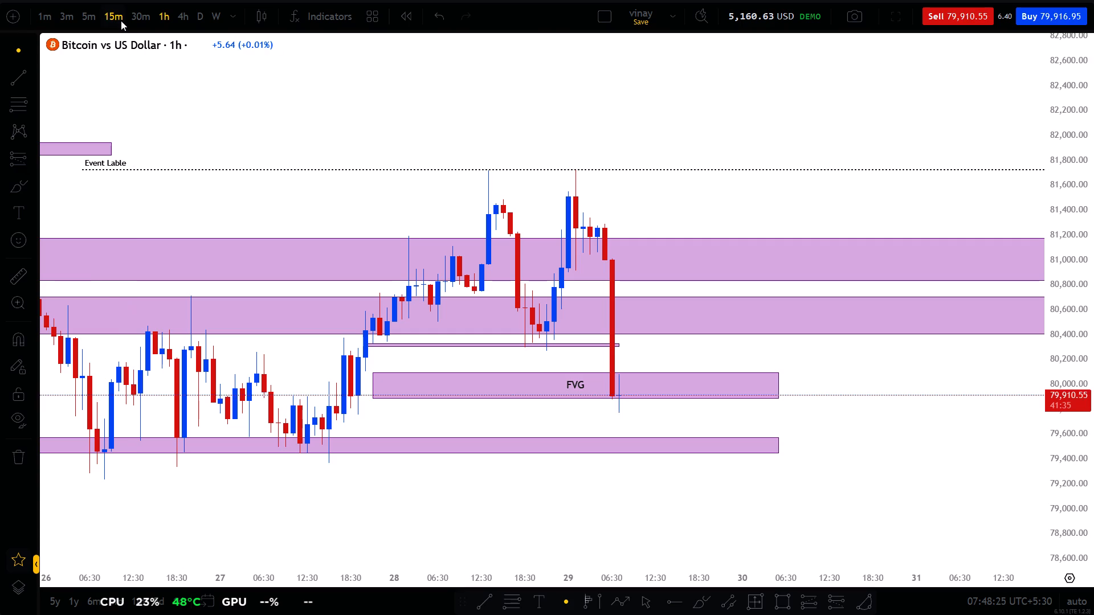
pyautogui.click(120, 20)
pyautogui.scroll(-1, 258, 245)
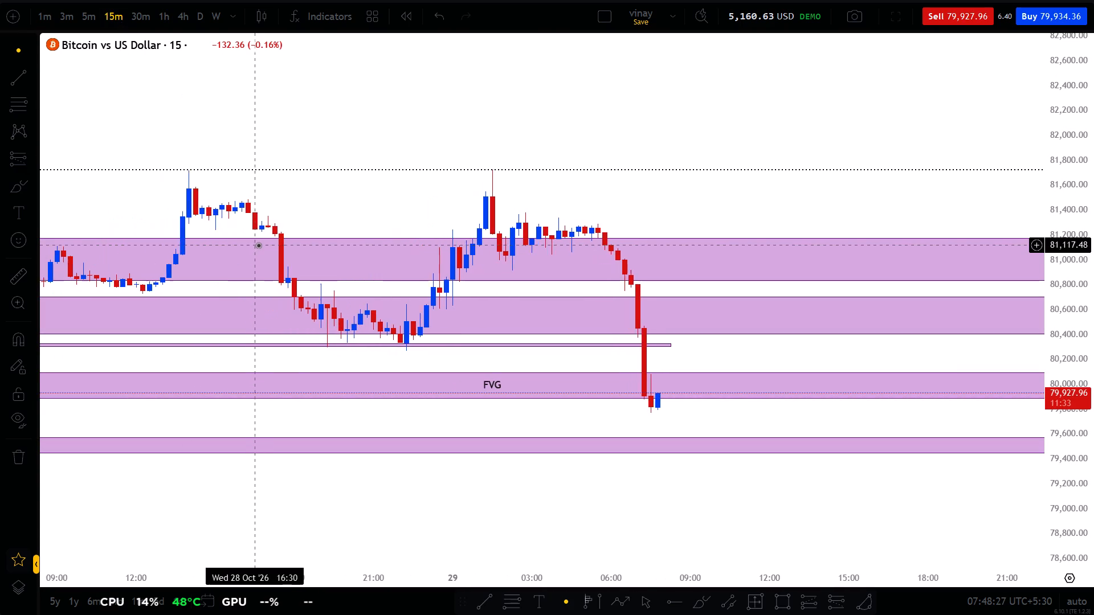
pyautogui.scroll(-1, 258, 245)
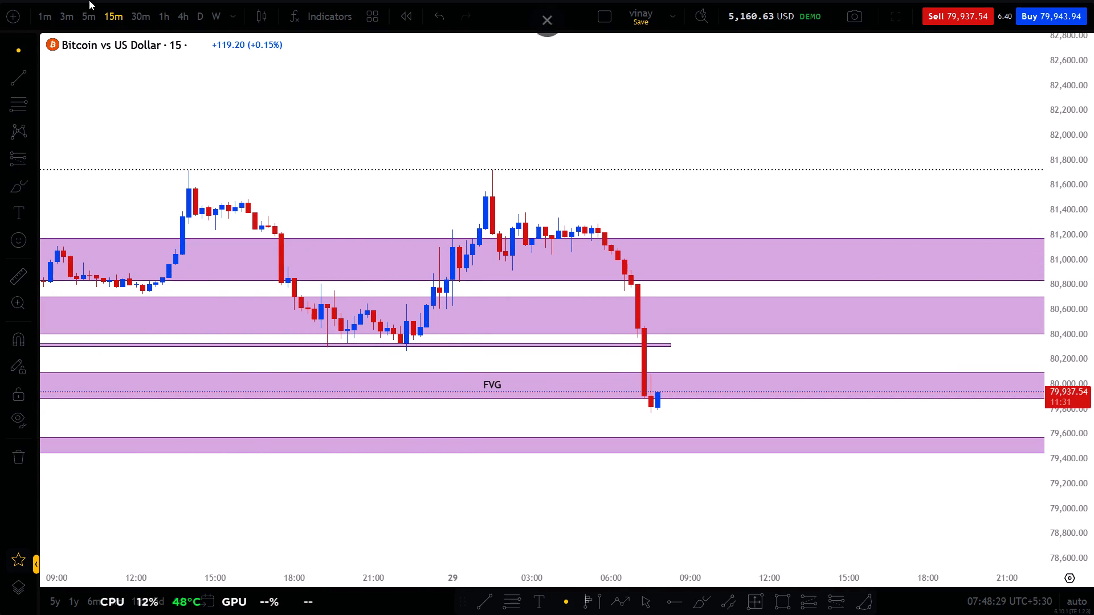
# On the 5-minute chart, place a short position at 29 Oct 01:40 with entry about 81,404, stop about 81,890 and target about 80,088.
pyautogui.click(89, 9)
pyautogui.scroll(-2, 207, 159)
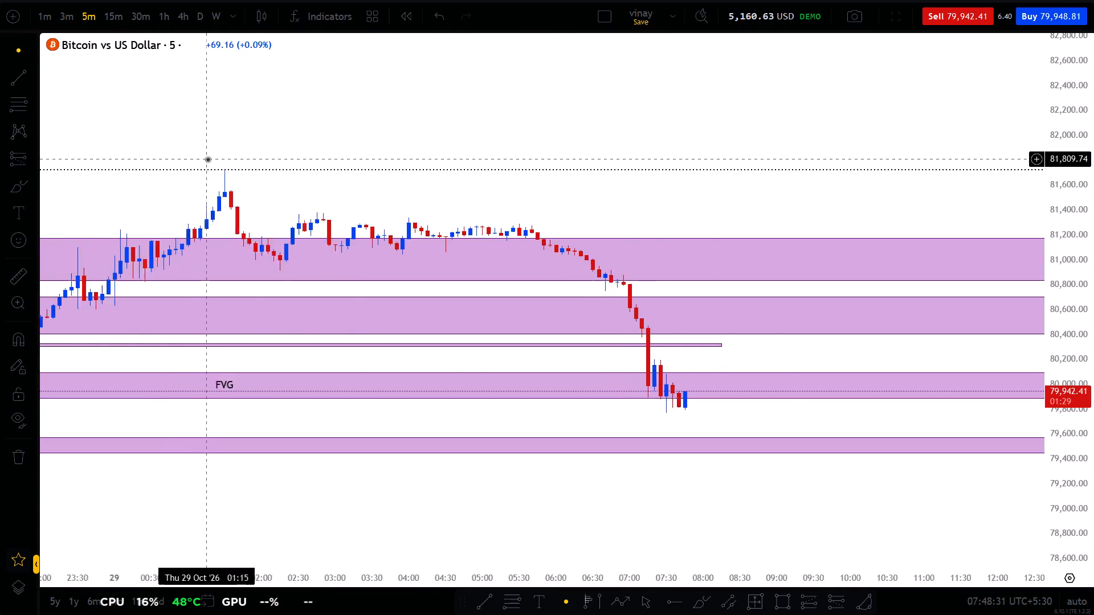
pyautogui.scroll(-2, 207, 159)
pyautogui.scroll(2, 207, 159)
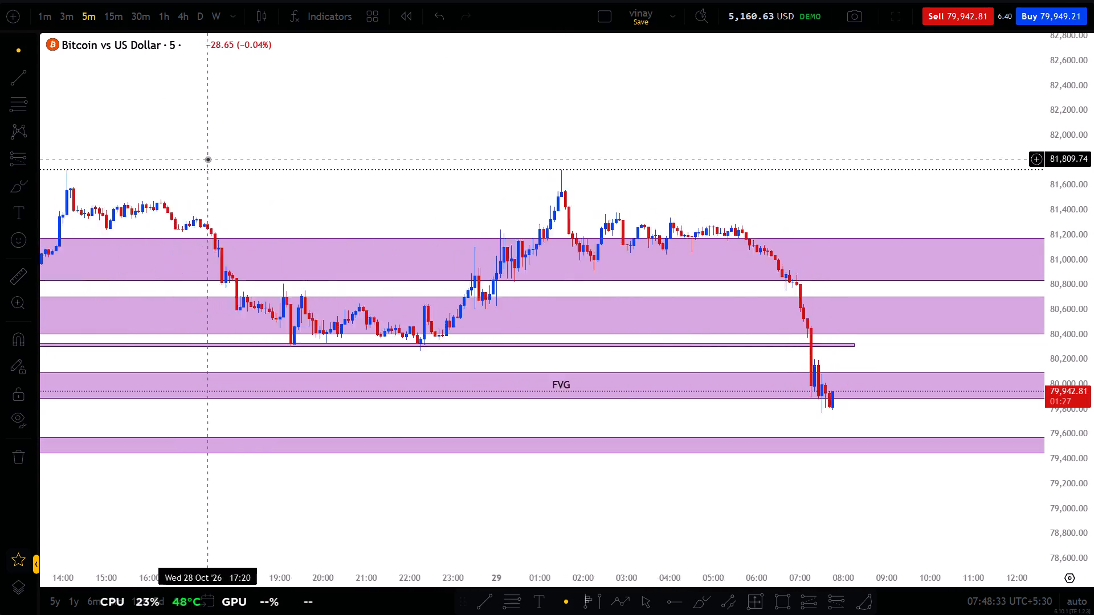
pyautogui.moveTo(444, 219); pyautogui.dragTo(540, 225)
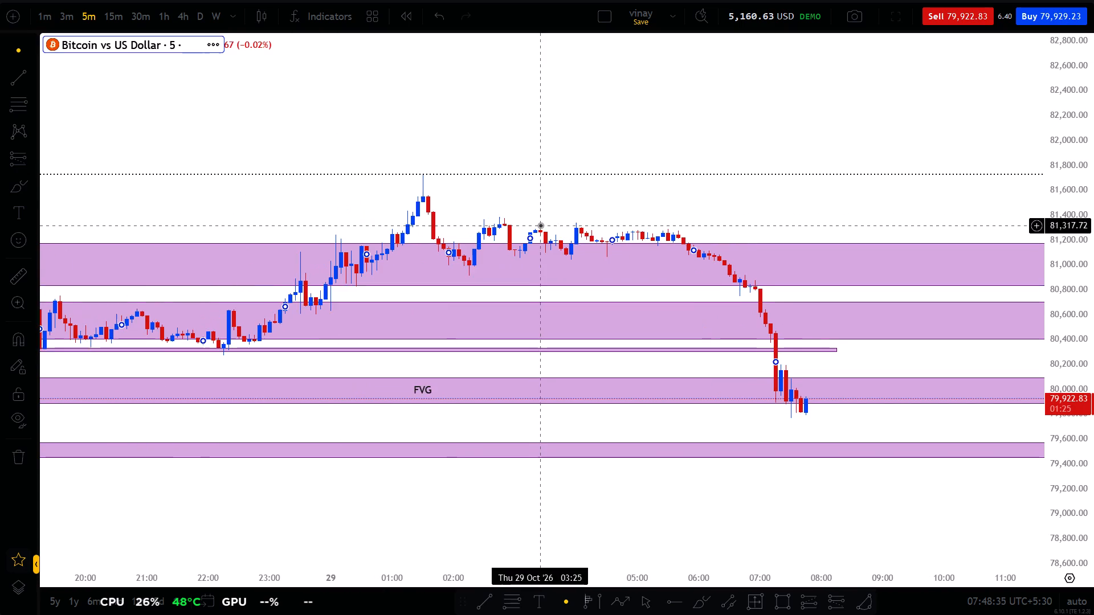
pyautogui.scroll(1, 540, 225)
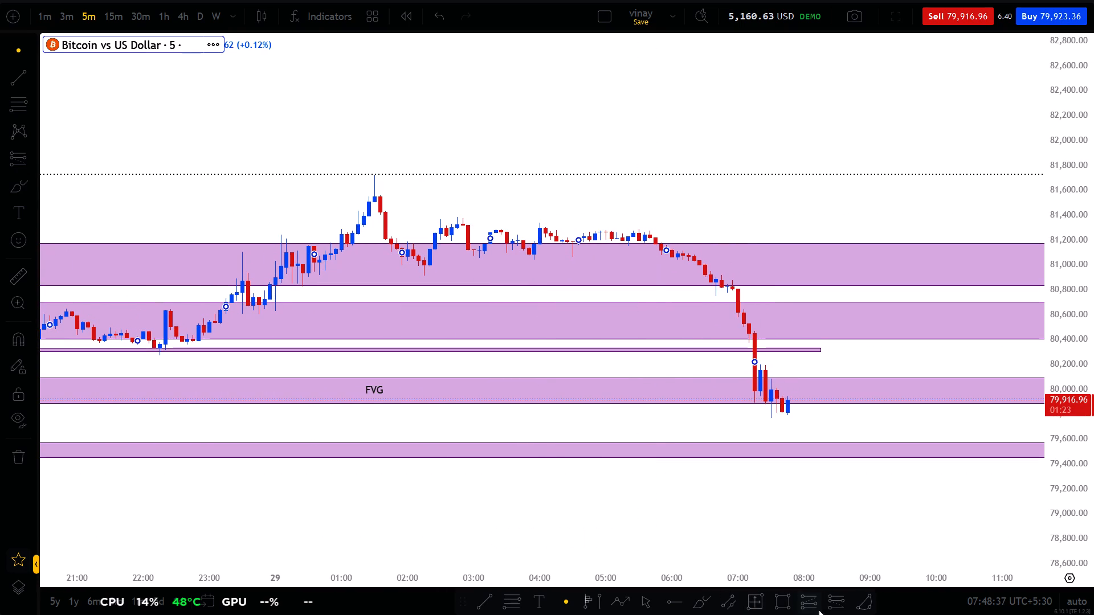
pyautogui.click(835, 606)
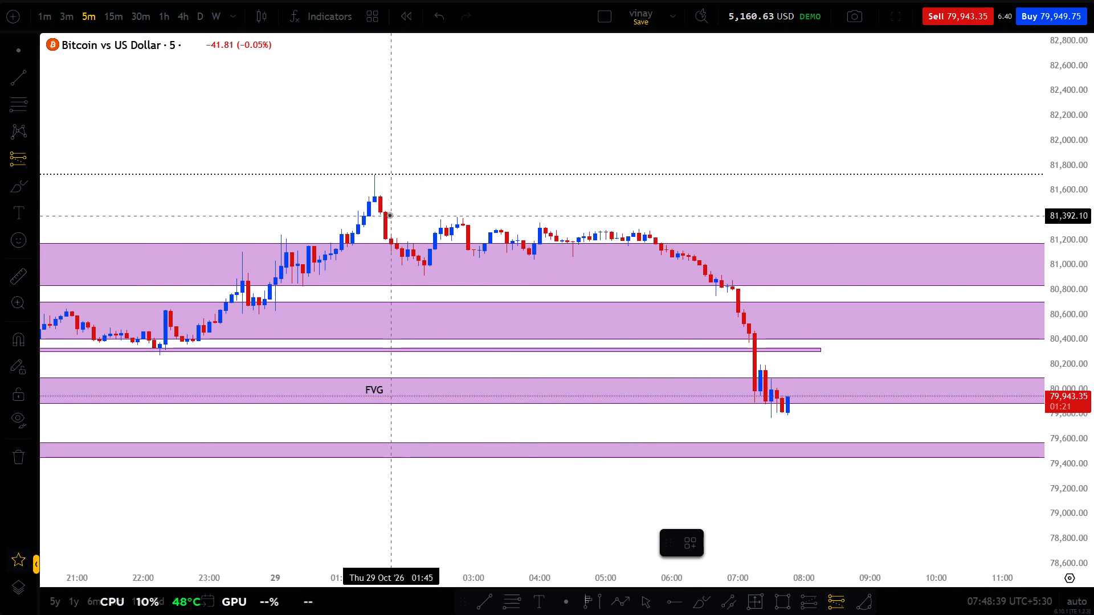
pyautogui.click(386, 215)
pyautogui.moveTo(385, 166); pyautogui.dragTo(385, 154)
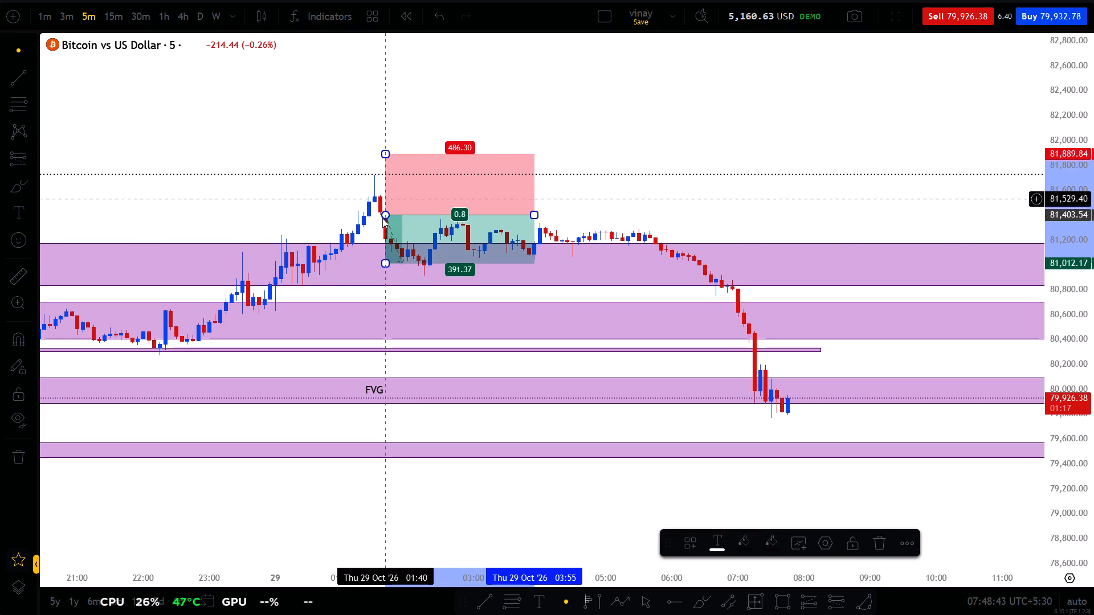
pyautogui.moveTo(388, 263); pyautogui.dragTo(387, 353)
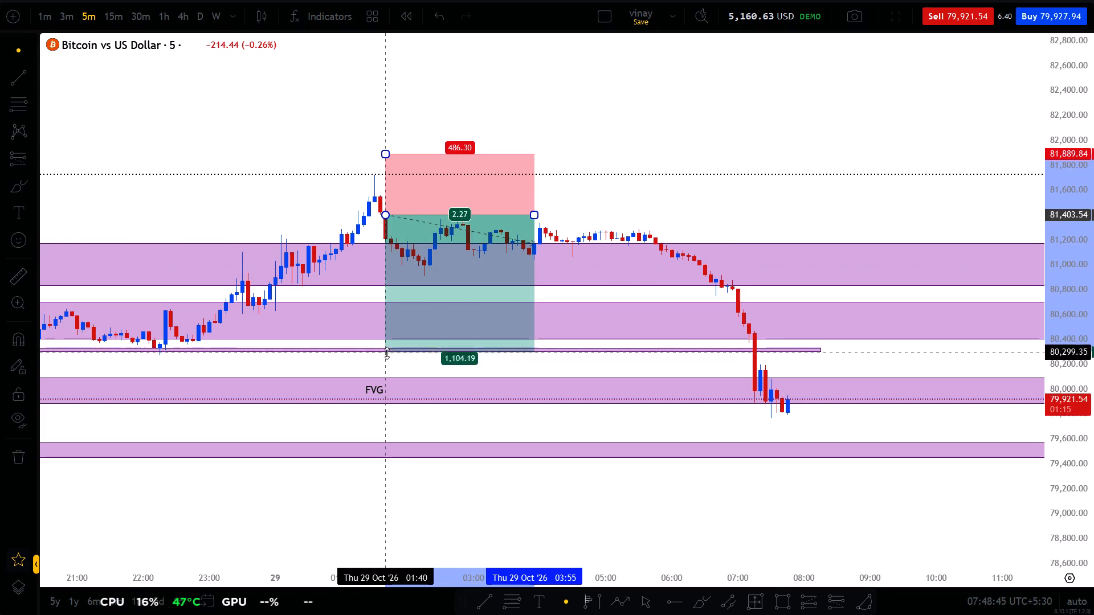
pyautogui.moveTo(387, 353); pyautogui.dragTo(379, 378)
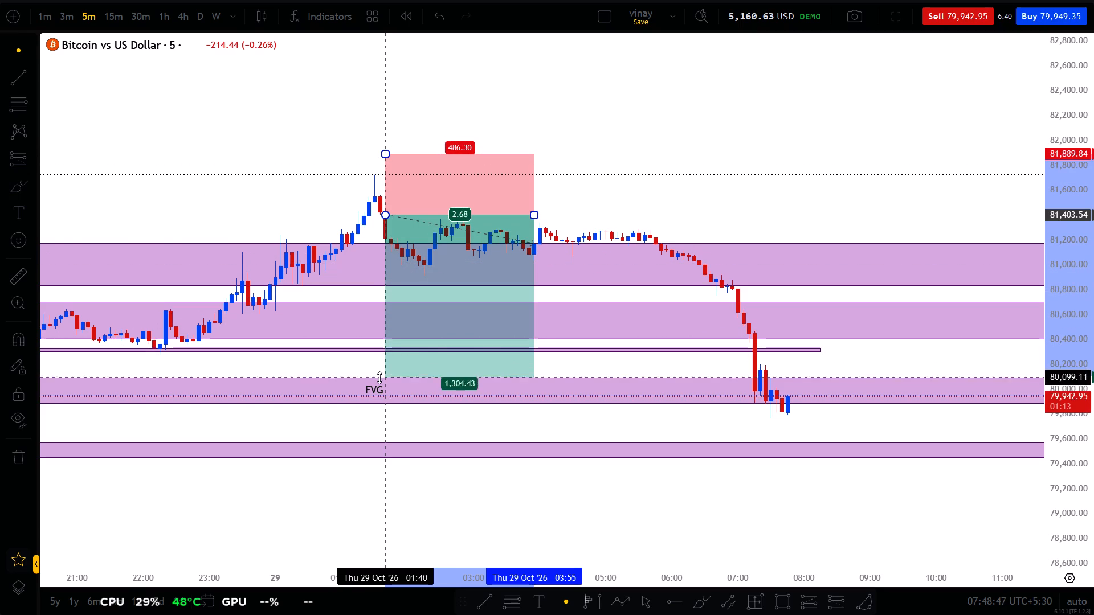
pyautogui.moveTo(379, 378); pyautogui.dragTo(379, 378)
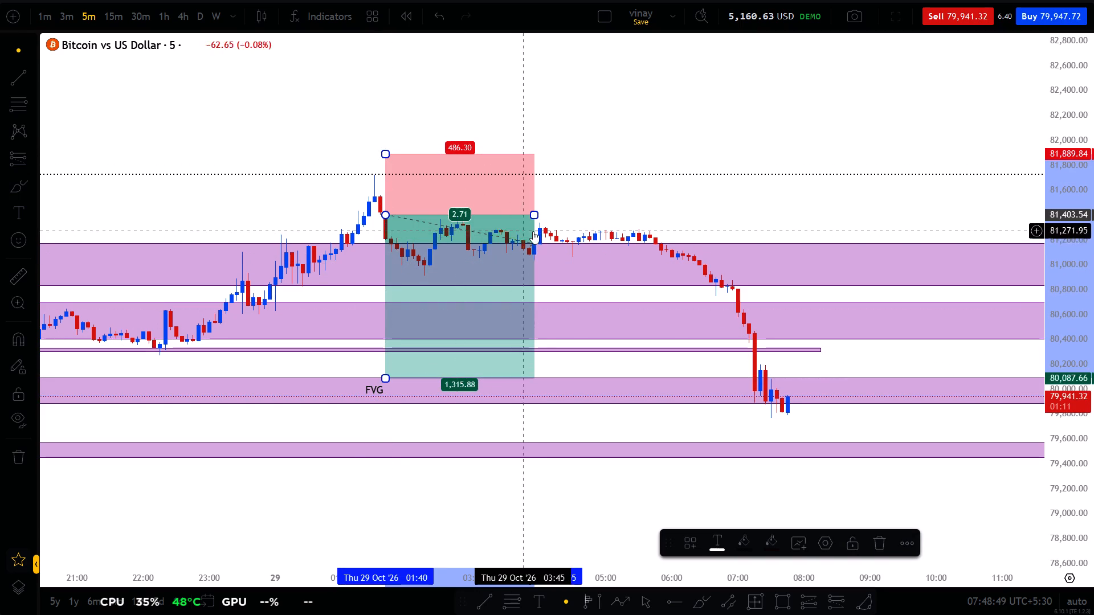
# Extend the short position's end time to 29 Oct 07:15, where the drop reaches its target.
pyautogui.moveTo(534, 217); pyautogui.dragTo(573, 217)
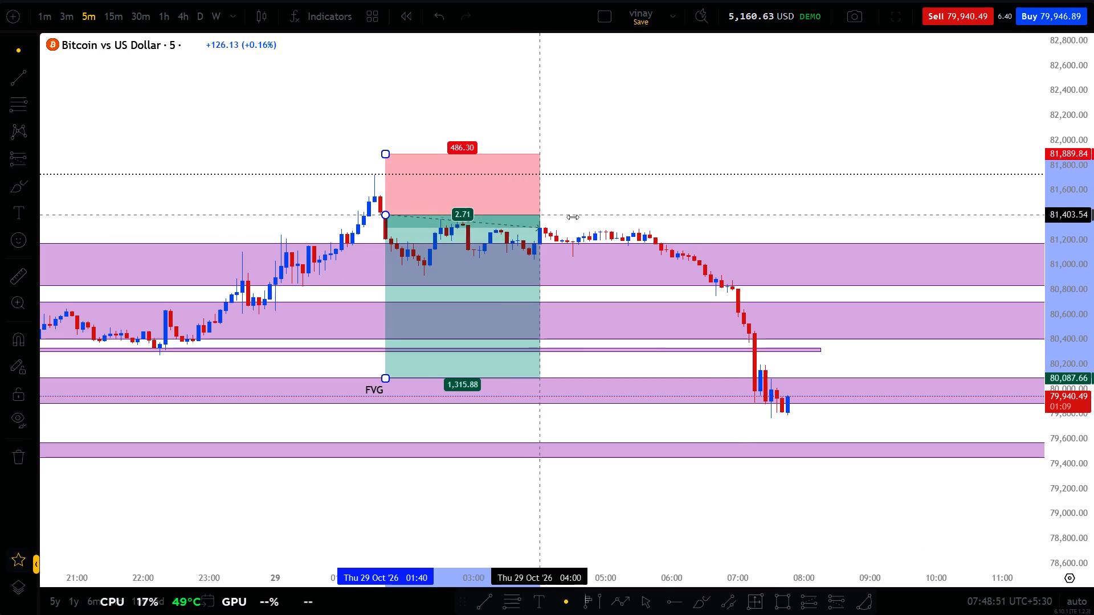
pyautogui.moveTo(573, 217); pyautogui.dragTo(764, 212)
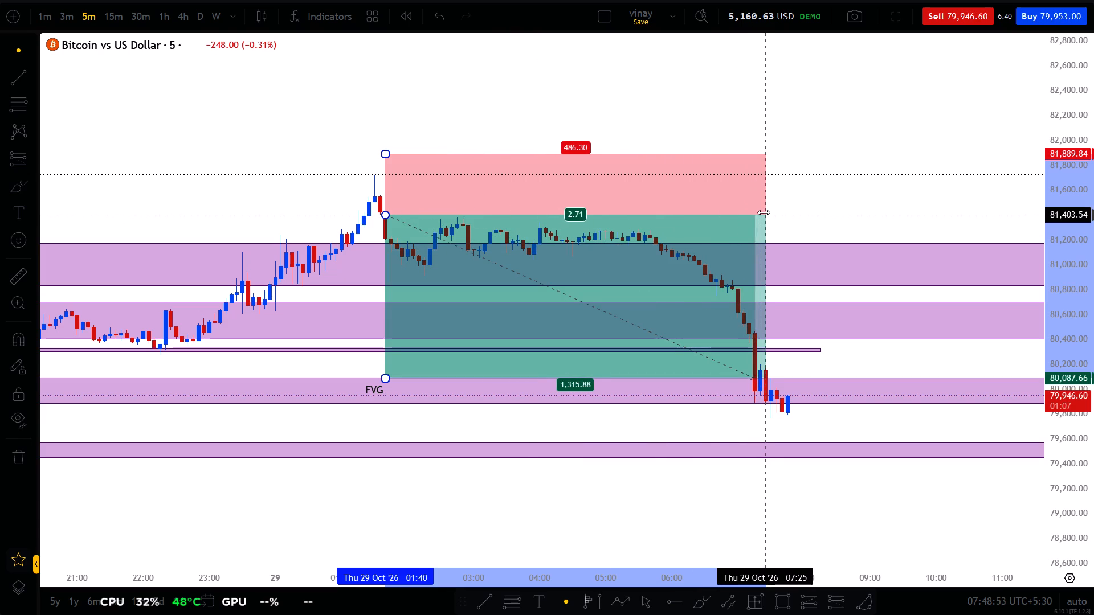
pyautogui.moveTo(764, 212); pyautogui.dragTo(752, 214)
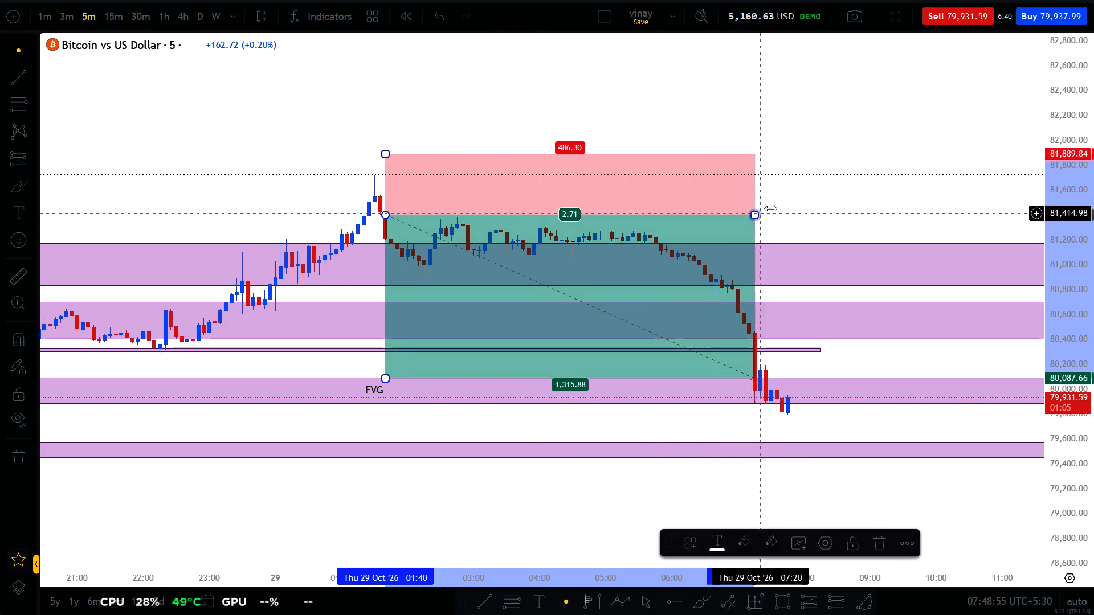
pyautogui.click(799, 200)
# Set up a pending BTC sell limit order with its open price at 81,409.26, near the short position's entry.
pyautogui.click(950, 17)
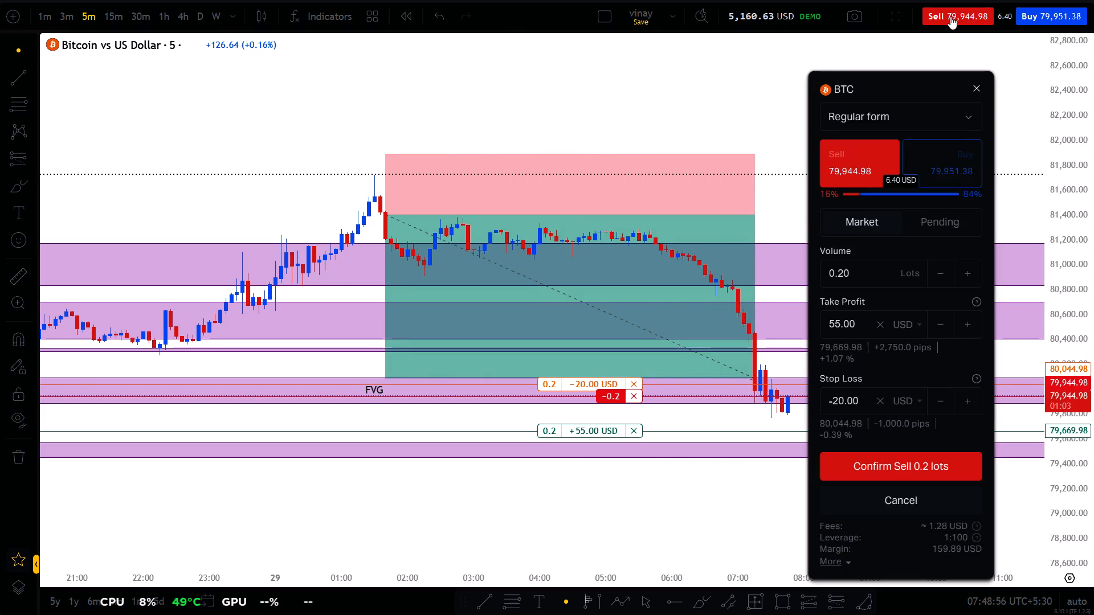
pyautogui.click(939, 214)
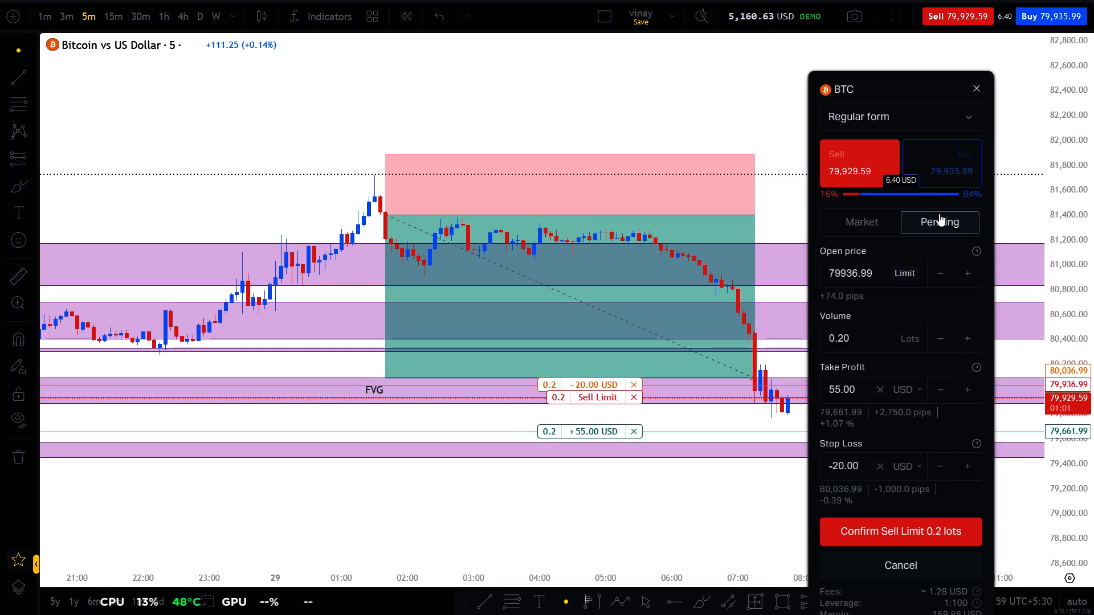
pyautogui.moveTo(570, 403); pyautogui.dragTo(624, 235)
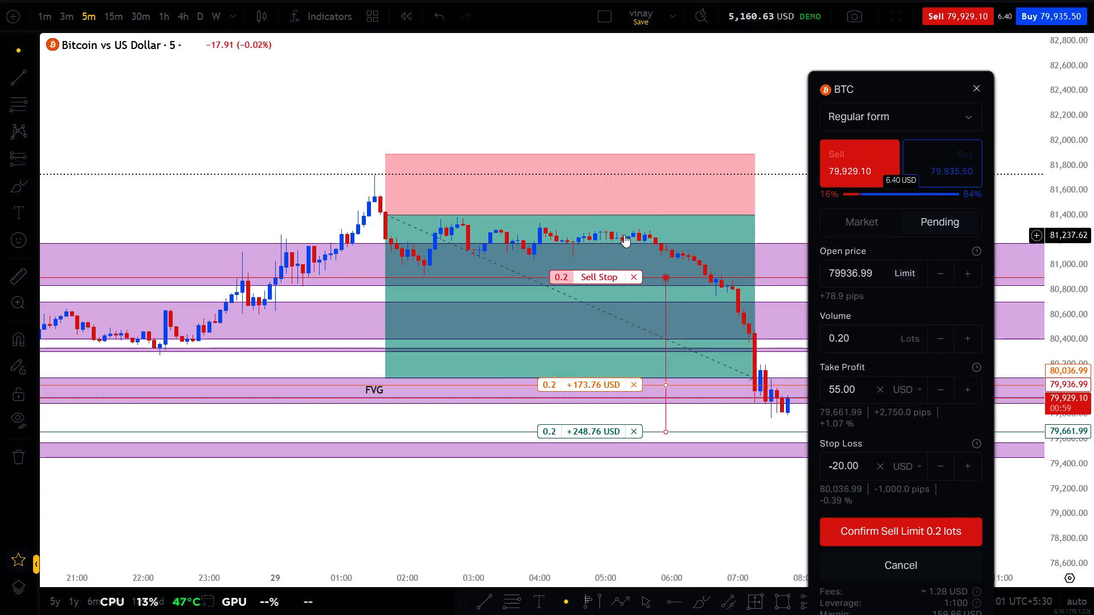
pyautogui.moveTo(624, 235); pyautogui.dragTo(646, 205)
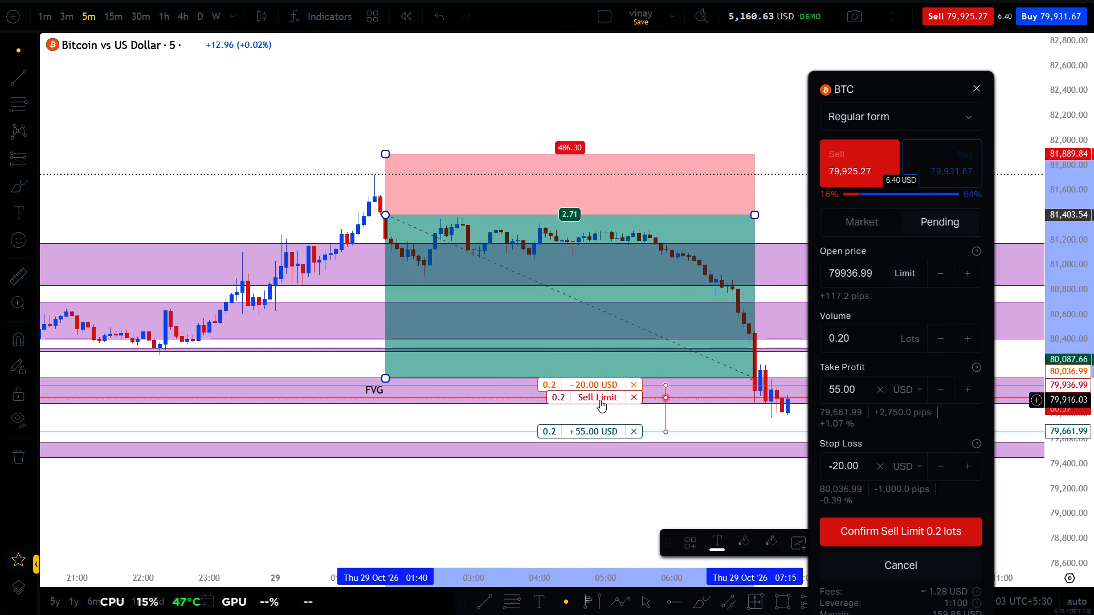
pyautogui.moveTo(600, 400); pyautogui.dragTo(648, 216)
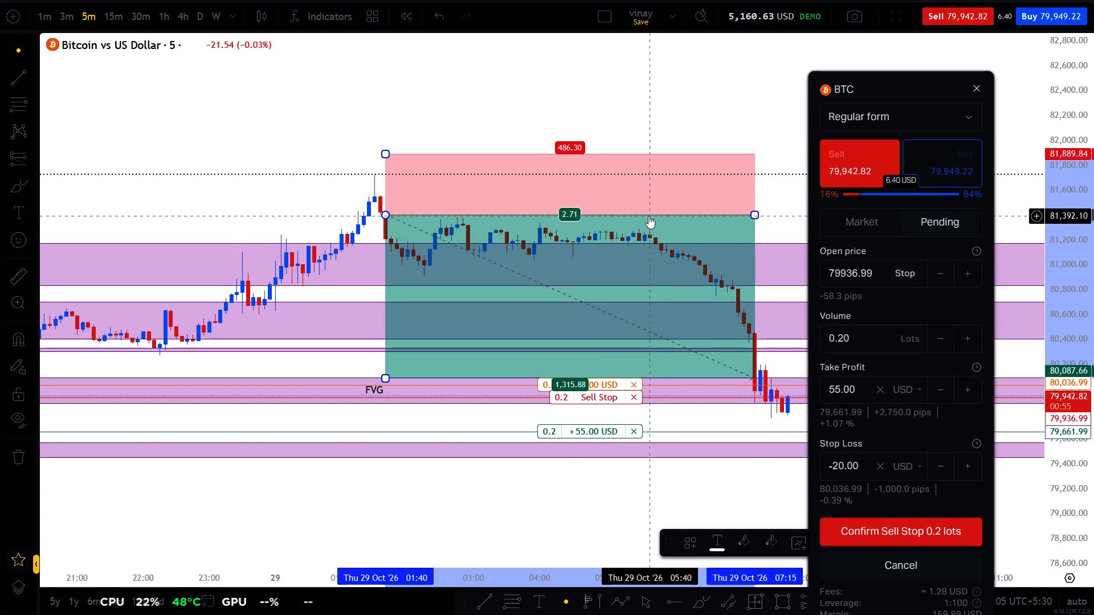
pyautogui.moveTo(574, 402); pyautogui.dragTo(571, 439)
pyautogui.moveTo(571, 439); pyautogui.dragTo(668, 214)
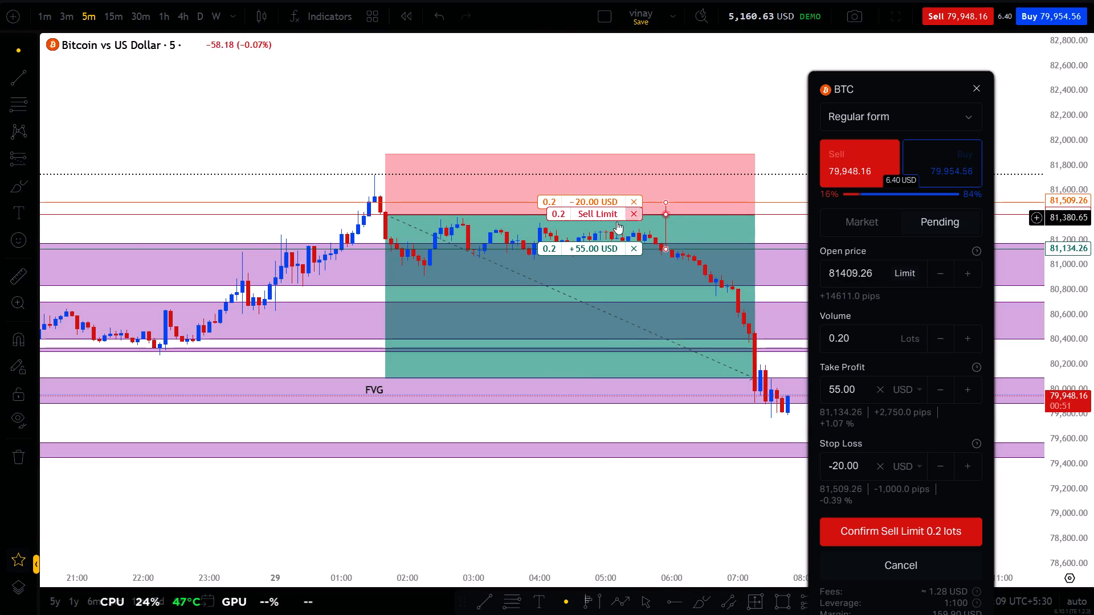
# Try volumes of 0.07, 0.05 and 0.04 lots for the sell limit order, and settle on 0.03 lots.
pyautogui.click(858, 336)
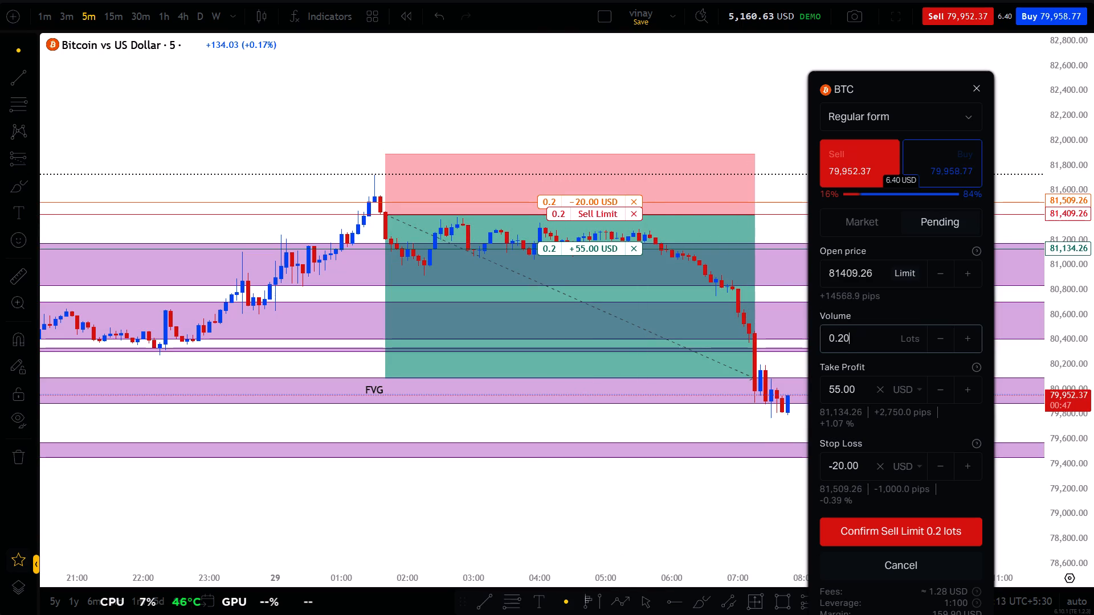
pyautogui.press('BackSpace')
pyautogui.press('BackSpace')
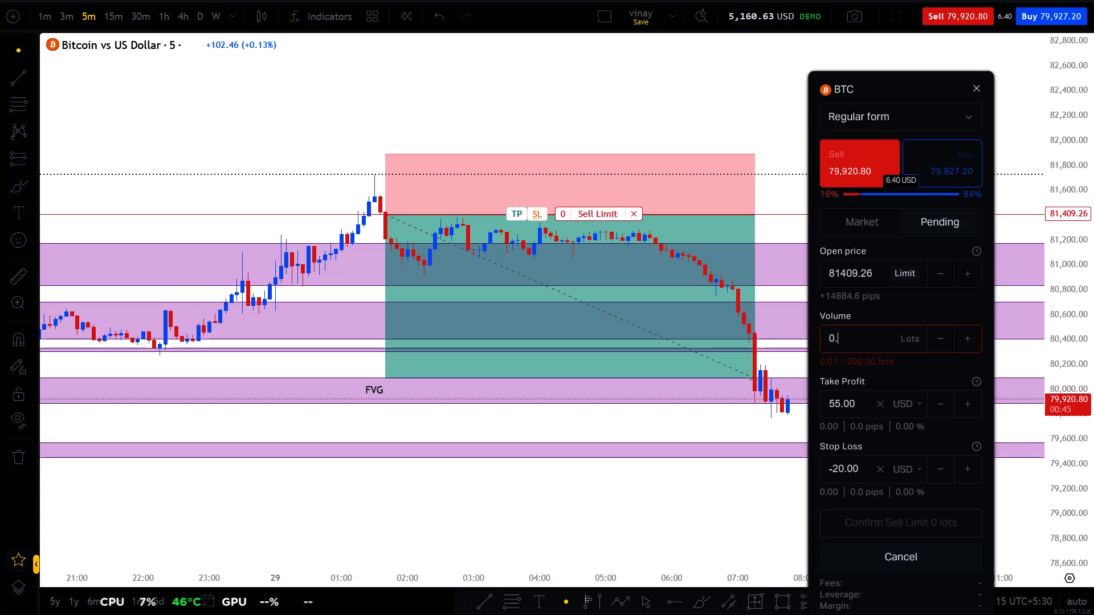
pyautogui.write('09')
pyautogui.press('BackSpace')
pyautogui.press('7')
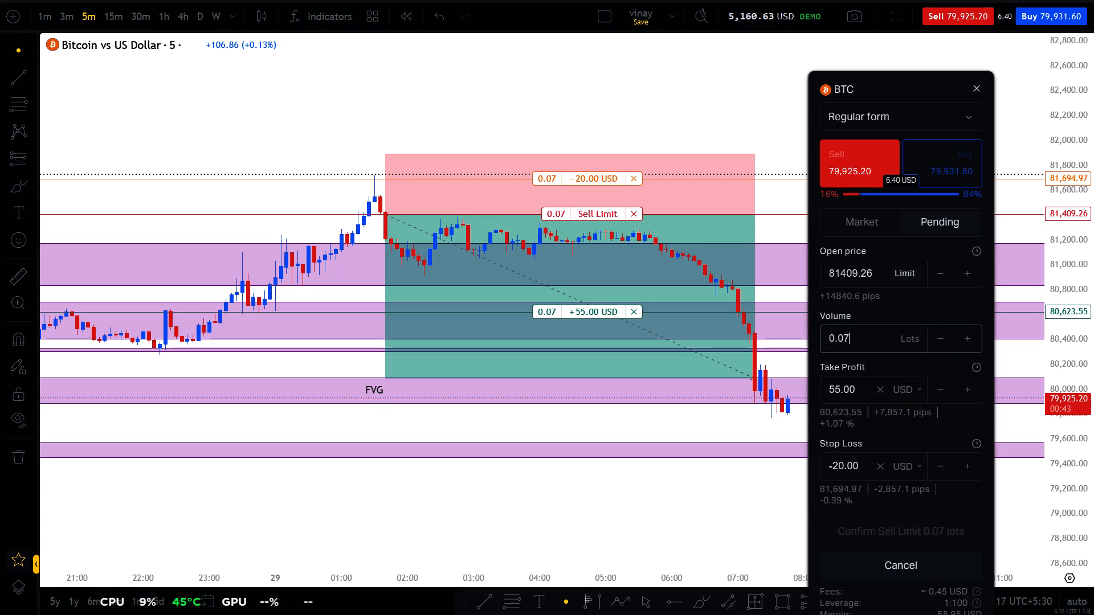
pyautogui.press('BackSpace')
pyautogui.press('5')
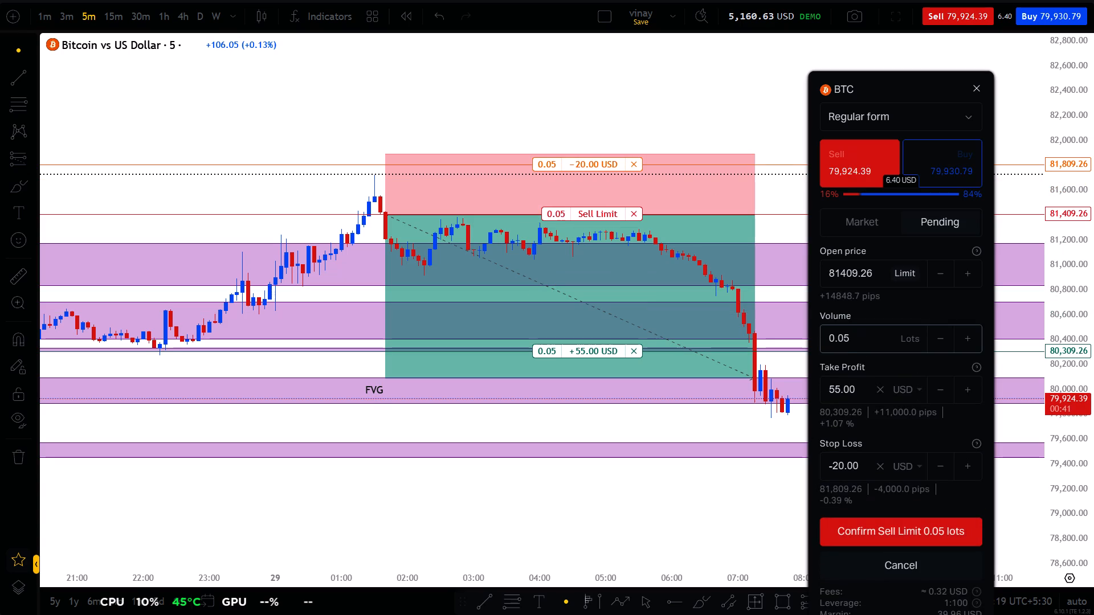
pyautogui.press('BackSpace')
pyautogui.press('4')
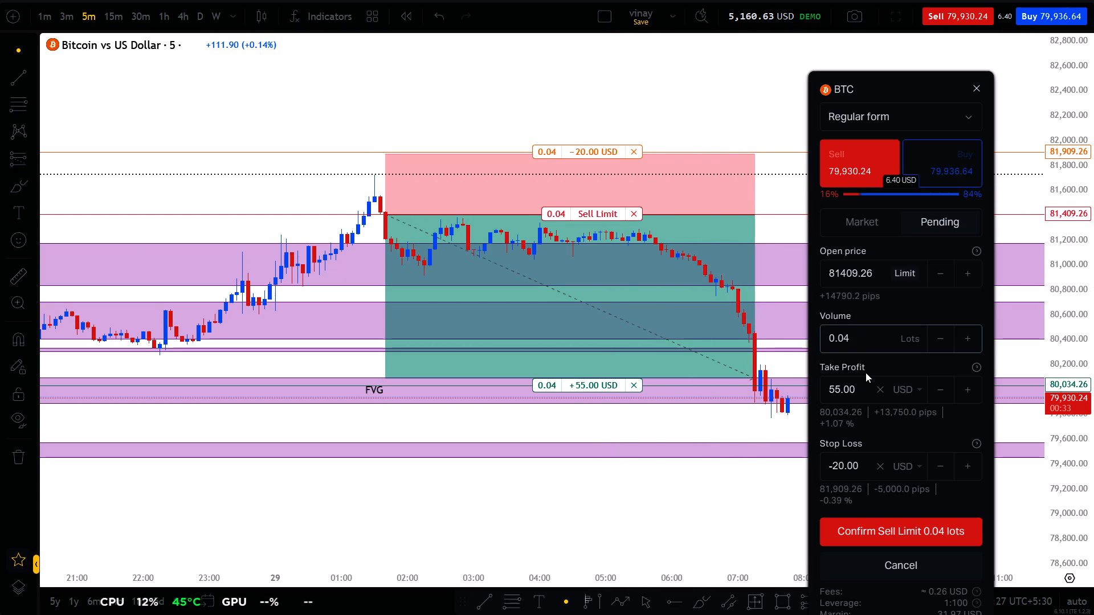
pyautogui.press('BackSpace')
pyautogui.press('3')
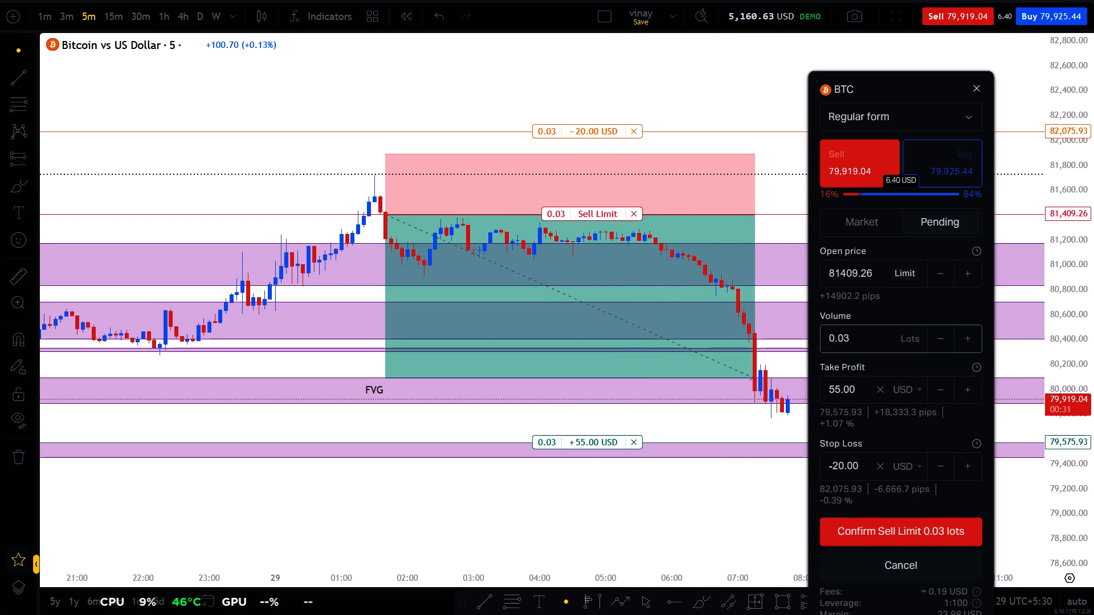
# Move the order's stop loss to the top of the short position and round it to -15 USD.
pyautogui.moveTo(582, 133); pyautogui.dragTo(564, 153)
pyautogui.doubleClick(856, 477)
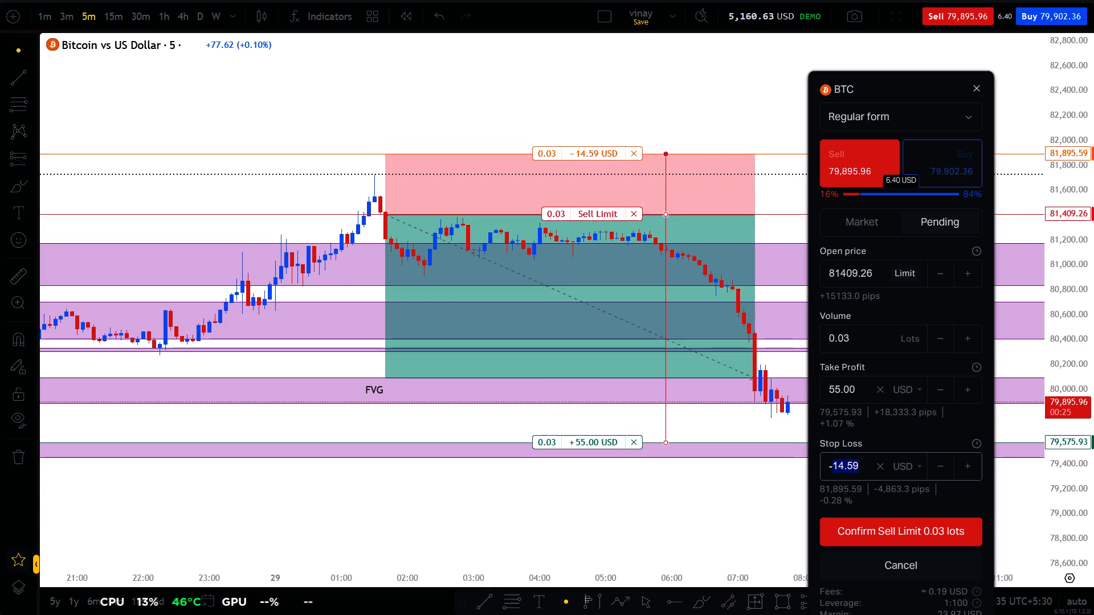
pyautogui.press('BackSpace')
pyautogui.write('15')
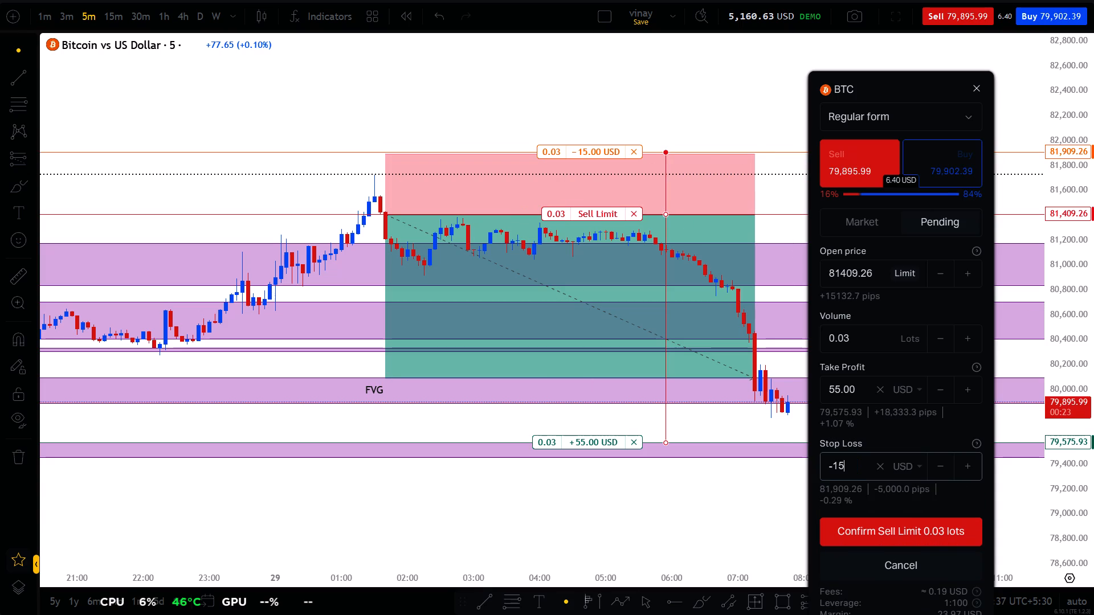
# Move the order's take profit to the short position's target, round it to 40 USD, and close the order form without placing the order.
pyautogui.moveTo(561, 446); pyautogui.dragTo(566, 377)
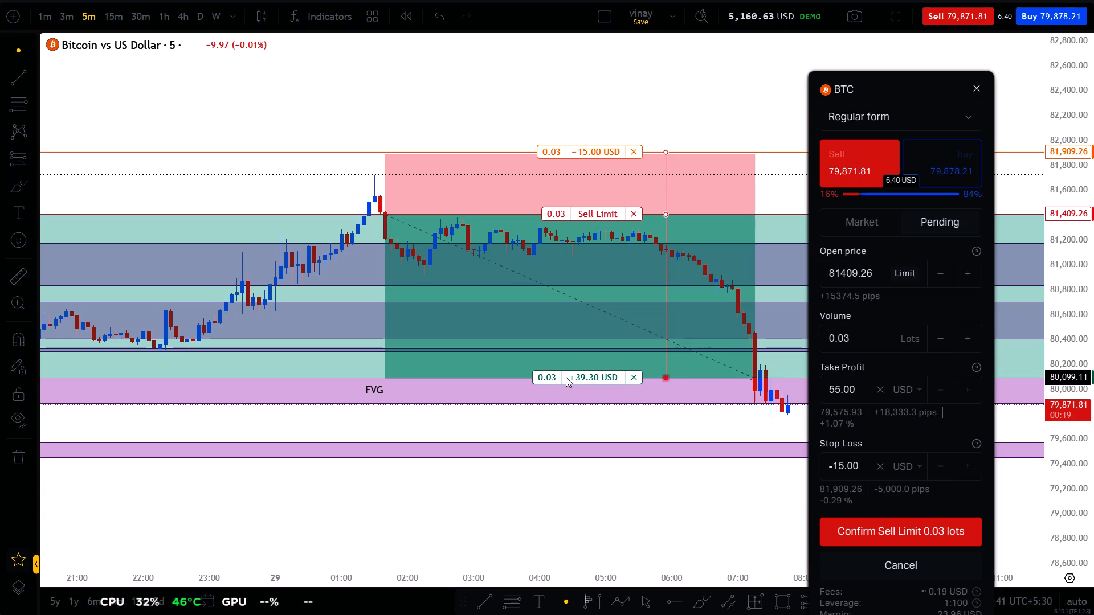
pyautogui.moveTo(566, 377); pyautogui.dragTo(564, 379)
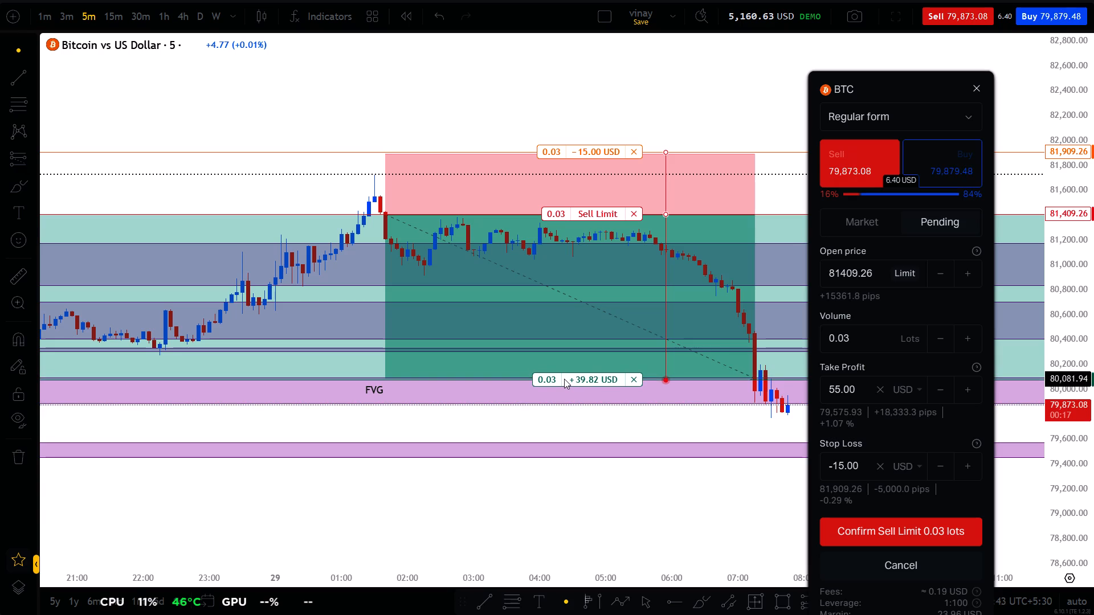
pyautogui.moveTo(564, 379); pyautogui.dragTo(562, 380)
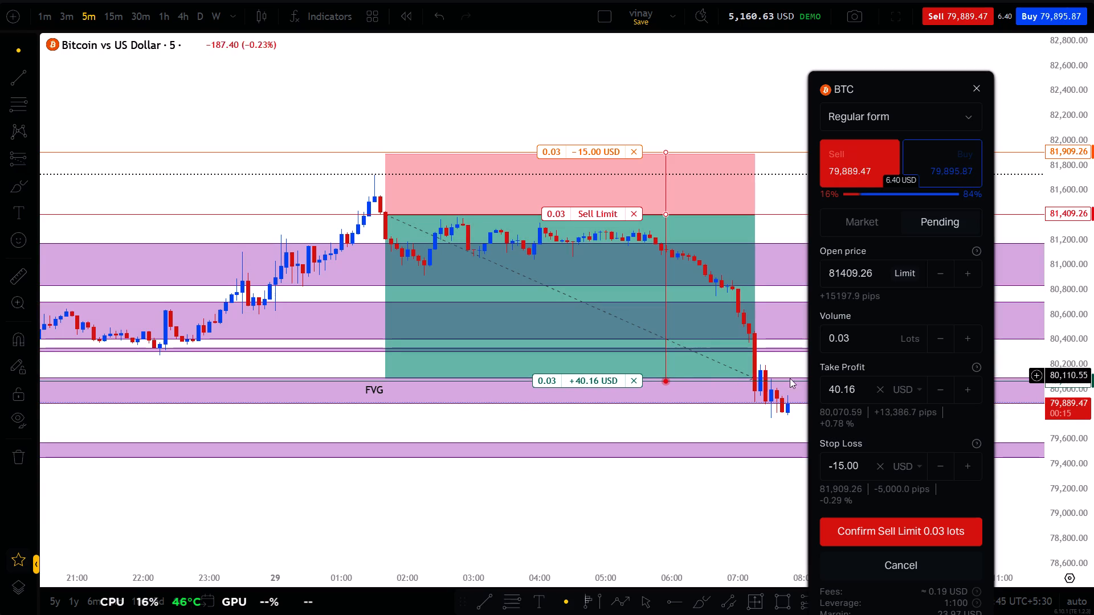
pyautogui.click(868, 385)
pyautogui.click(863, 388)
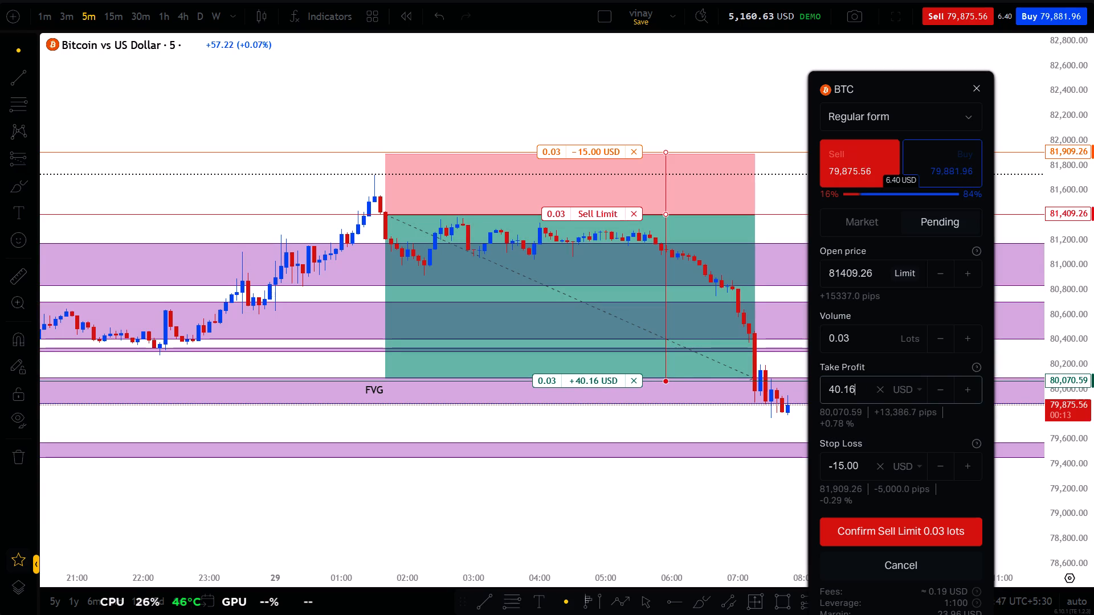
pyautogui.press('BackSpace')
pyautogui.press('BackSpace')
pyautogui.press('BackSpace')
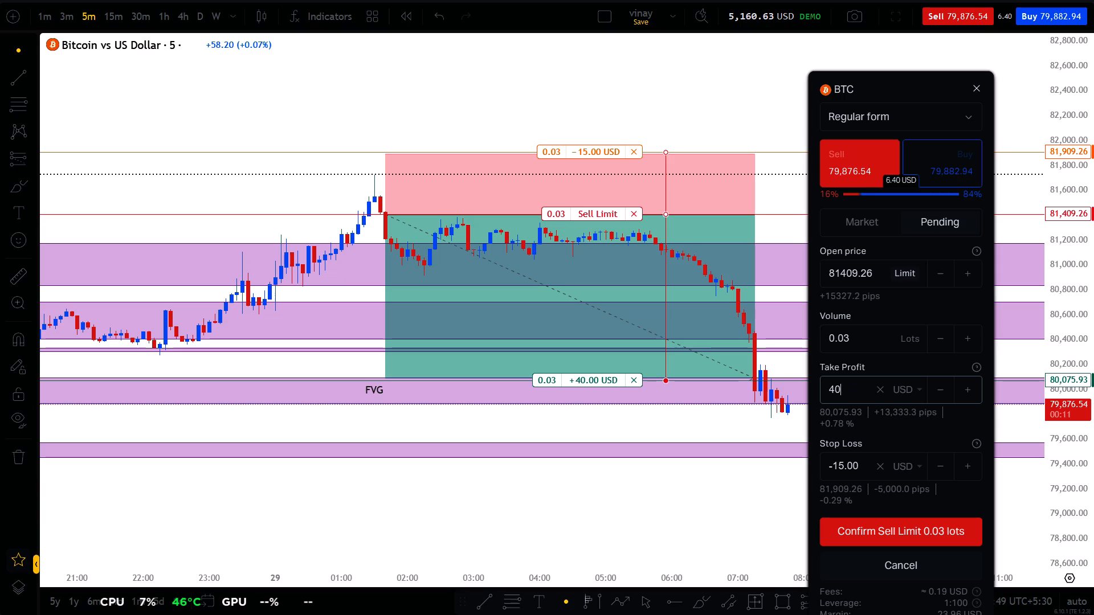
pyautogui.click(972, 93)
# Delete the short position drawing that starts at 29 Oct 01:40 from the 5-minute chart.
pyautogui.click(750, 207)
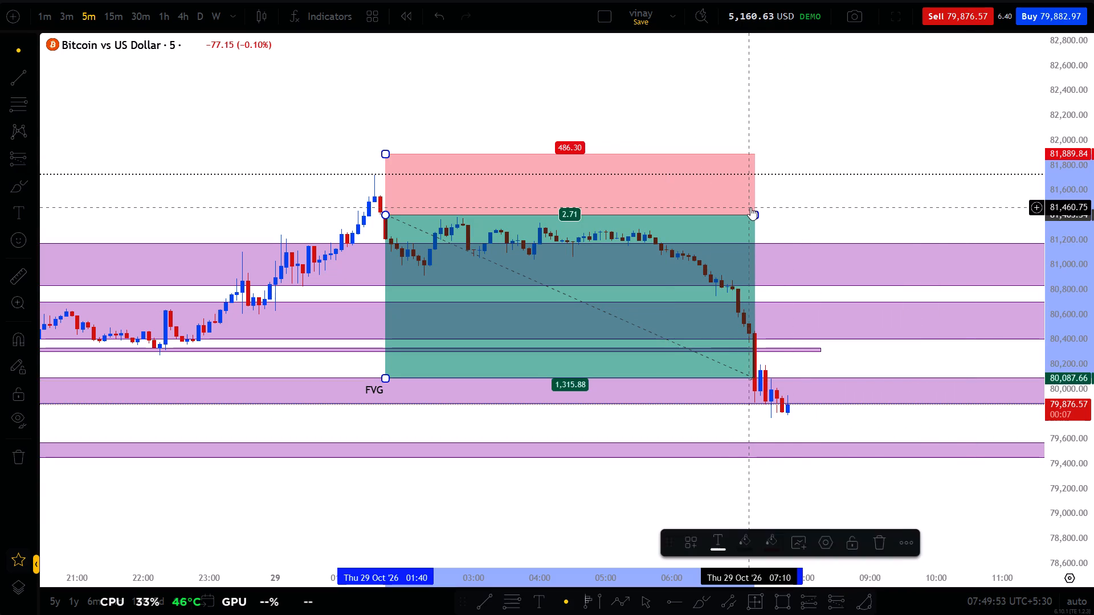
pyautogui.press('Delete')
# Examine the 28–29 Oct price action on the 5-minute chart, from the two matching highs down to the FVG zone.
pyautogui.scroll(-5, 589, 420)
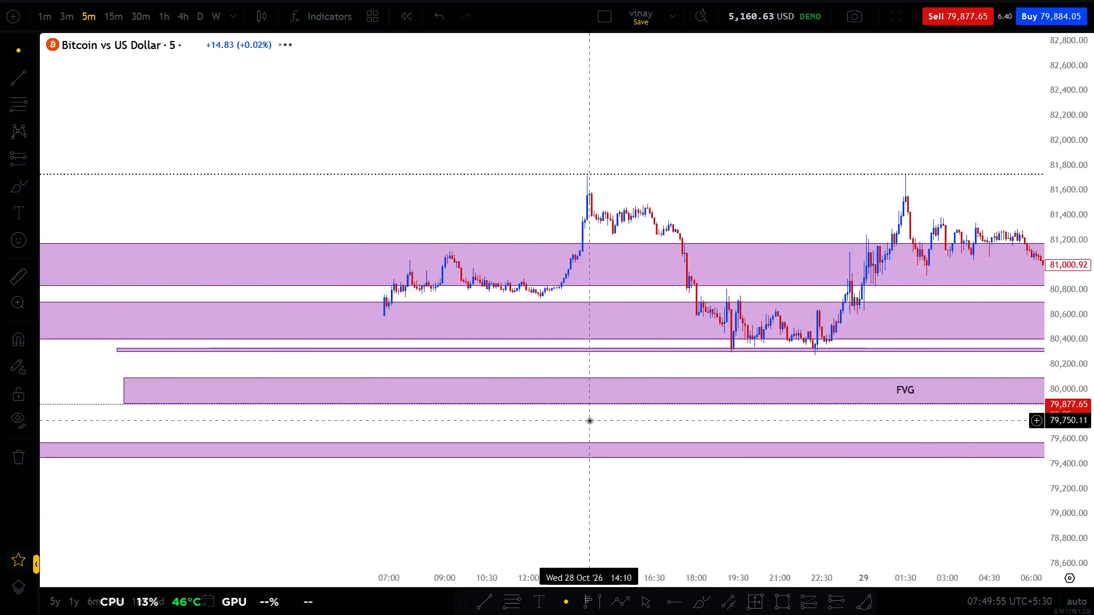
pyautogui.scroll(2, 589, 420)
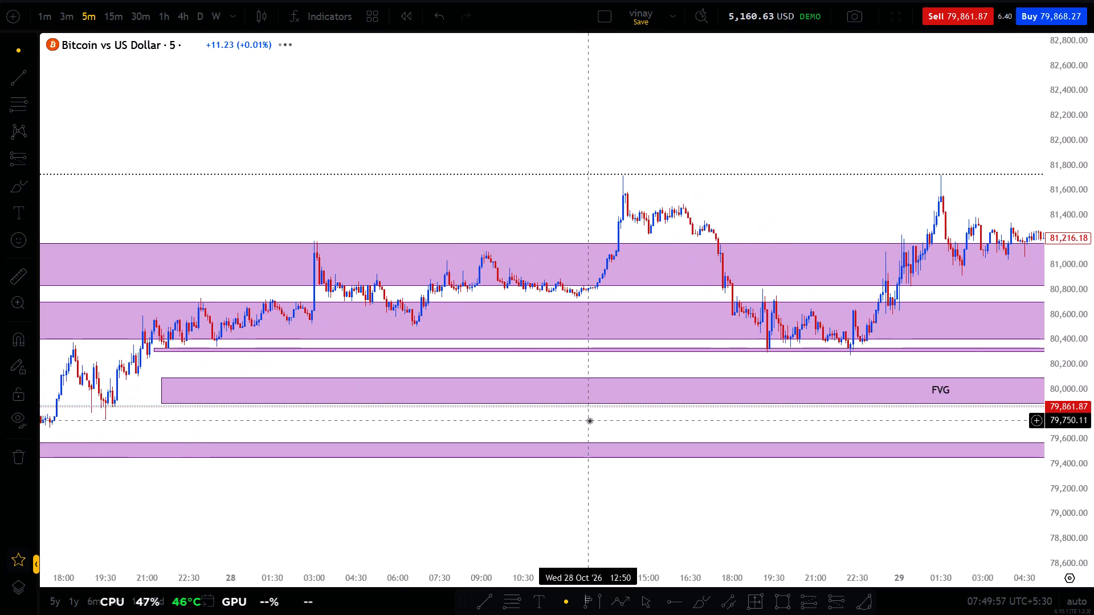
pyautogui.hscroll(-3, 589, 420)
pyautogui.scroll(-3, 589, 420)
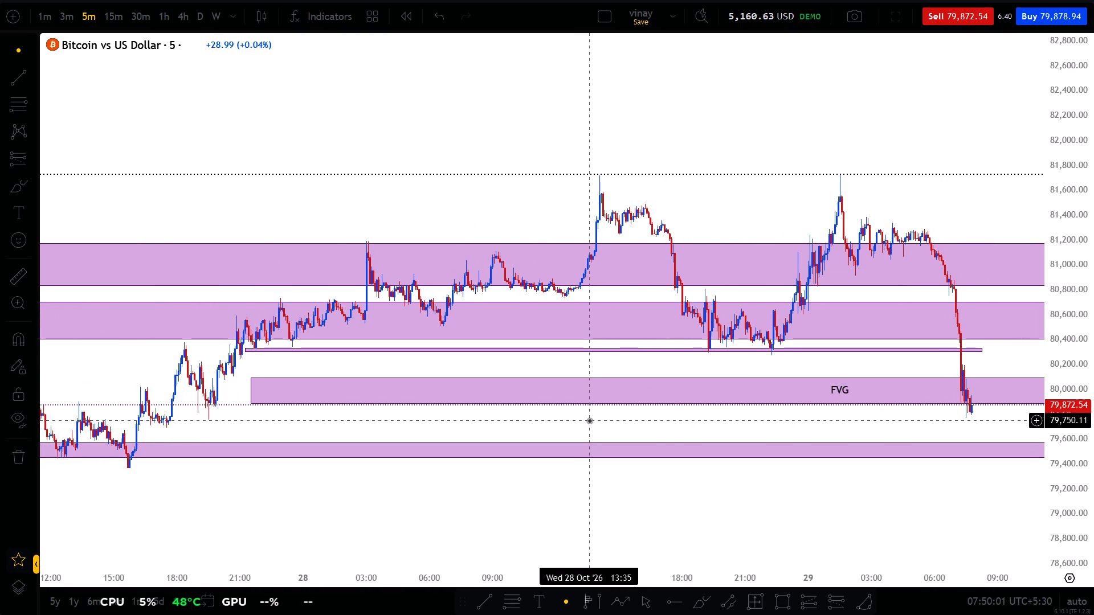
pyautogui.scroll(1, 589, 420)
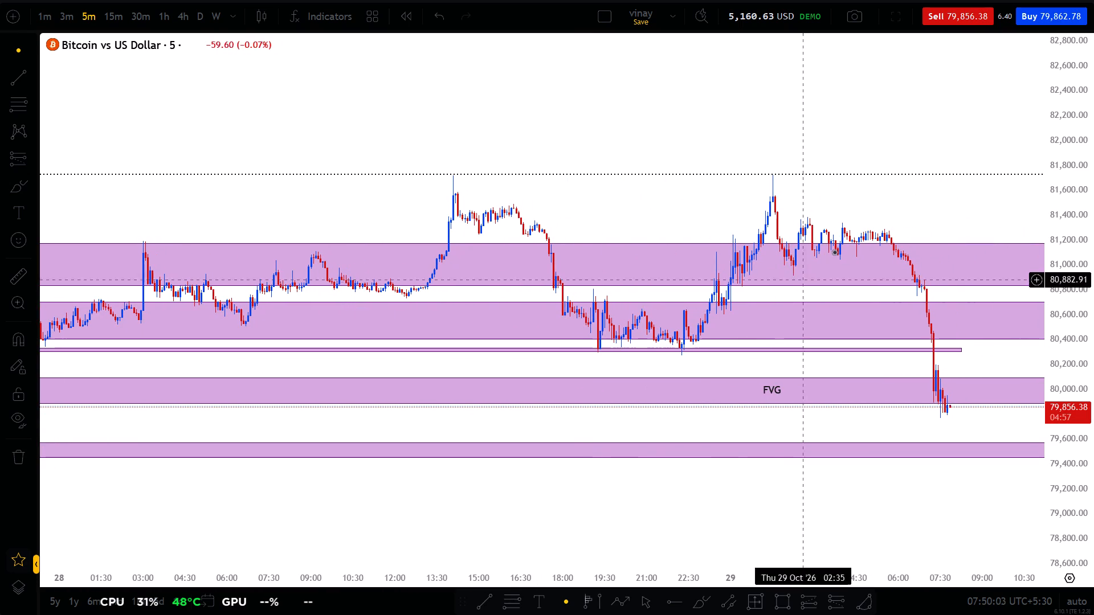
pyautogui.moveTo(864, 217); pyautogui.dragTo(780, 247)
pyautogui.scroll(4, 780, 247)
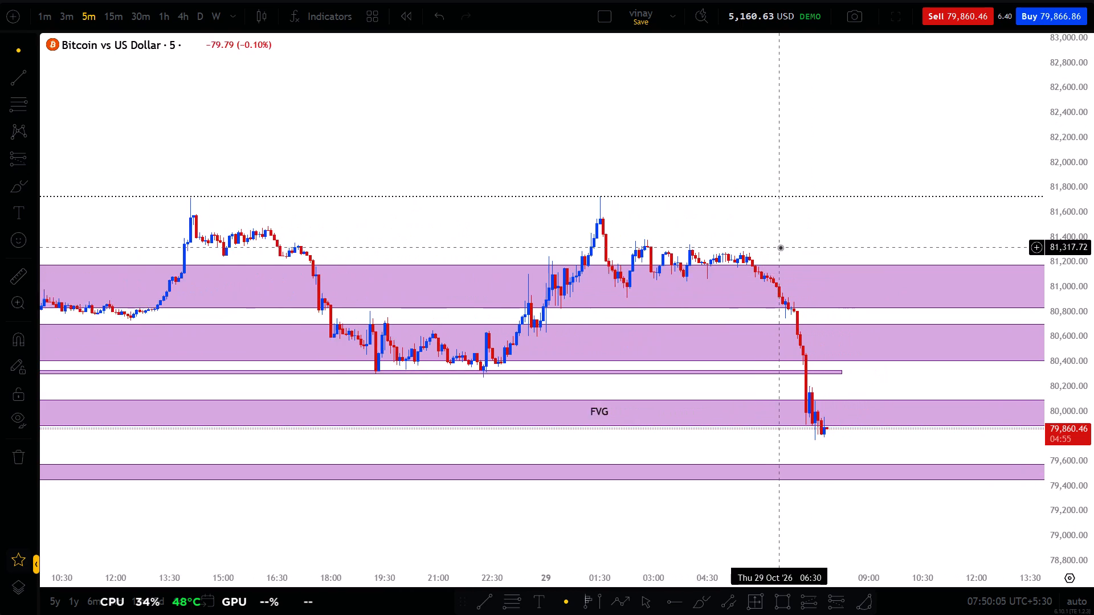
pyautogui.scroll(1, 780, 247)
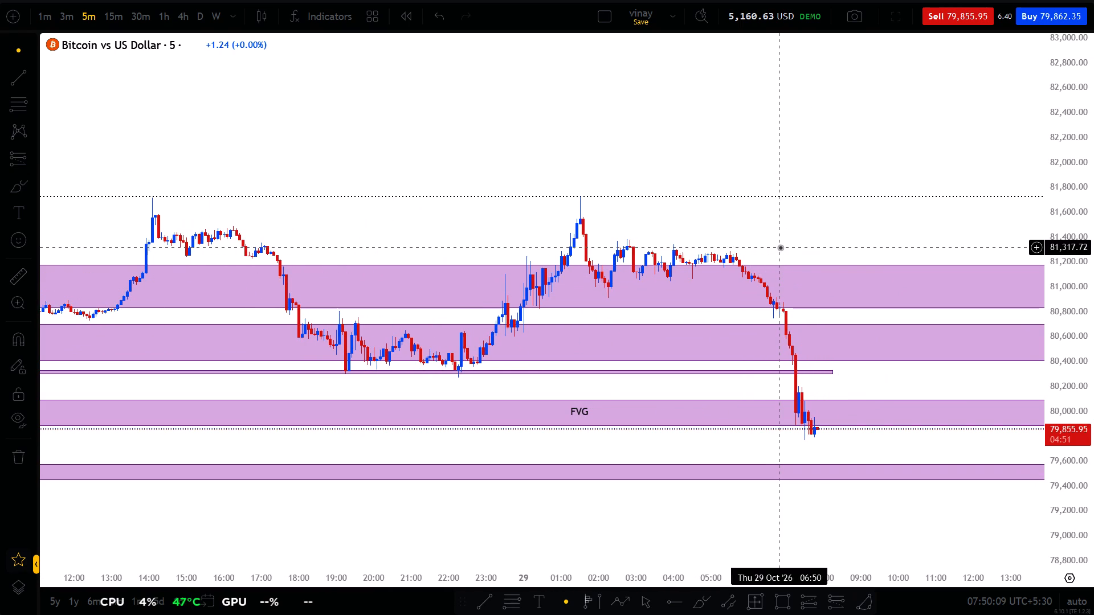
pyautogui.scroll(-3, 579, 273)
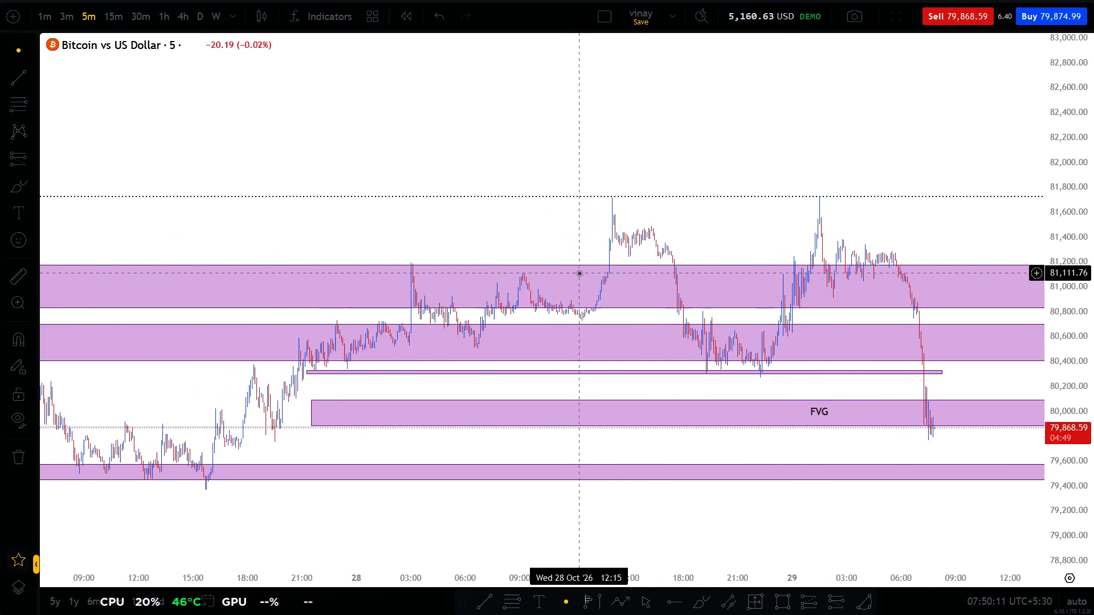
pyautogui.scroll(2, 579, 273)
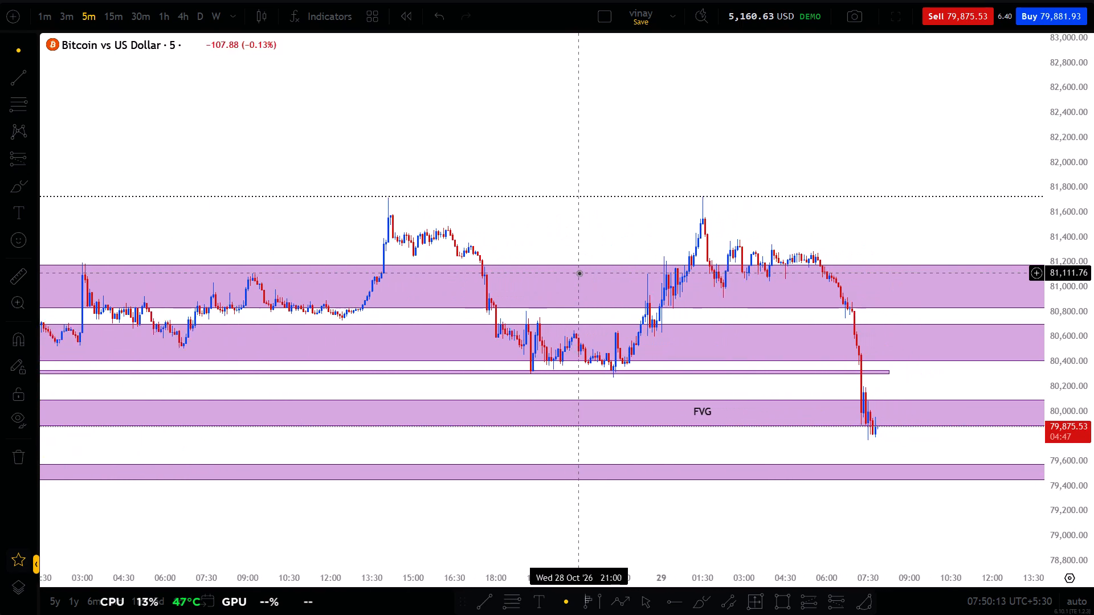
pyautogui.scroll(2, 579, 273)
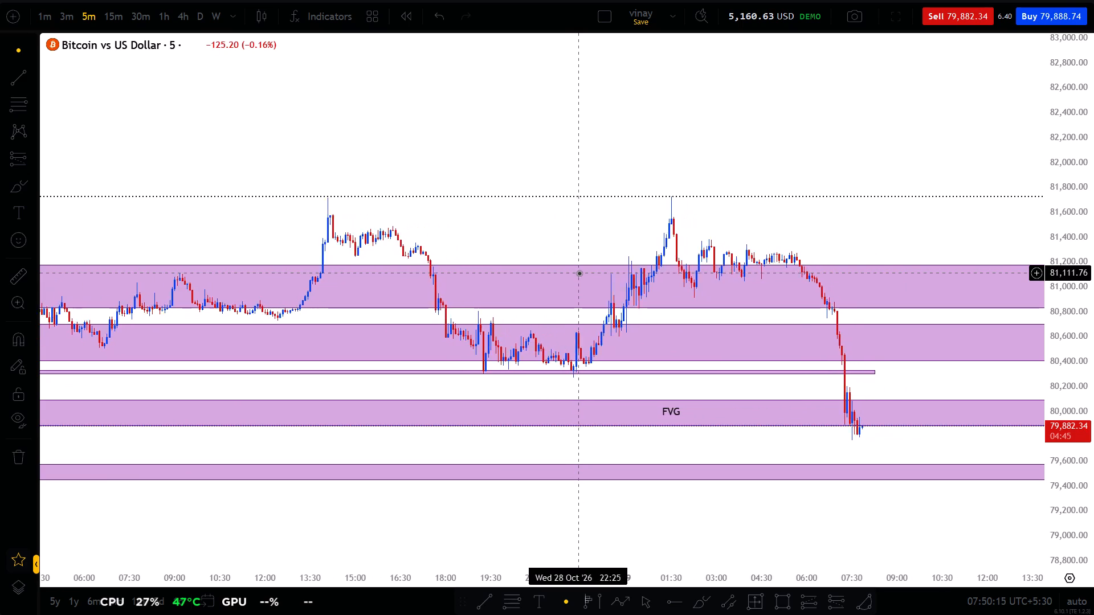
pyautogui.scroll(2, 579, 273)
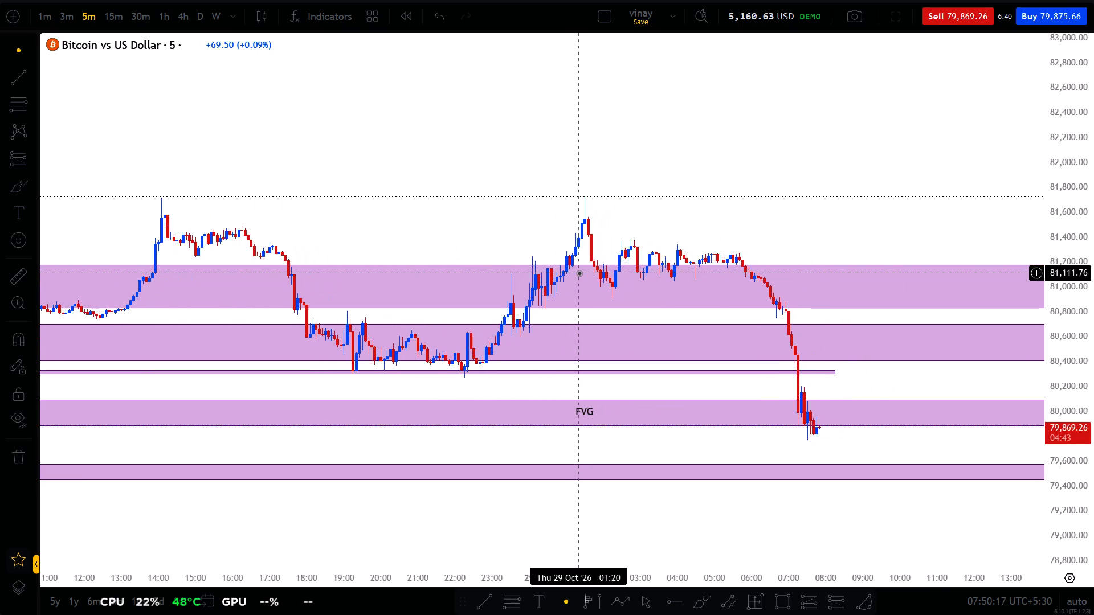
pyautogui.scroll(1, 579, 273)
pyautogui.scroll(3, 1093, 268)
pyautogui.scroll(1, 851, 302)
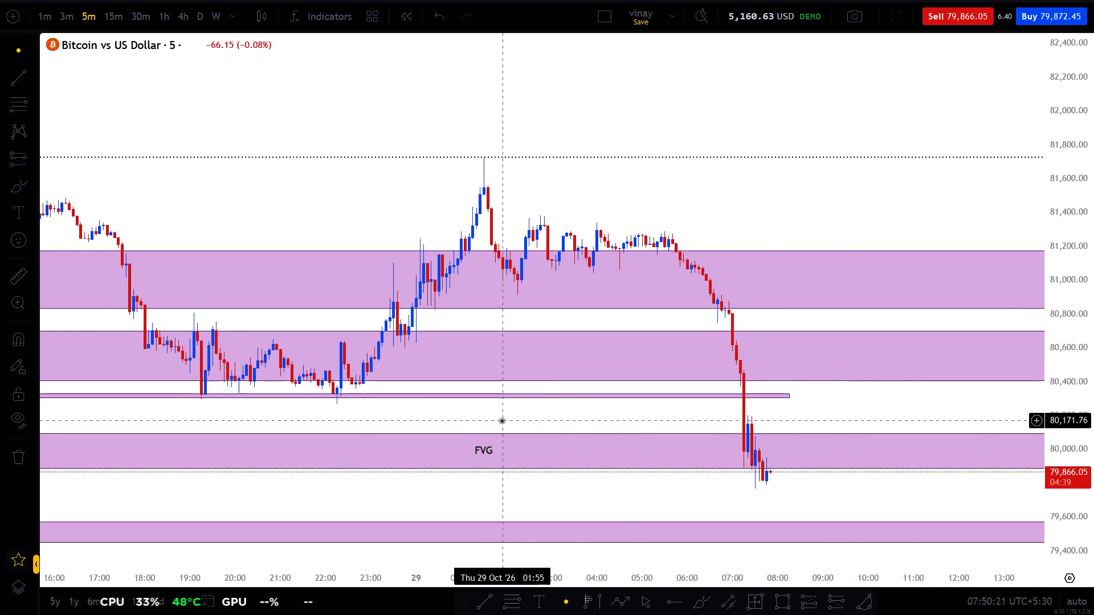
pyautogui.moveTo(501, 420); pyautogui.dragTo(670, 420)
pyautogui.scroll(2, 670, 420)
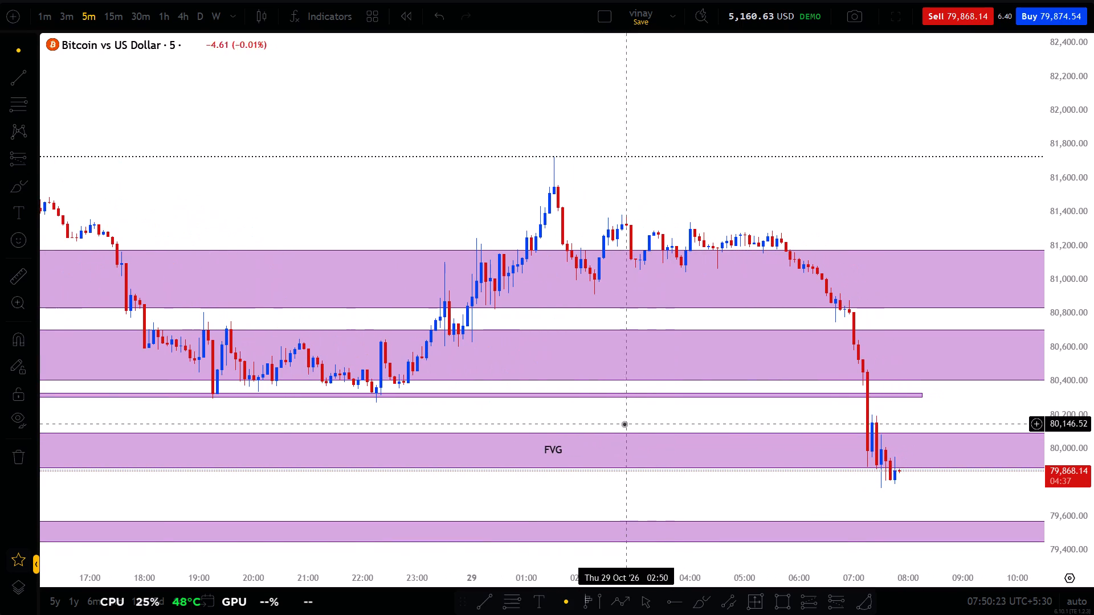
pyautogui.moveTo(623, 424); pyautogui.dragTo(706, 413)
pyautogui.scroll(-3, 706, 413)
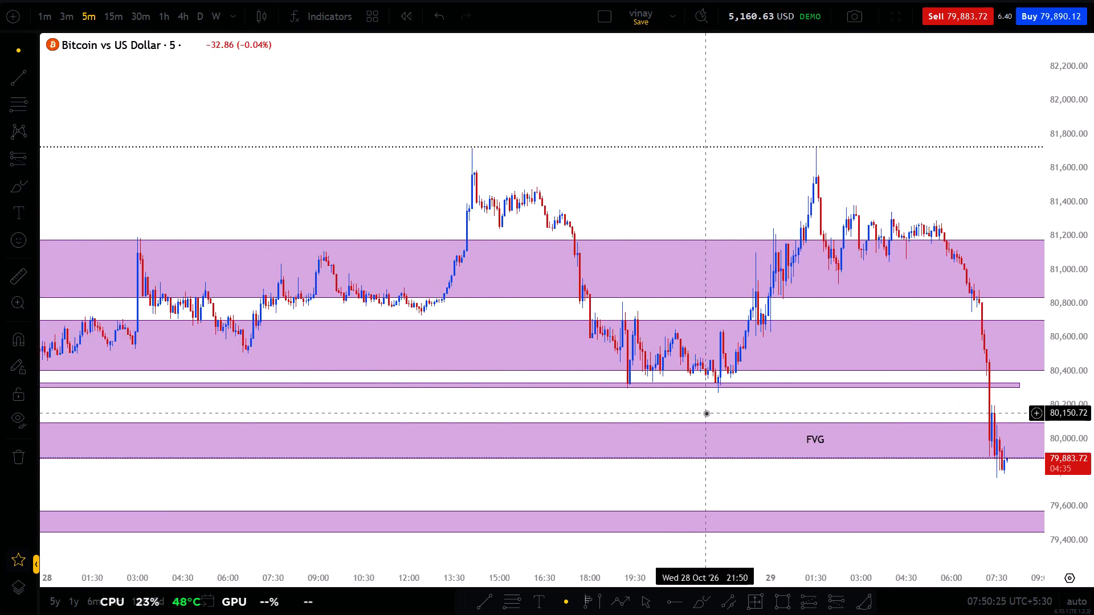
pyautogui.scroll(3, 706, 413)
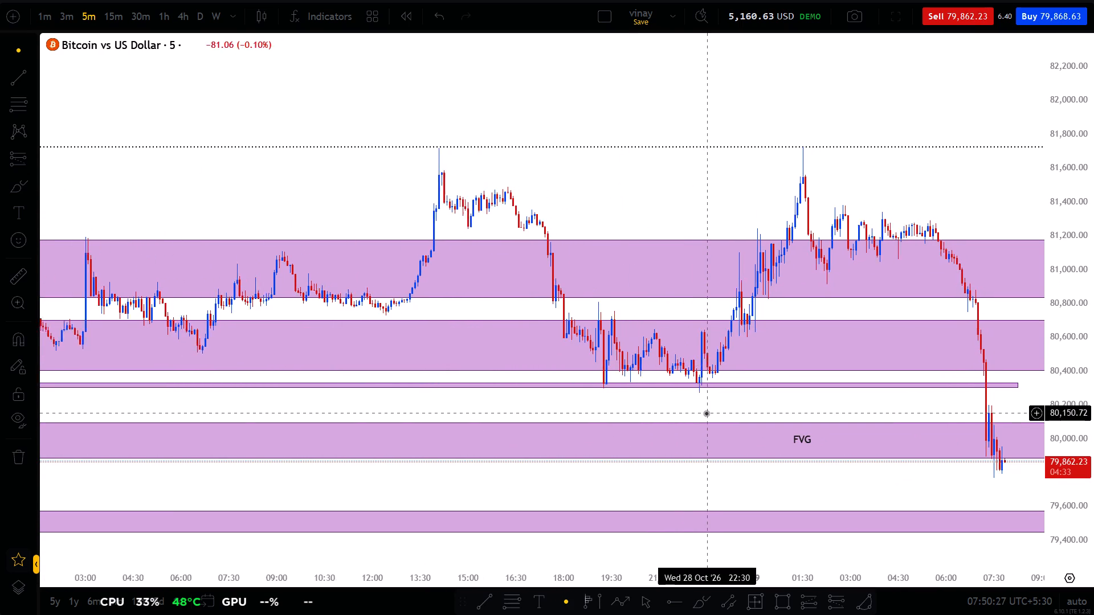
pyautogui.scroll(3, 706, 413)
pyautogui.hscroll(-1, 706, 413)
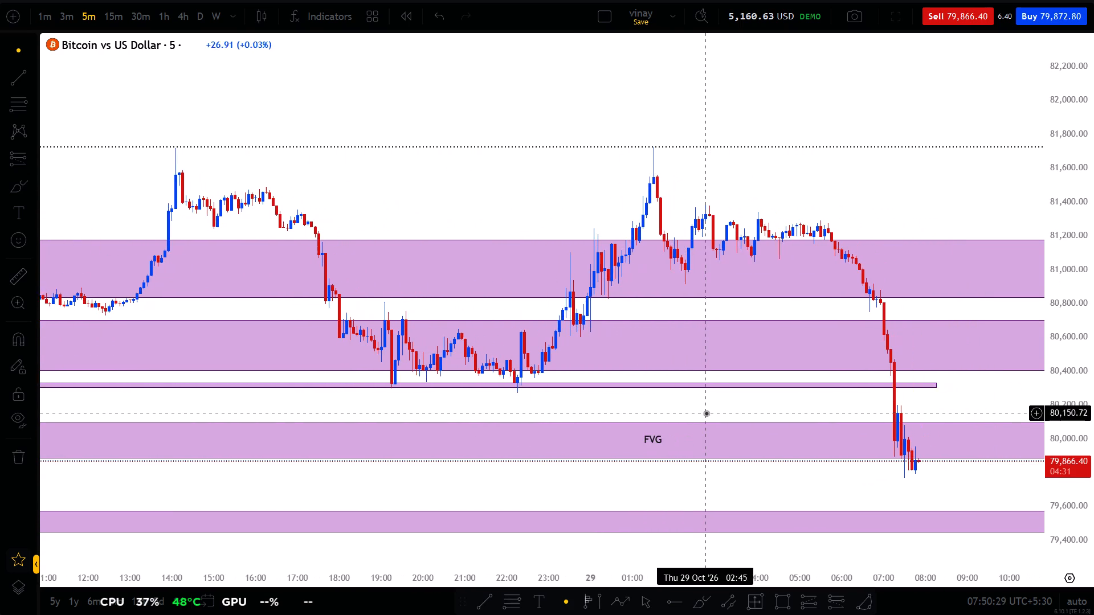
pyautogui.hscroll(-1, 706, 413)
pyautogui.scroll(1, 706, 413)
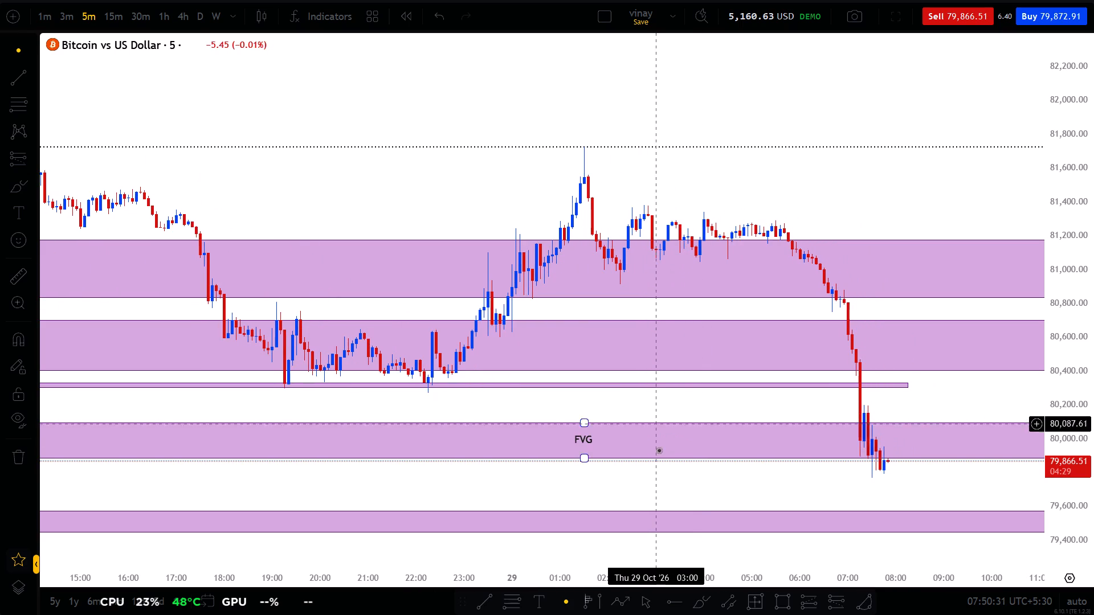
# Draw a Fibonacci retracement from 28 Oct 21:45 at about 80,327 to 29 Oct 01:00 at about 80,639.
pyautogui.click(810, 610)
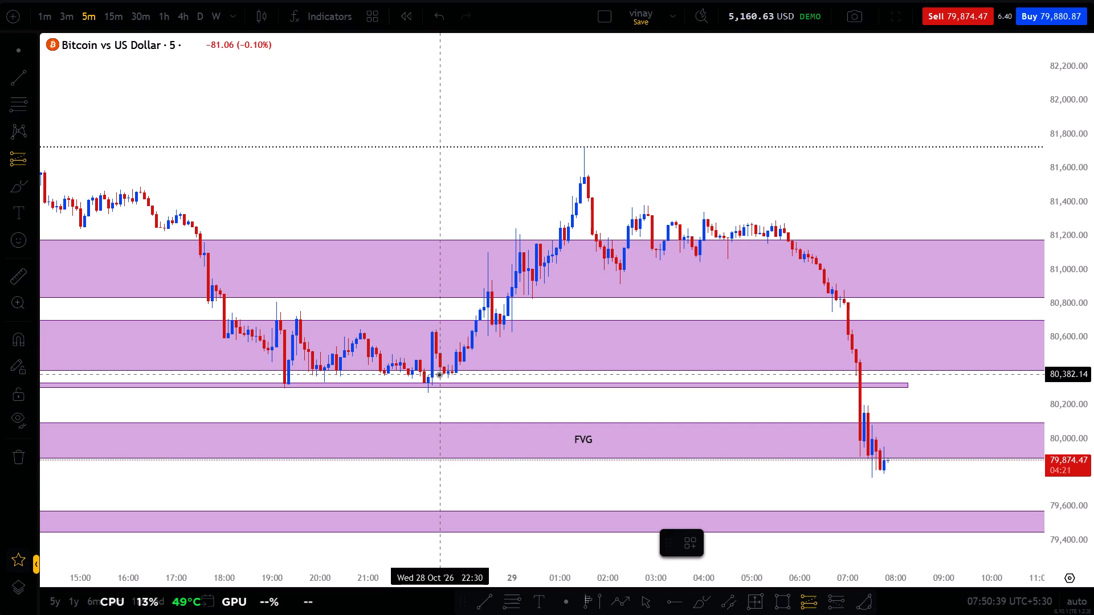
pyautogui.scroll(1, 517, 387)
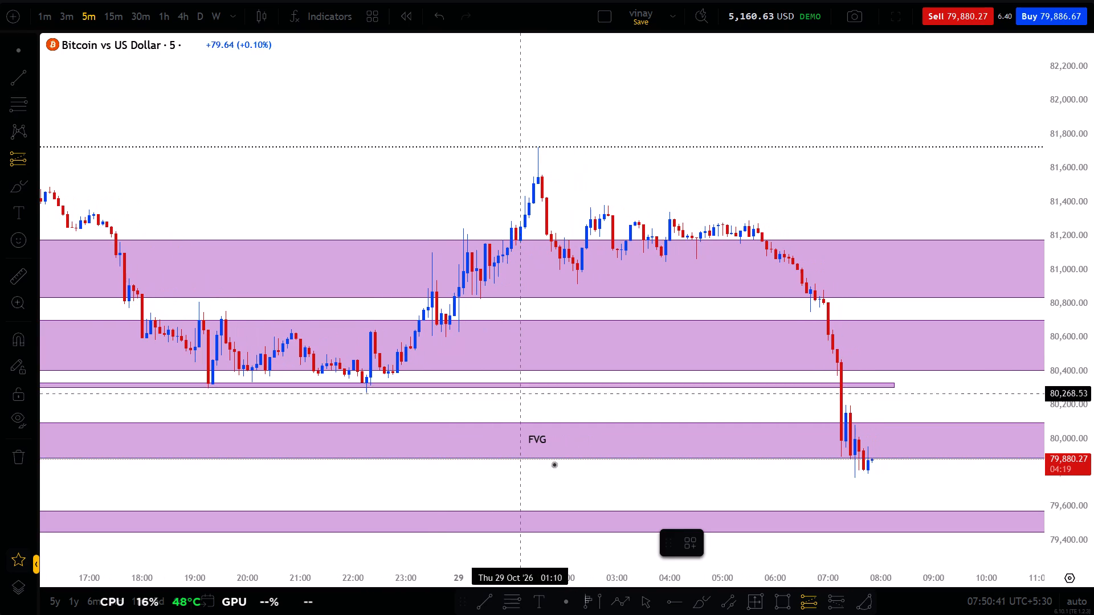
pyautogui.click(511, 602)
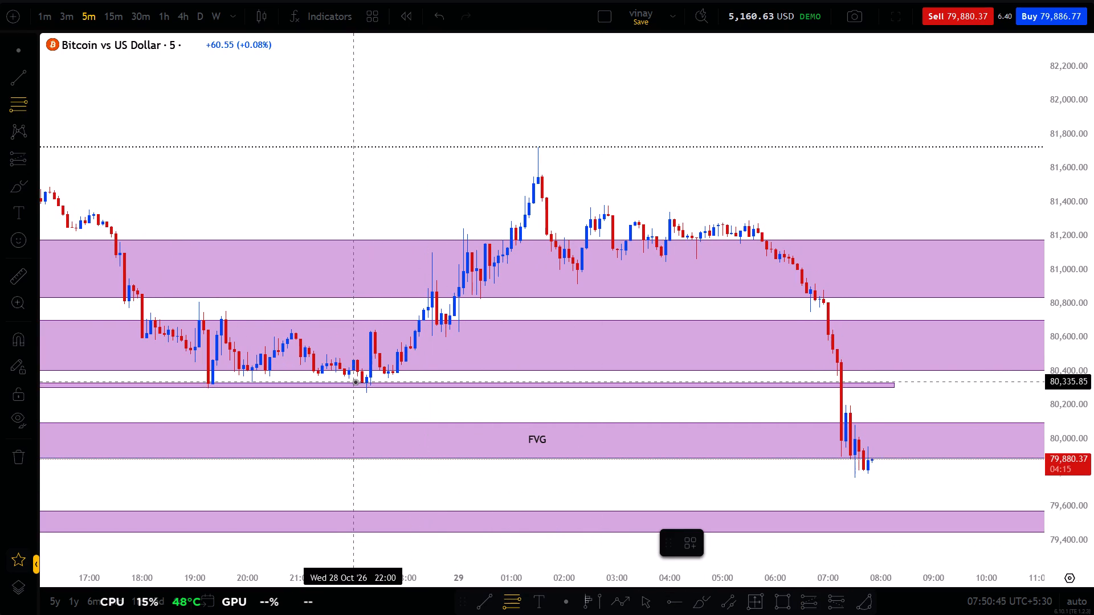
pyautogui.click(342, 383)
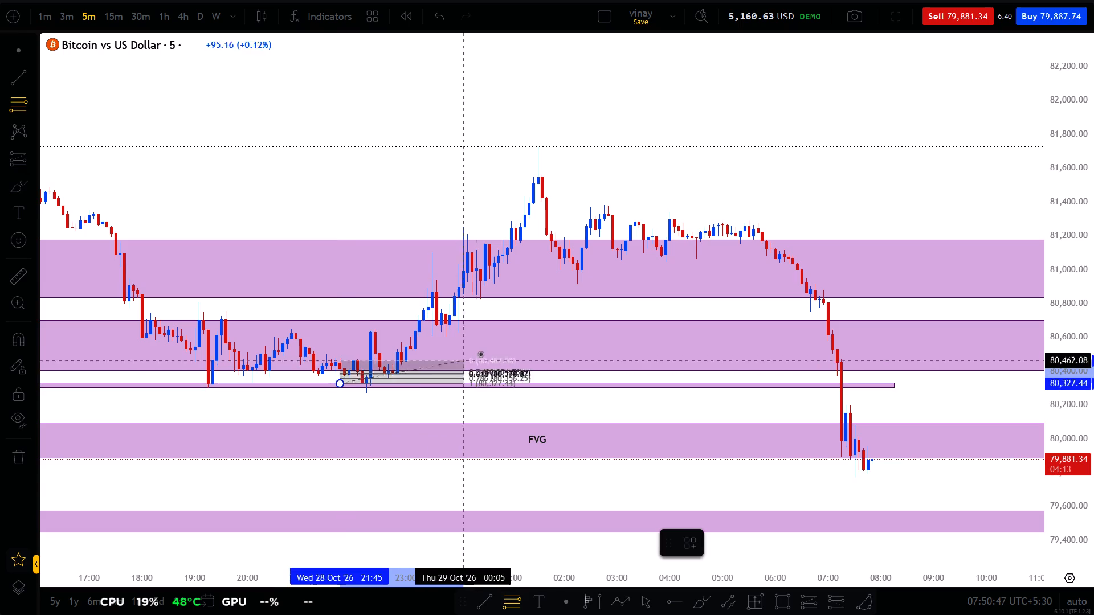
pyautogui.click(513, 330)
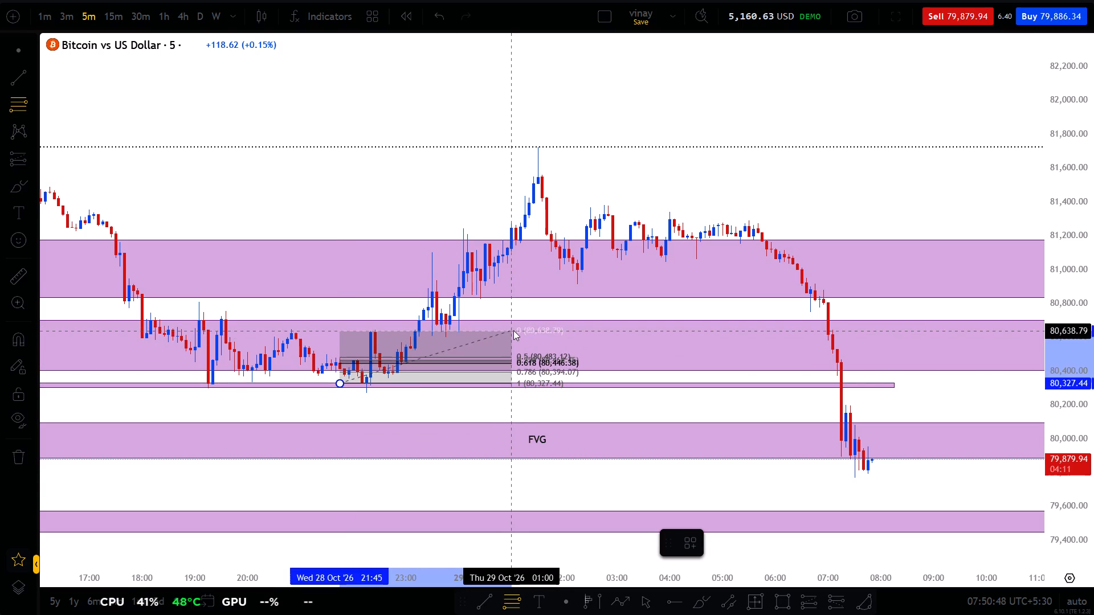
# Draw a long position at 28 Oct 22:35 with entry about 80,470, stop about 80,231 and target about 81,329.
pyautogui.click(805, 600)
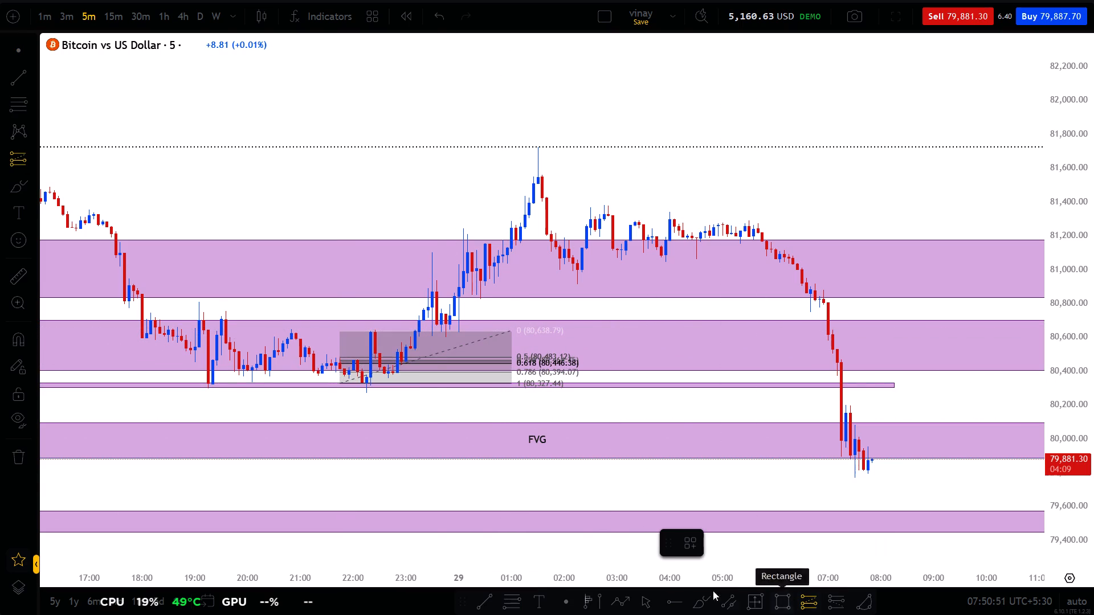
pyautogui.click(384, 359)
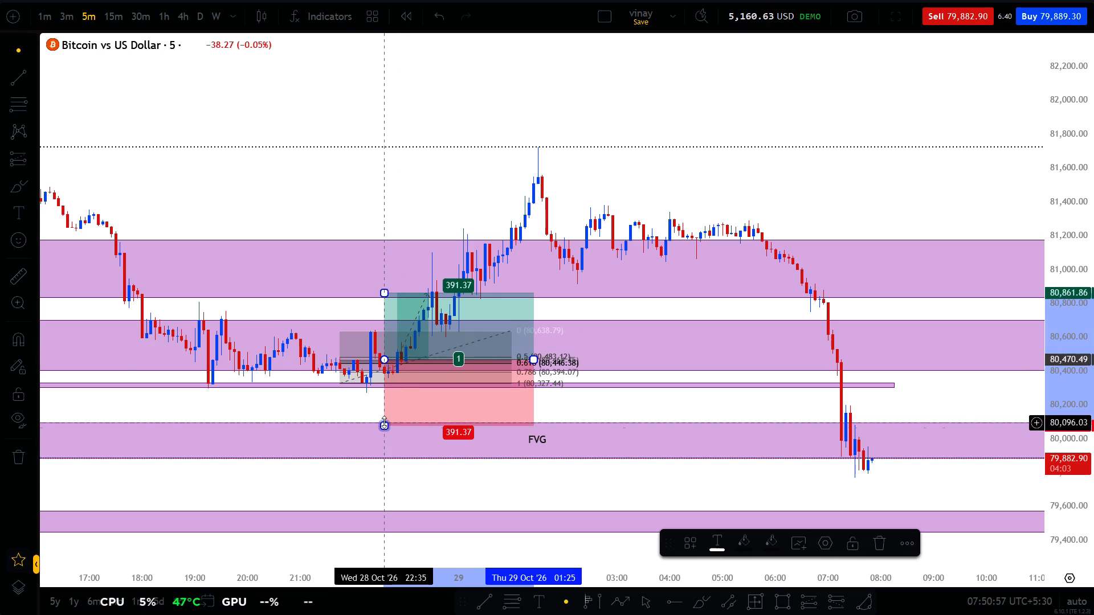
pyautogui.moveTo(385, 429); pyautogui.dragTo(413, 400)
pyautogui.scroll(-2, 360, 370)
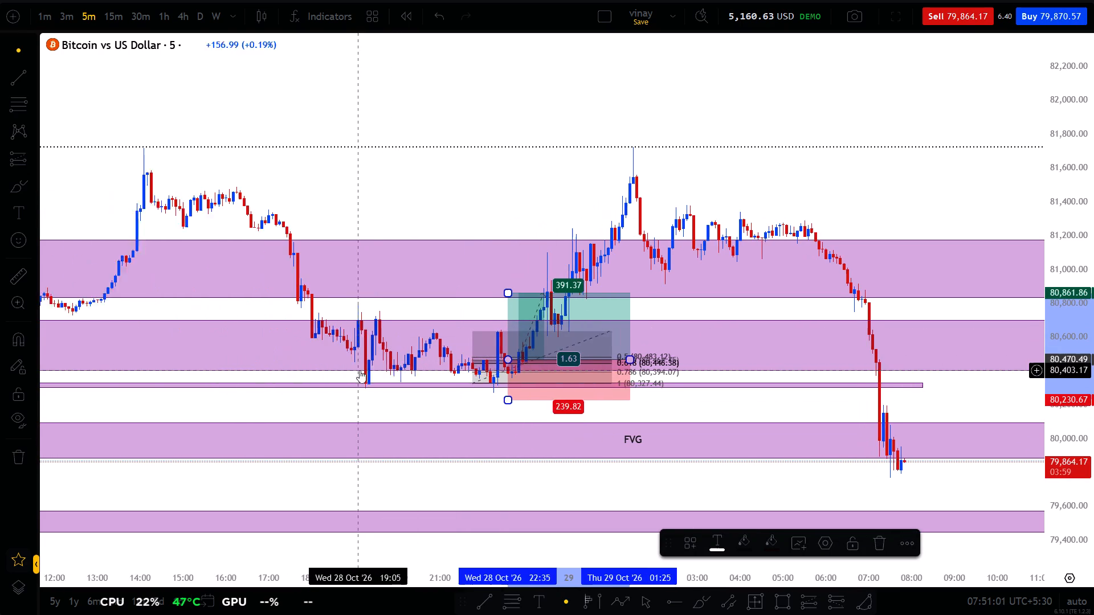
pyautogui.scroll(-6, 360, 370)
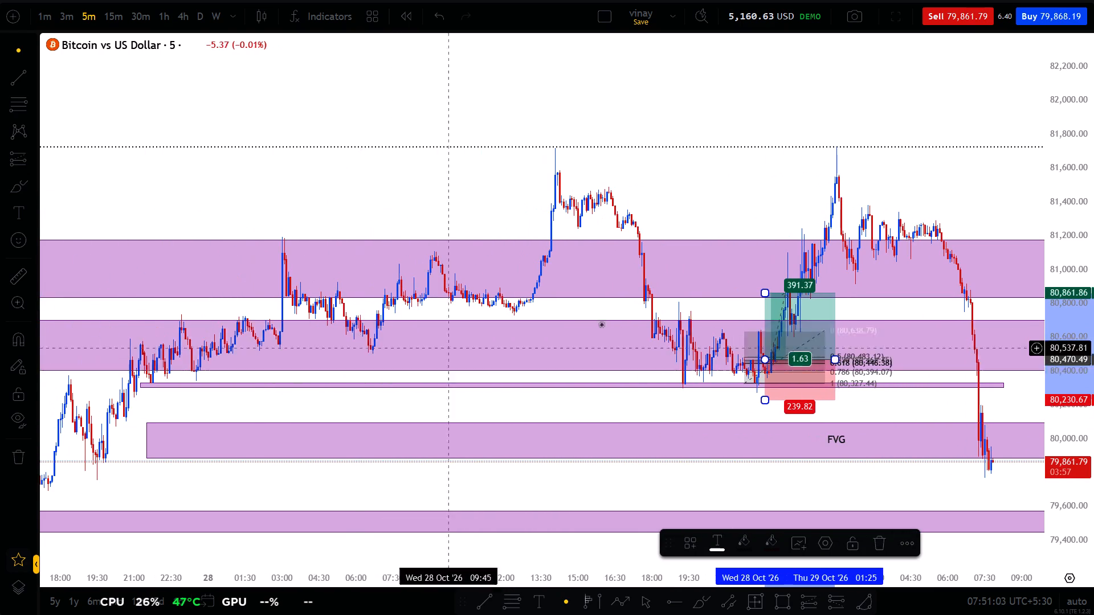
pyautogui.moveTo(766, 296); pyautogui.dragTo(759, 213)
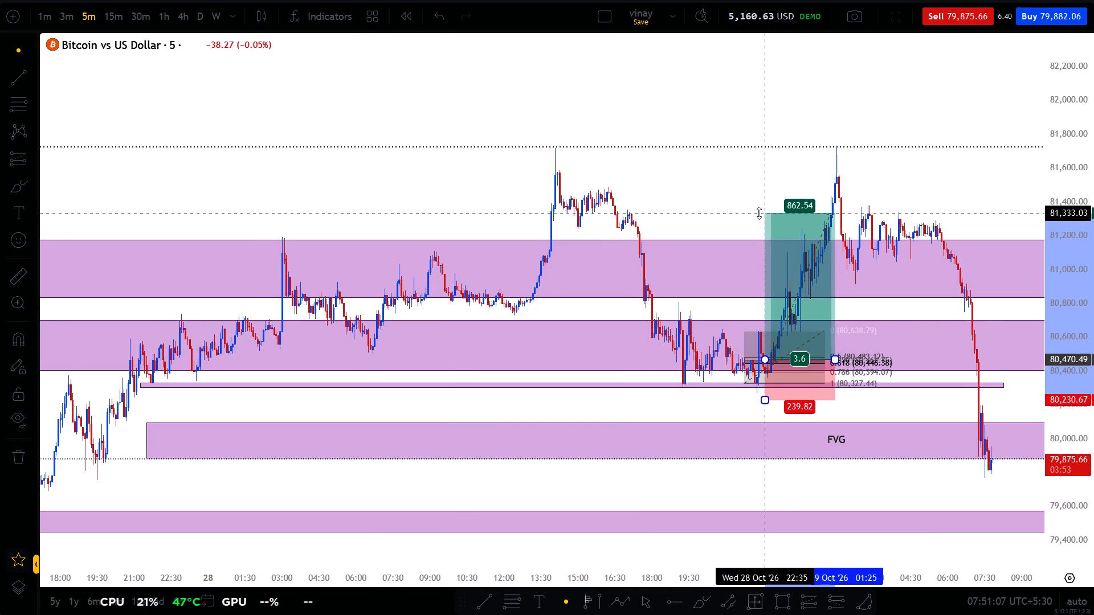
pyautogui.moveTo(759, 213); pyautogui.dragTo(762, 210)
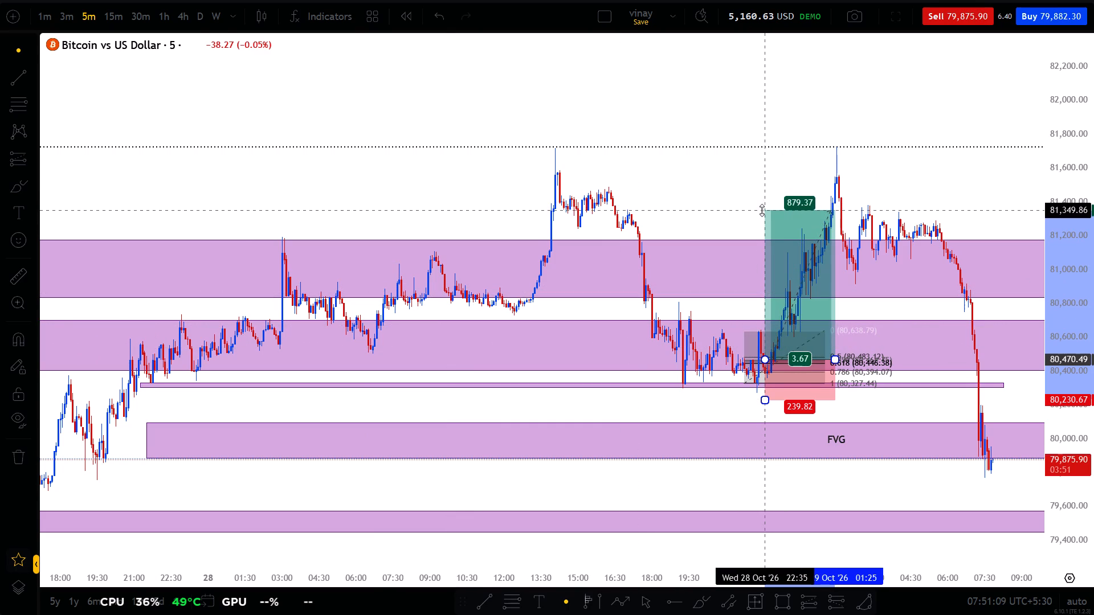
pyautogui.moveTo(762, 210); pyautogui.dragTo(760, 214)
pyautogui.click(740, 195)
# Delete the Fibonacci retracement that starts at 28 Oct 21:45 from the 5-minute chart.
pyautogui.scroll(1, 740, 195)
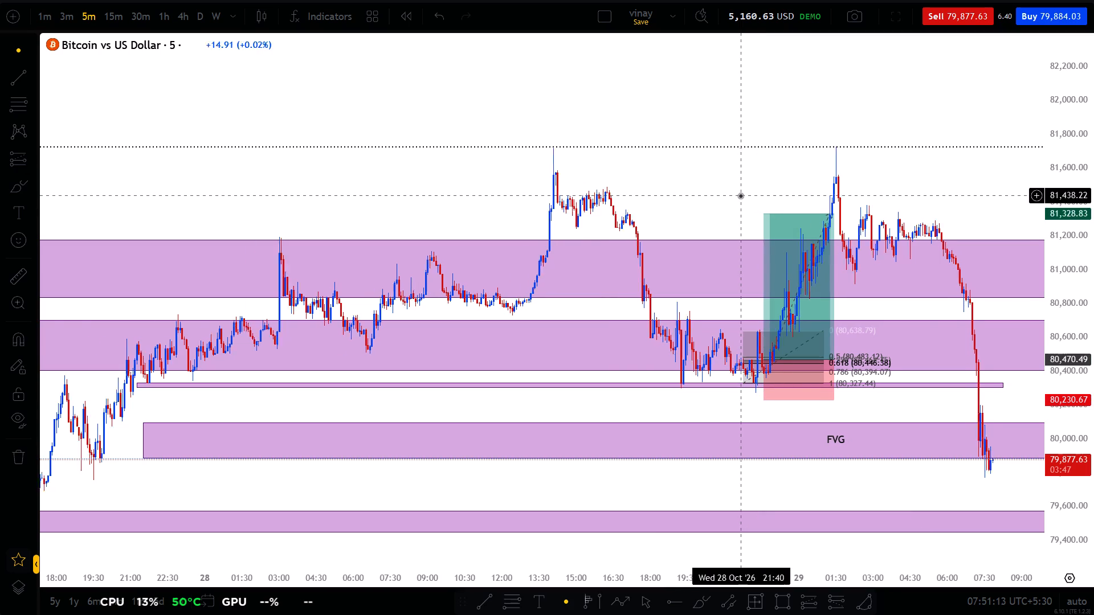
pyautogui.scroll(3, 740, 195)
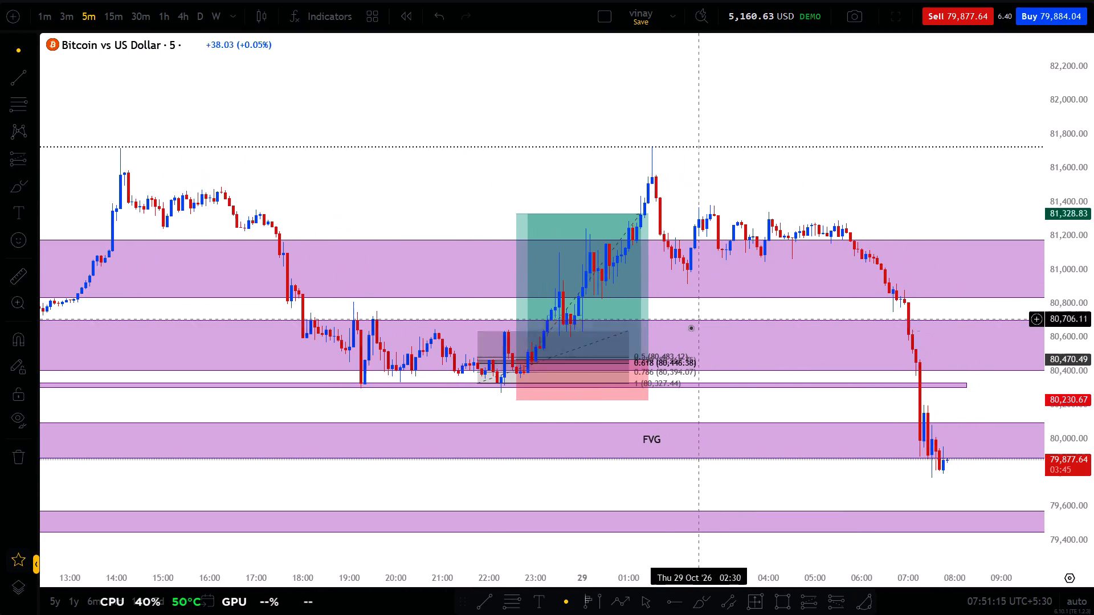
pyautogui.click(485, 332)
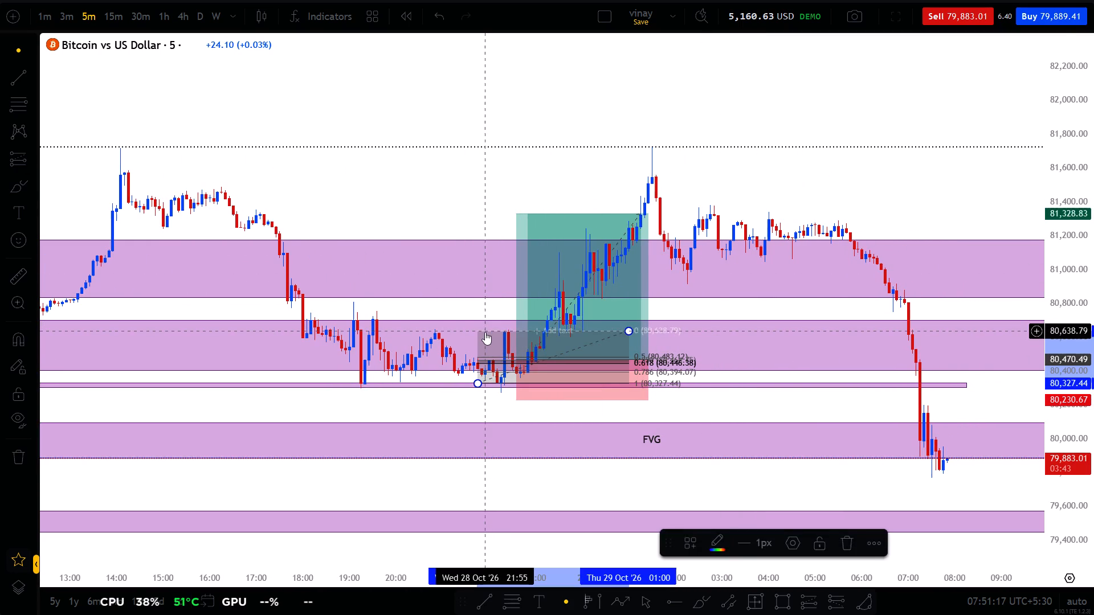
pyautogui.press('Delete')
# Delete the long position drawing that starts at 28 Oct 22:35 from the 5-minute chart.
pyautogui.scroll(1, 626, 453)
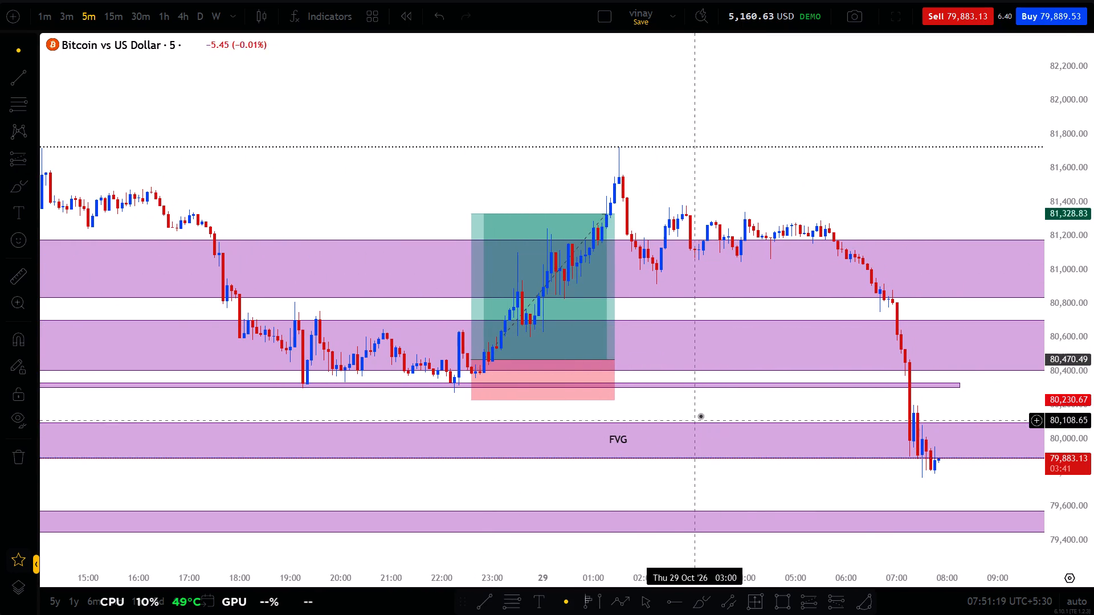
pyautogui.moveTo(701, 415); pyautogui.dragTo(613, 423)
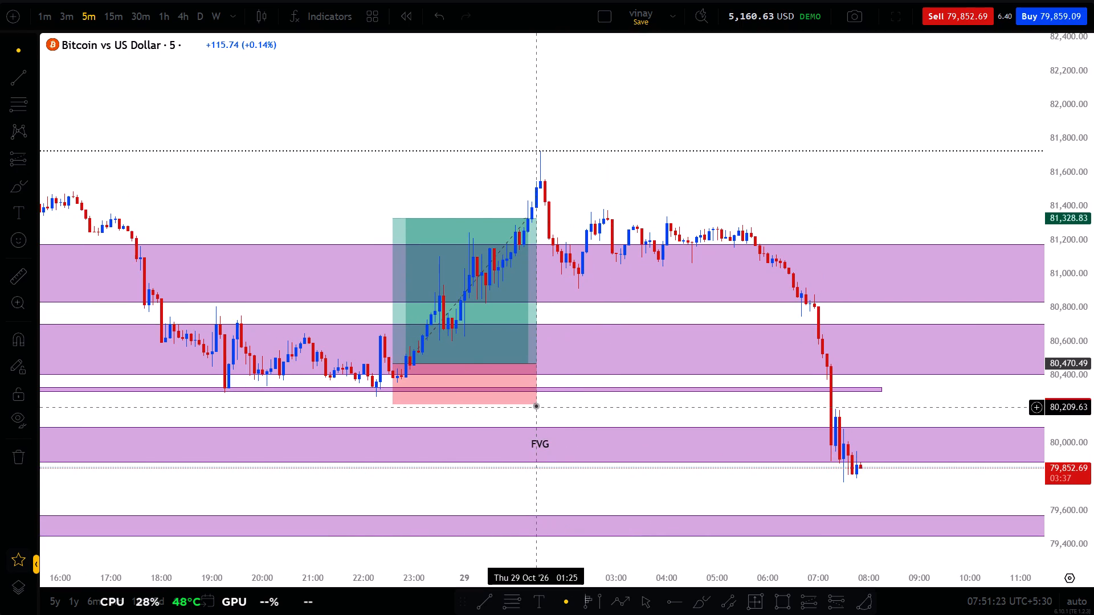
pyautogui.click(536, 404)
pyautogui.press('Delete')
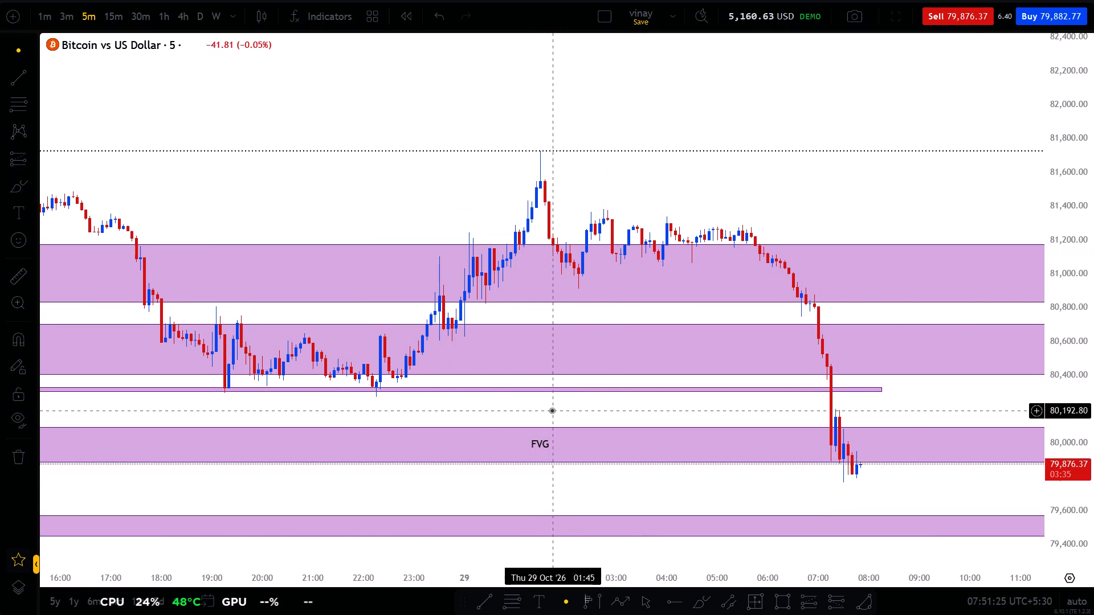
# Switch the chart to the 15-minute timeframe and examine price around the FVG zone and the zones below it.
pyautogui.moveTo(552, 410); pyautogui.dragTo(639, 415)
pyautogui.scroll(-2, 639, 415)
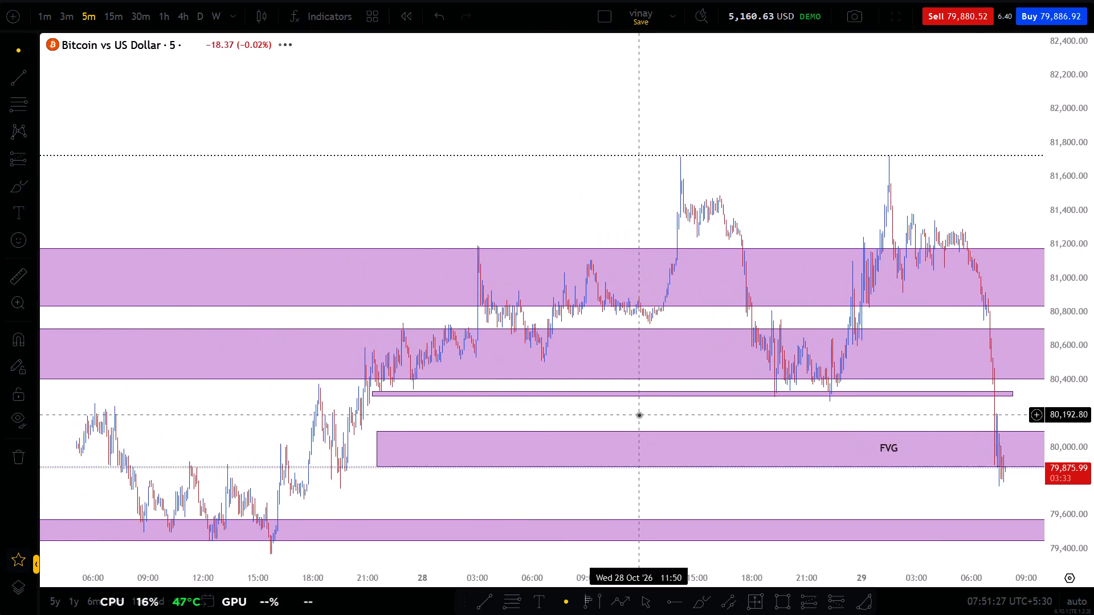
pyautogui.scroll(1, 639, 415)
pyautogui.click(121, 23)
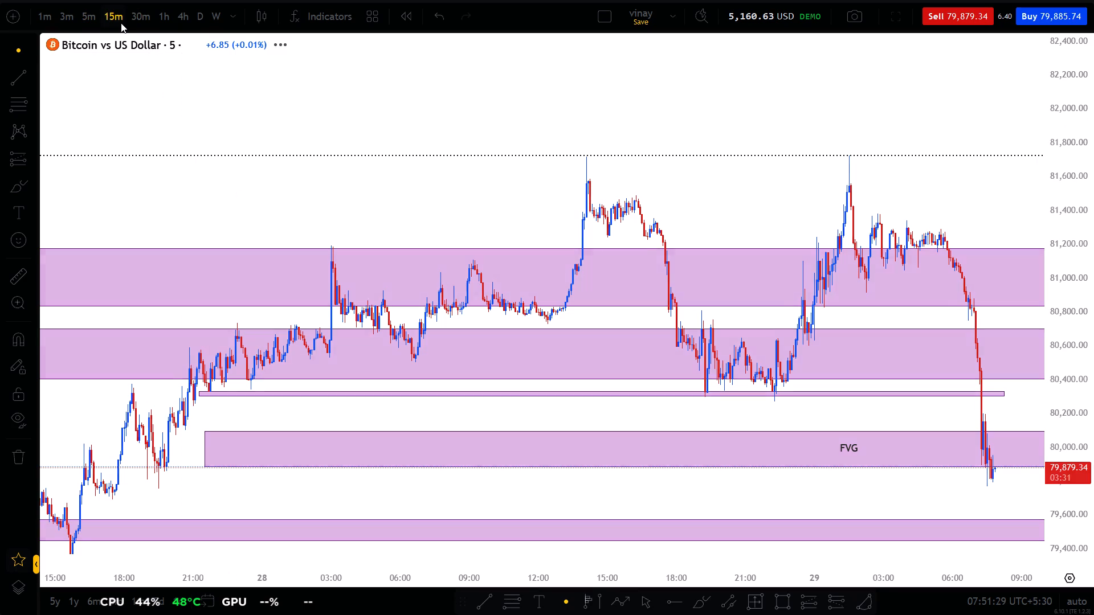
pyautogui.scroll(5, 625, 285)
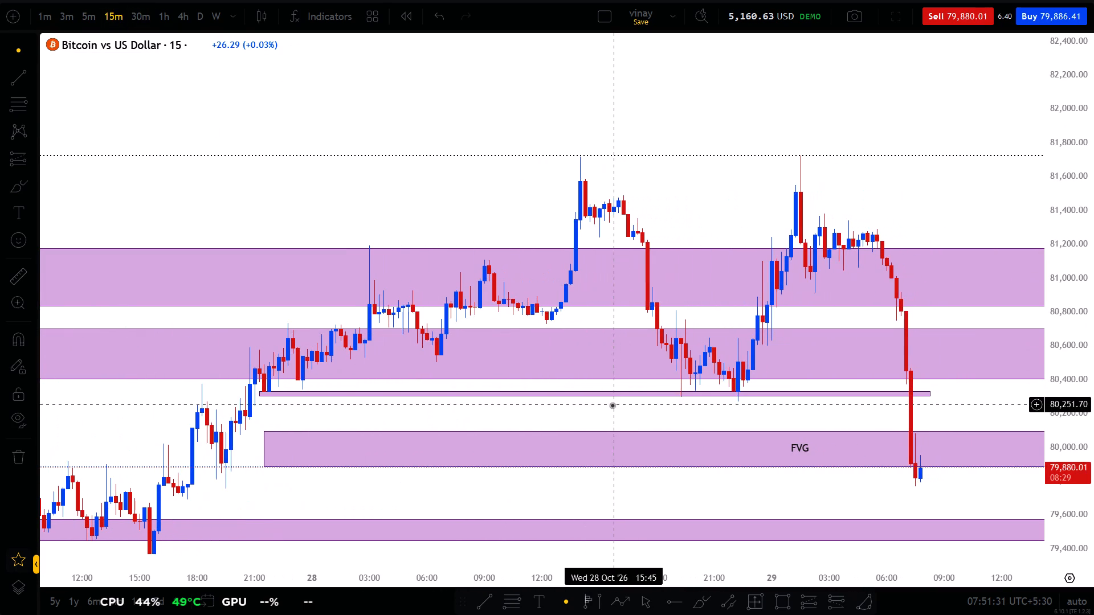
pyautogui.moveTo(612, 405); pyautogui.dragTo(451, 215)
pyautogui.scroll(2, 451, 215)
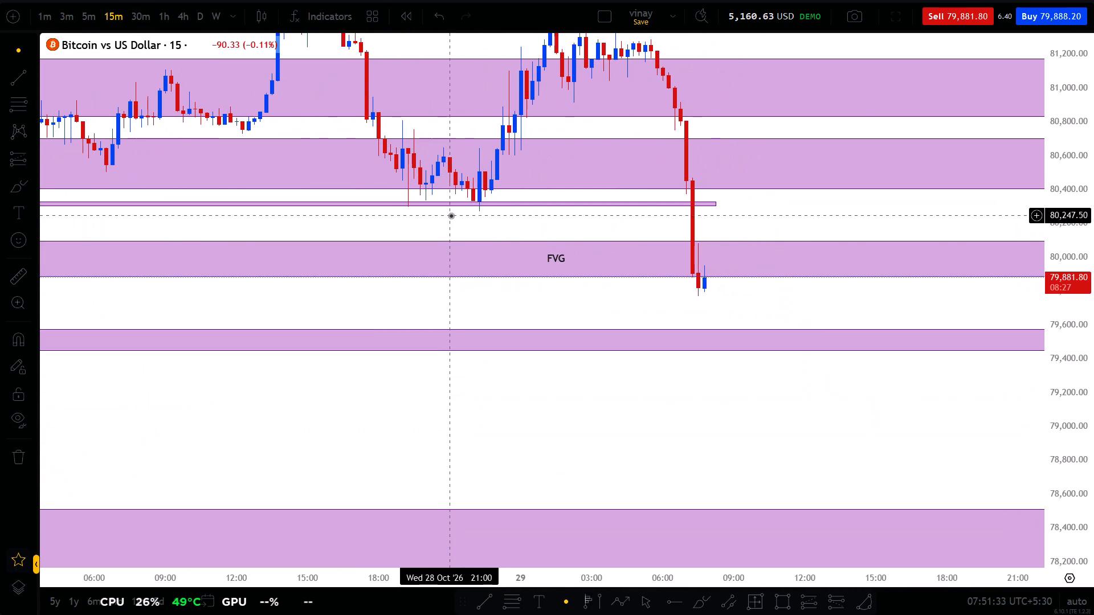
pyautogui.scroll(-1, 480, 305)
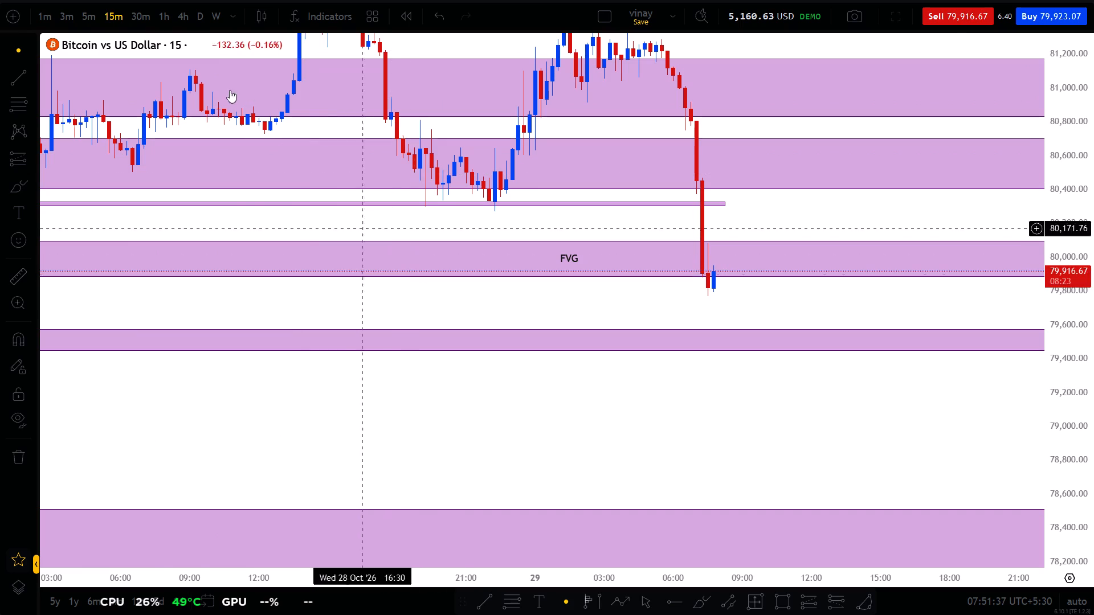
# Switch the chart to the 1-hour timeframe and examine October price action against the marked support and FVG zones.
pyautogui.click(163, 24)
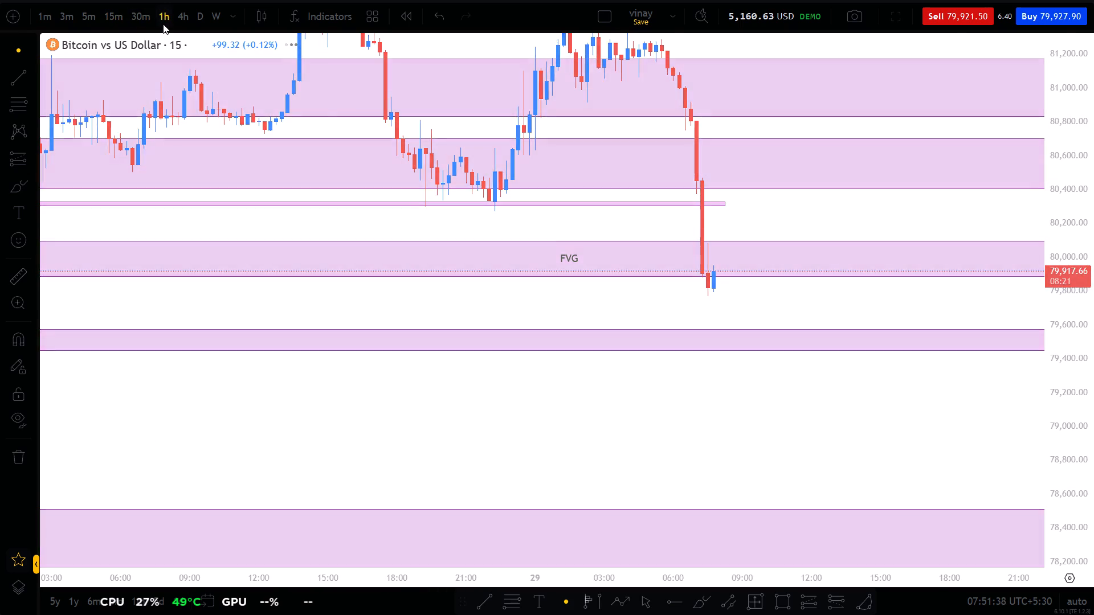
pyautogui.scroll(-4, 1093, 358)
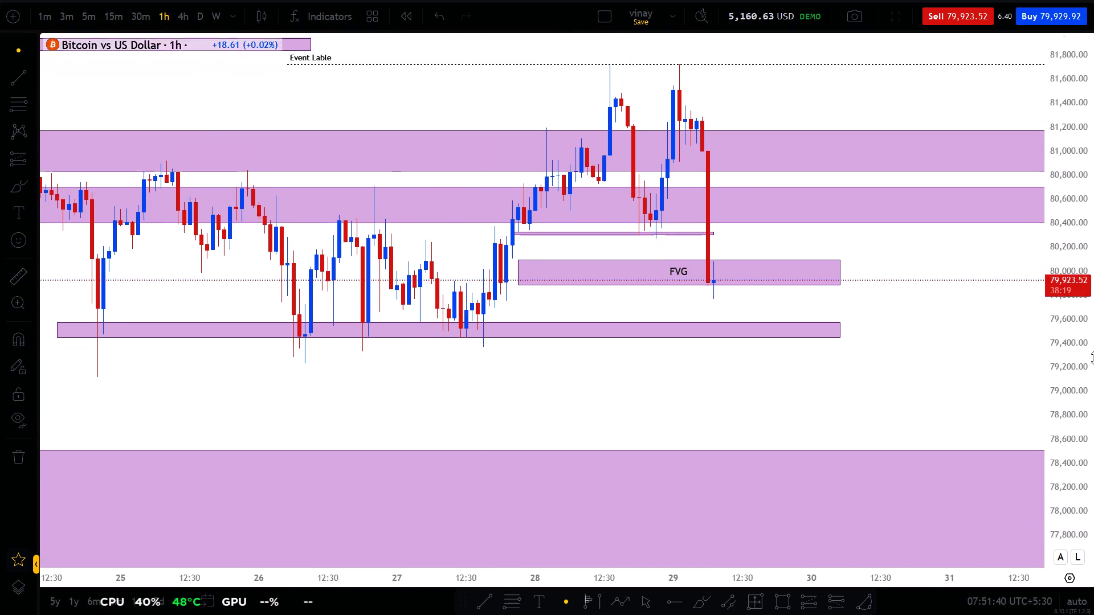
pyautogui.scroll(-3, 1093, 358)
pyautogui.scroll(-5, 821, 377)
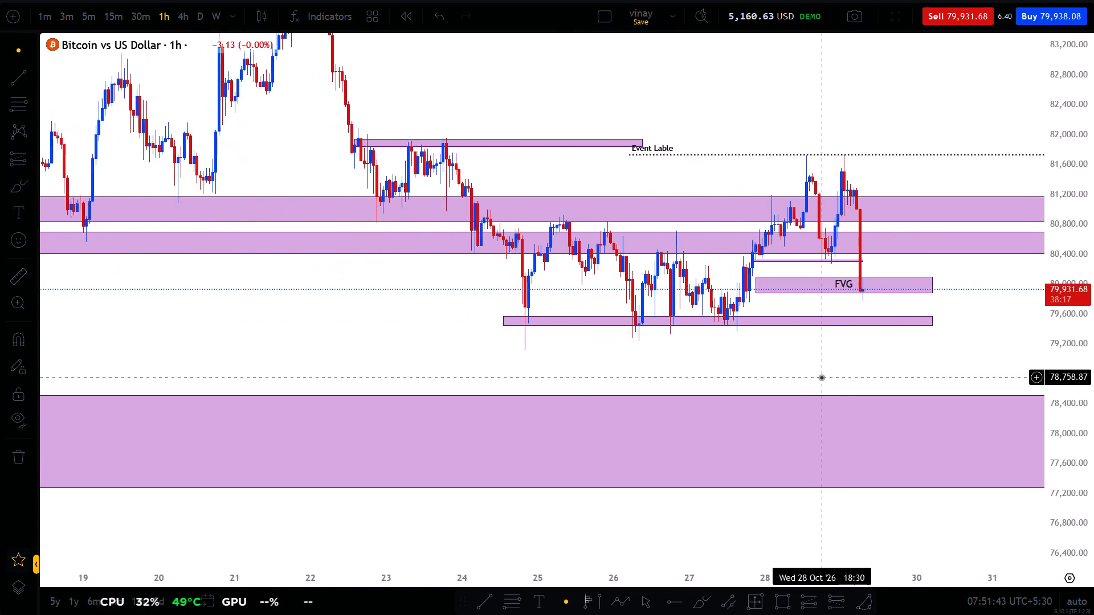
pyautogui.scroll(-2, 821, 377)
pyautogui.scroll(4, 821, 377)
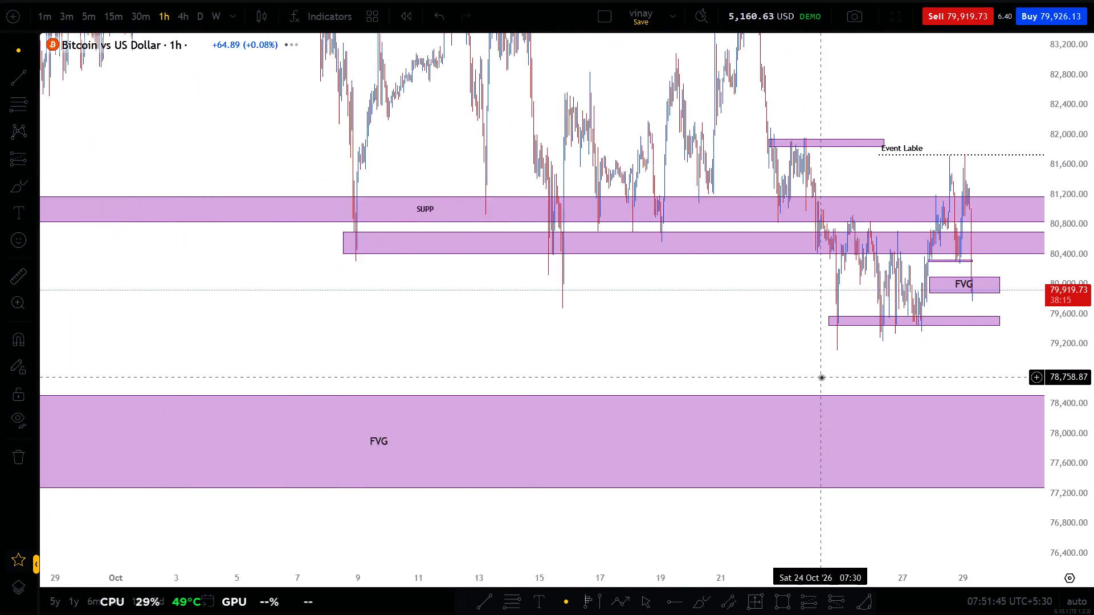
# Shorten the zone between about 80,400 and 80,700 so that it ends at about 1 Nov 06:30.
pyautogui.hscroll(-3, 821, 377)
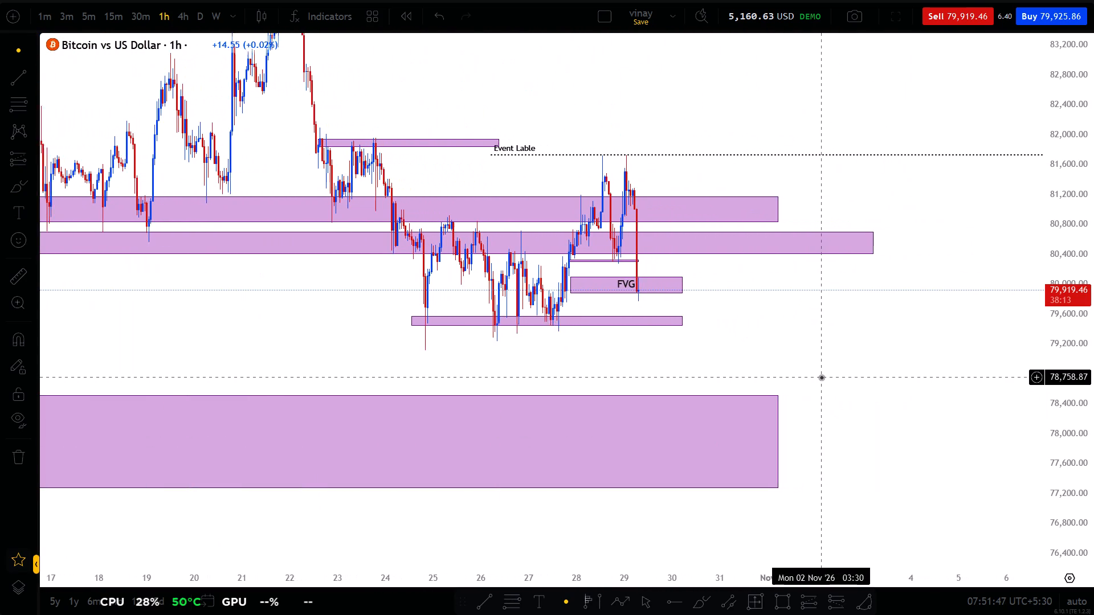
pyautogui.moveTo(866, 241); pyautogui.dragTo(769, 257)
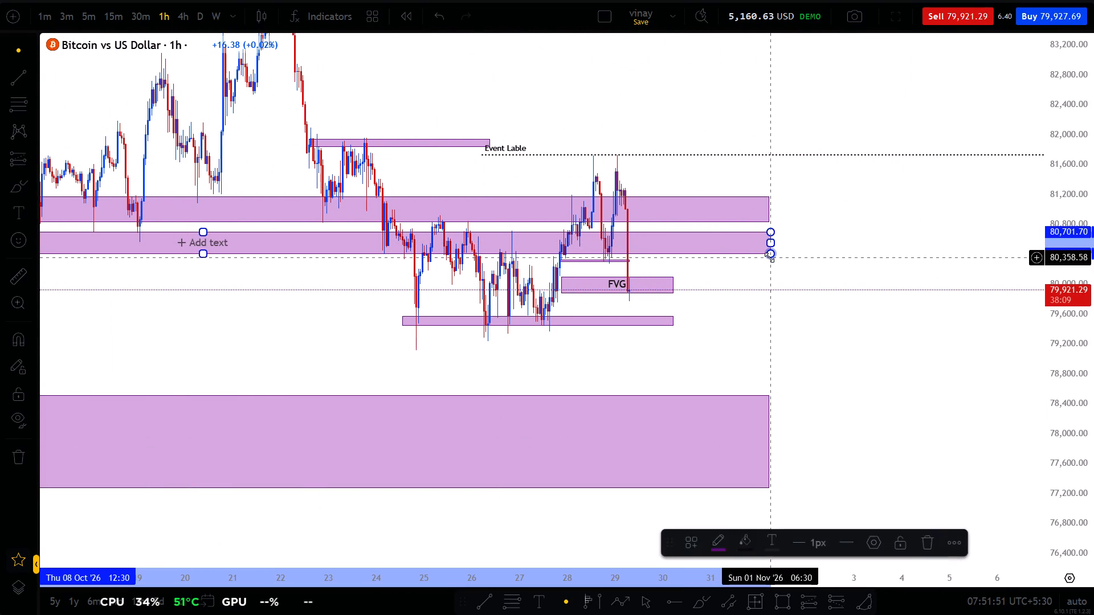
# Switch the Bitcoin chart to the daily timeframe.
pyautogui.moveTo(831, 224); pyautogui.dragTo(511, 258)
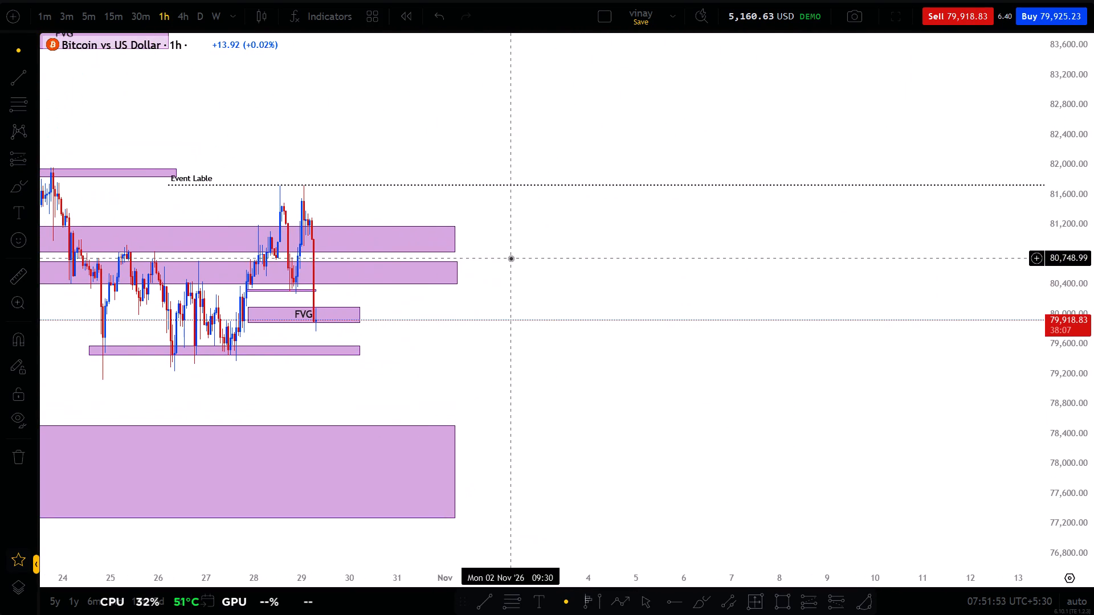
pyautogui.click(197, 27)
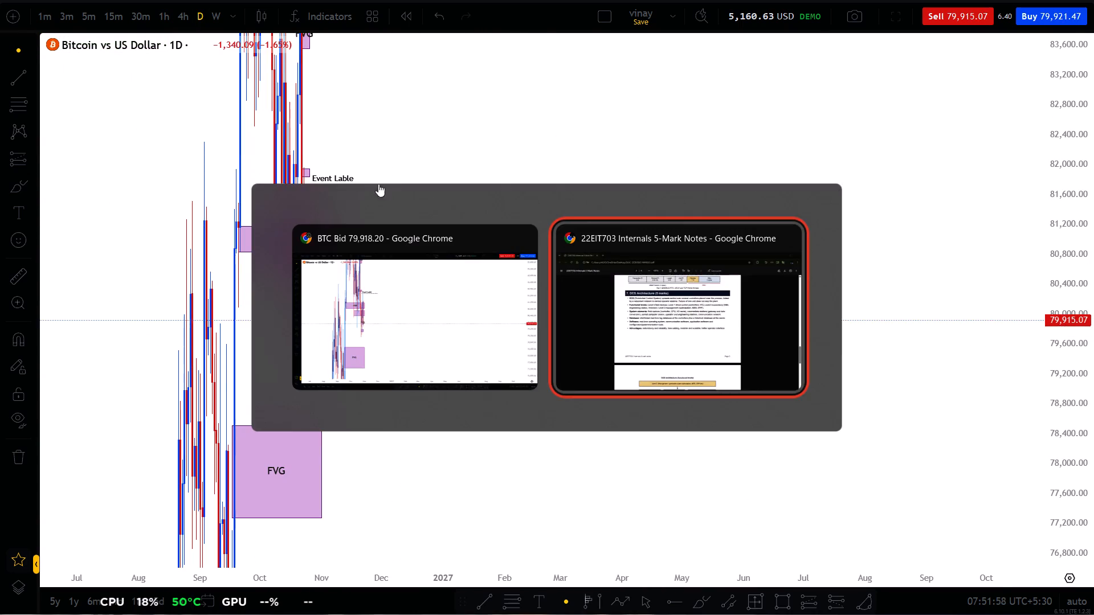
# Switch to the 22EIT703 Internals 5-Mark Notes PDF and read the DCS Architecture section on page 3.
pyautogui.scroll(-1, 403, 331)
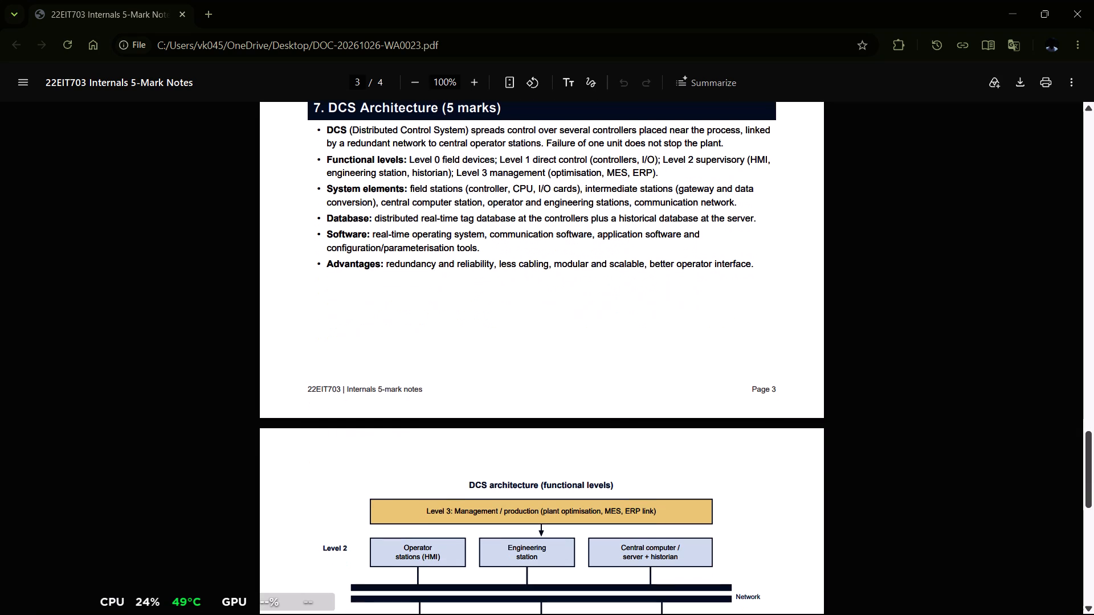
pyautogui.scroll(-1, 403, 331)
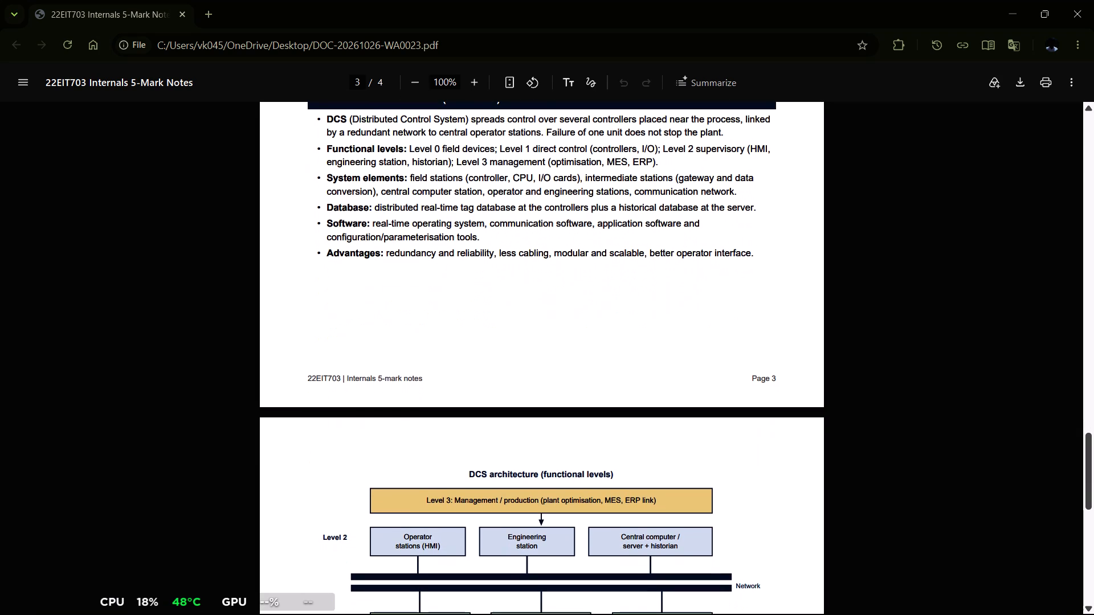
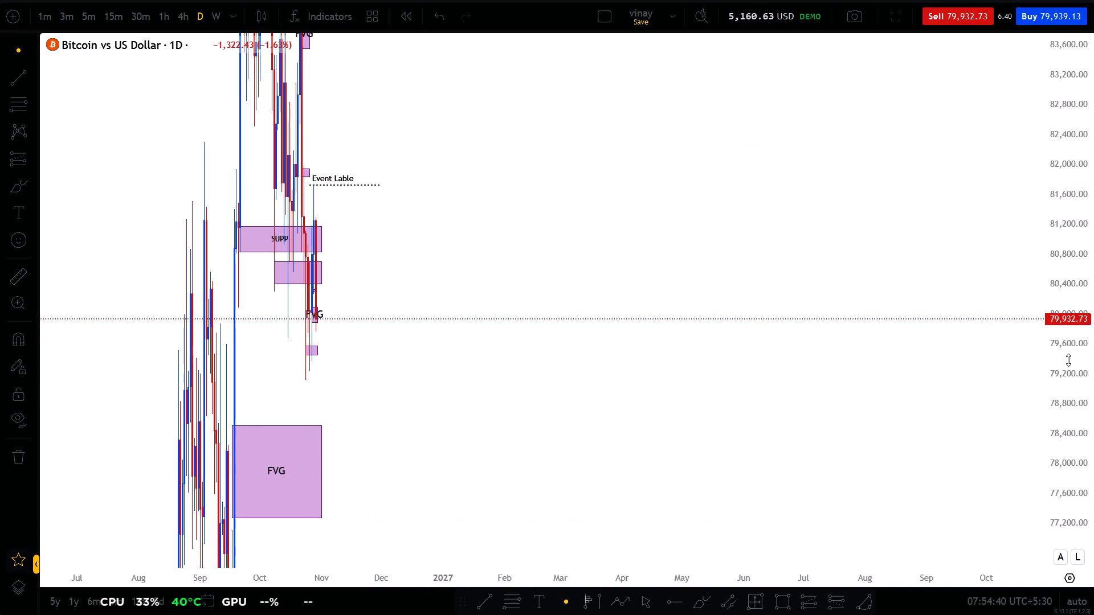
# Examine the daily Bitcoin chart's September and October price action around the marked FVG and support zones.
pyautogui.doubleClick(1093, 325)
pyautogui.scroll(1, 924, 341)
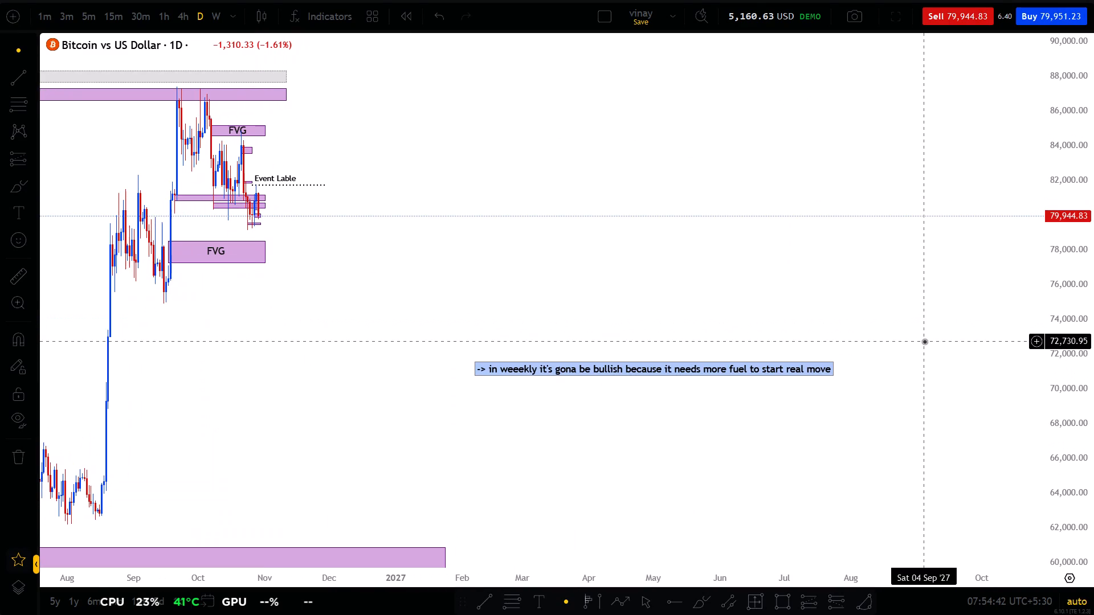
pyautogui.scroll(6, 924, 341)
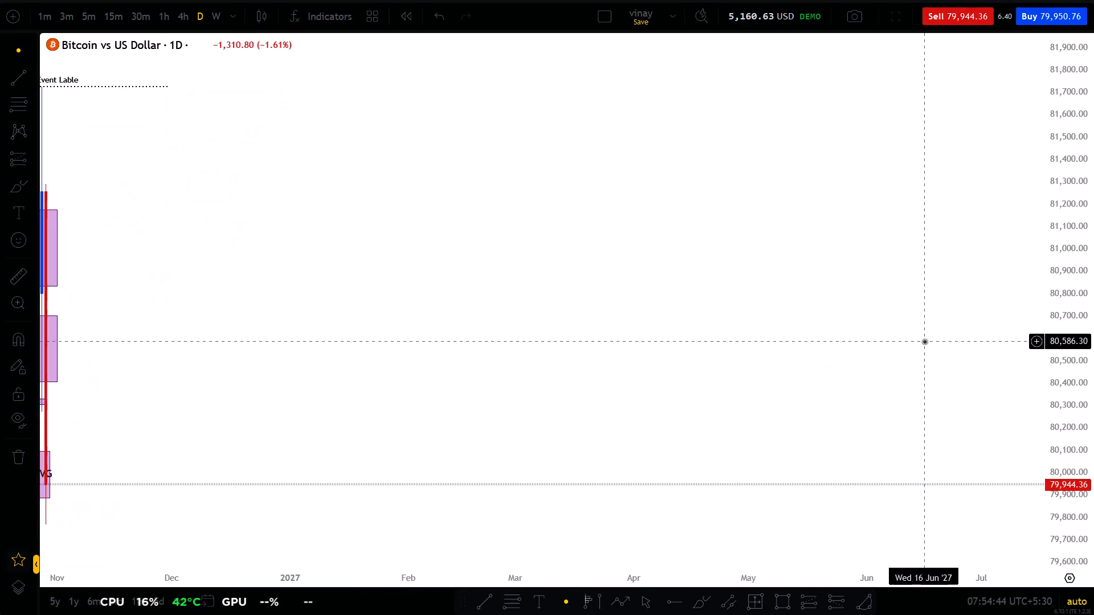
pyautogui.hscroll(2, 924, 341)
pyautogui.scroll(-6, 1093, 374)
pyautogui.scroll(1, 1093, 374)
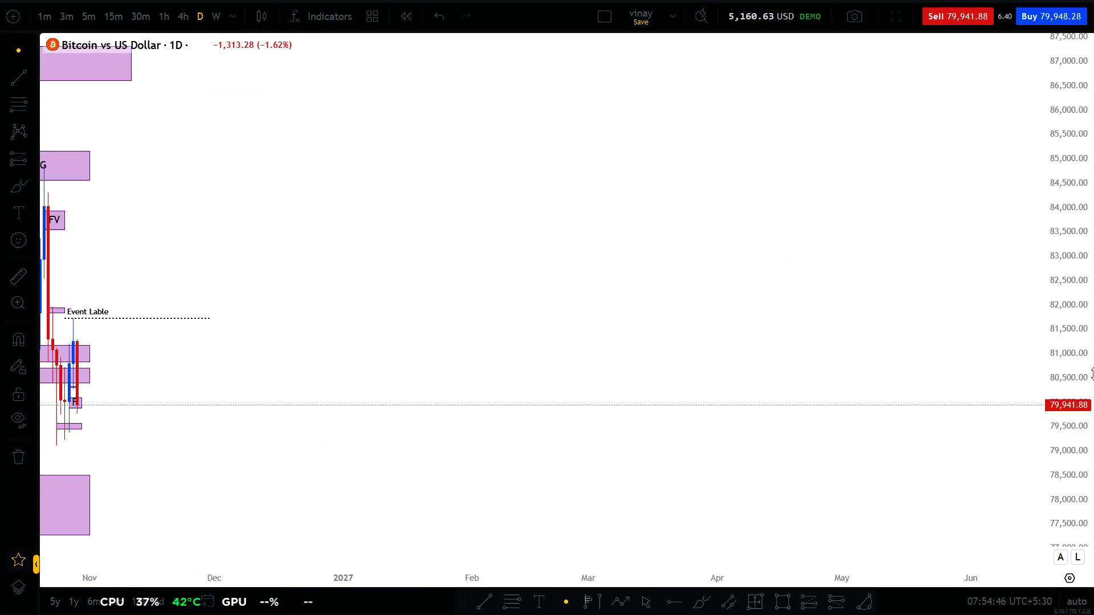
pyautogui.scroll(2, 1093, 374)
pyautogui.hscroll(6, 836, 423)
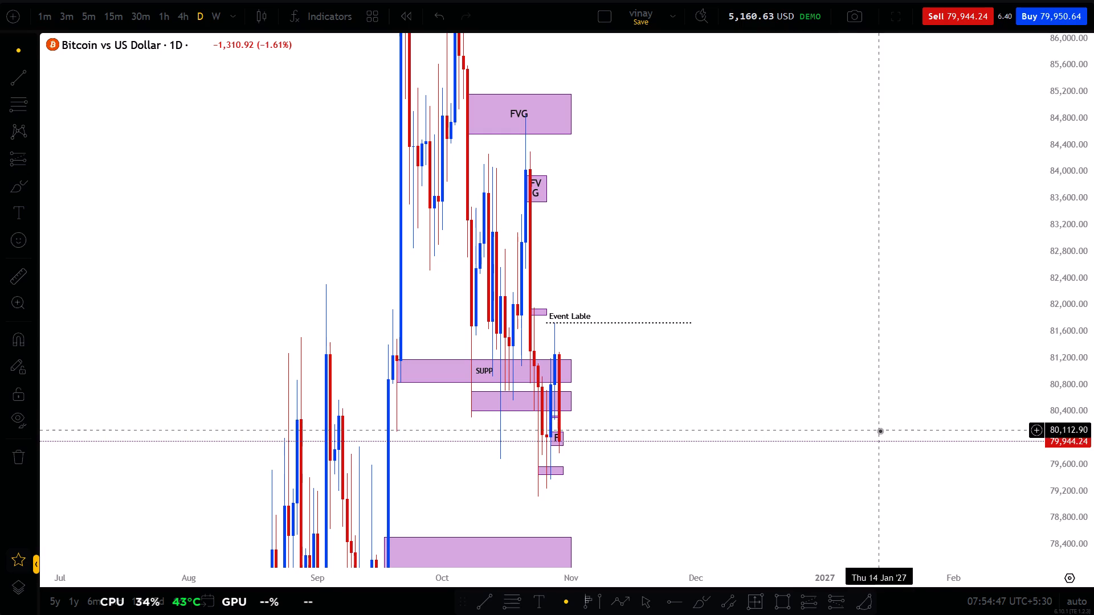
pyautogui.scroll(-7, 1093, 461)
pyautogui.scroll(3, 817, 483)
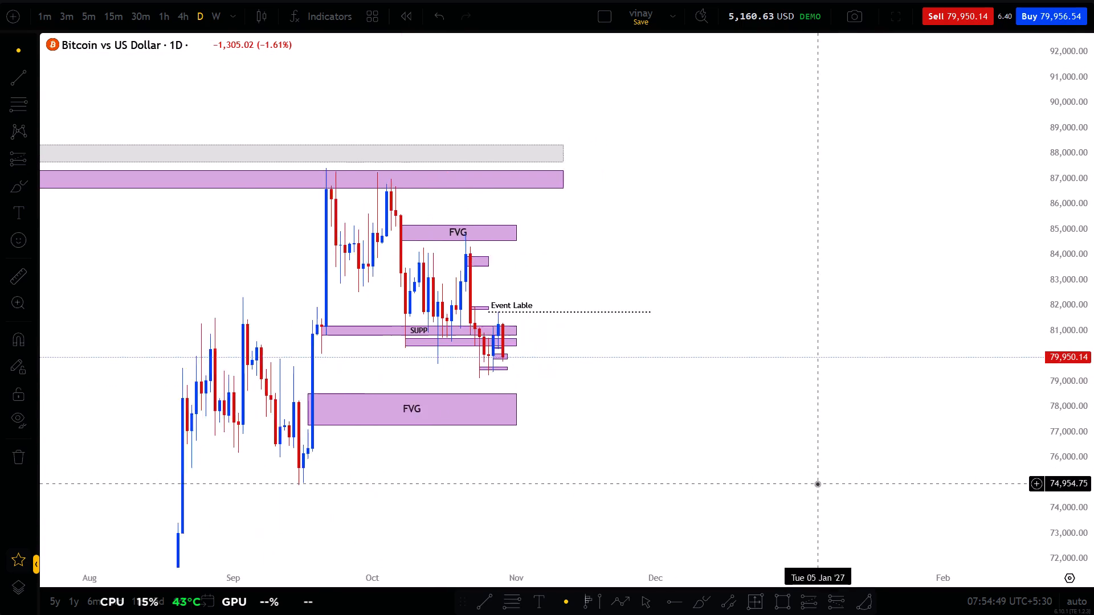
pyautogui.hscroll(7, 664, 485)
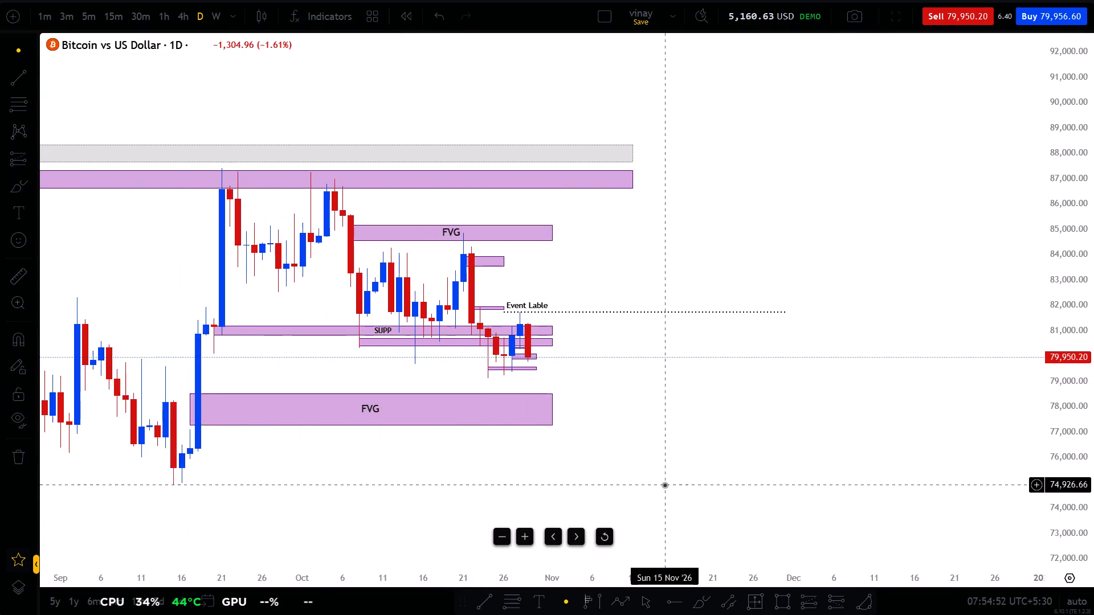
pyautogui.hscroll(1, 664, 485)
pyautogui.moveTo(696, 442); pyautogui.dragTo(655, 426)
pyautogui.scroll(-2, 655, 426)
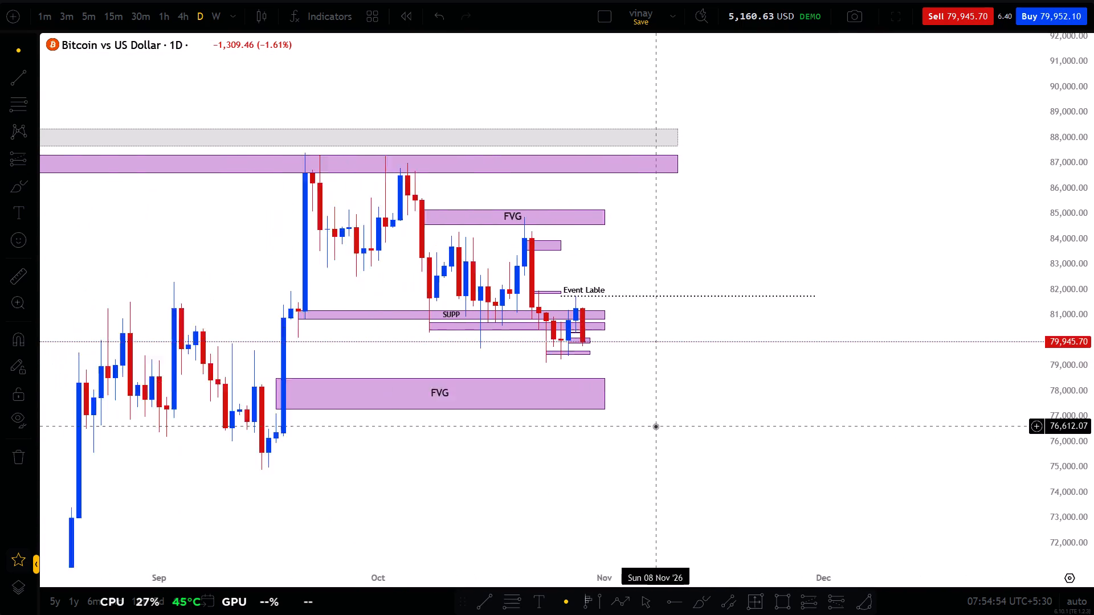
pyautogui.scroll(-1, 655, 426)
pyautogui.scroll(3, 655, 426)
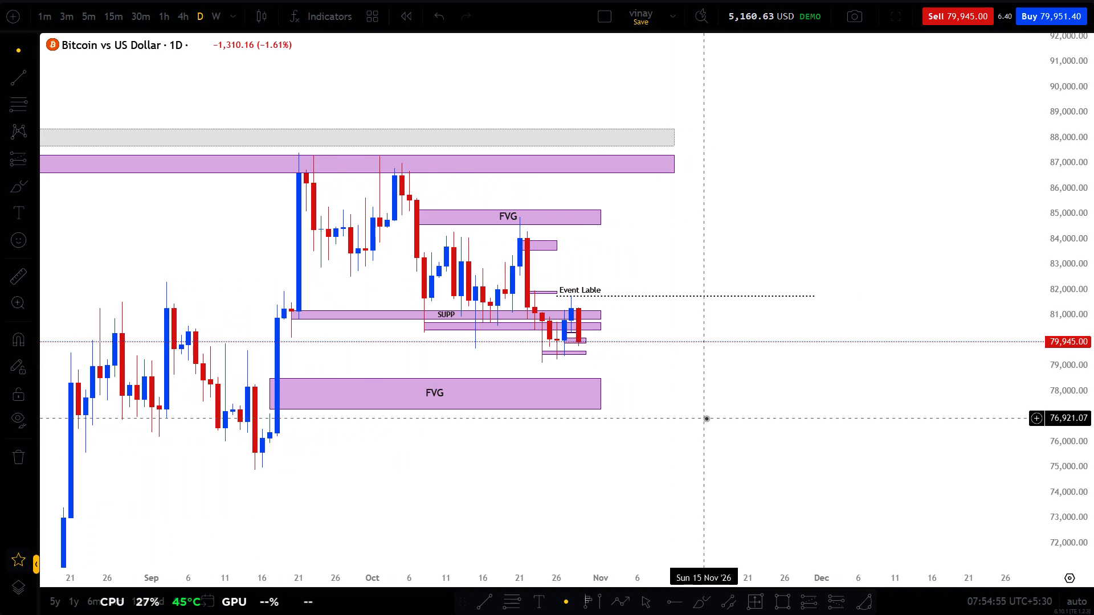
pyautogui.moveTo(706, 418); pyautogui.dragTo(662, 430)
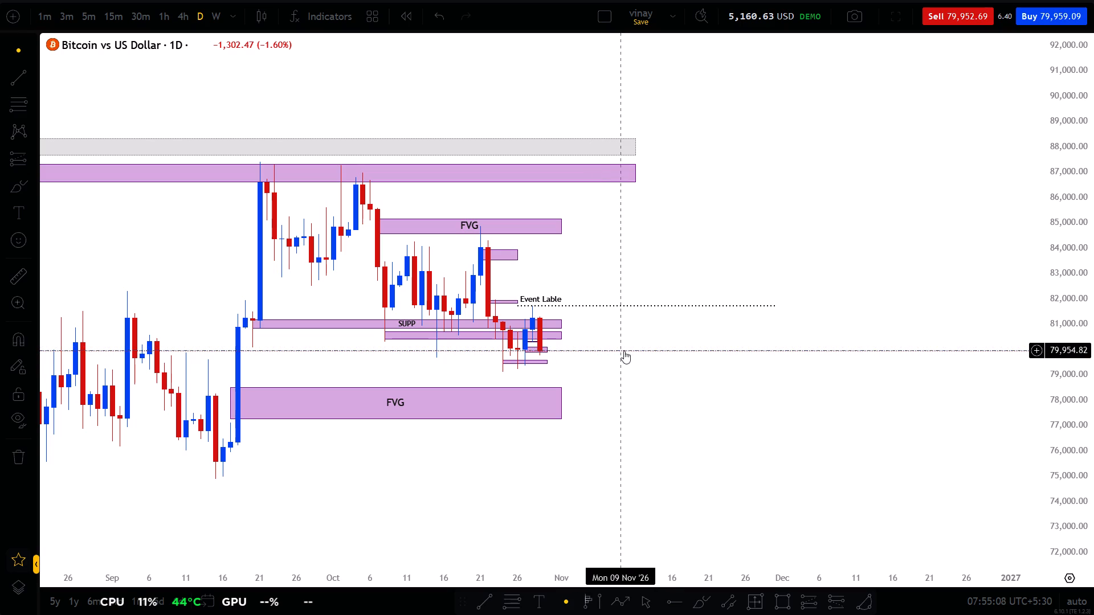
# Draw a long position from 14 Oct with entry at about 80,123, stop at about 79,393 and target at about 84,562.
pyautogui.click(822, 602)
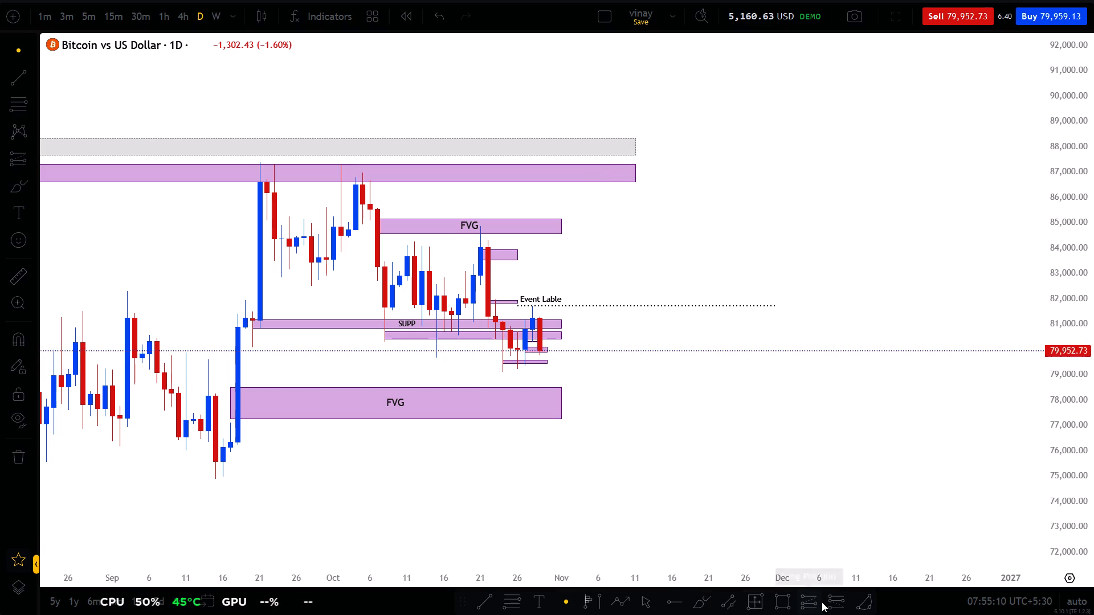
pyautogui.click(426, 346)
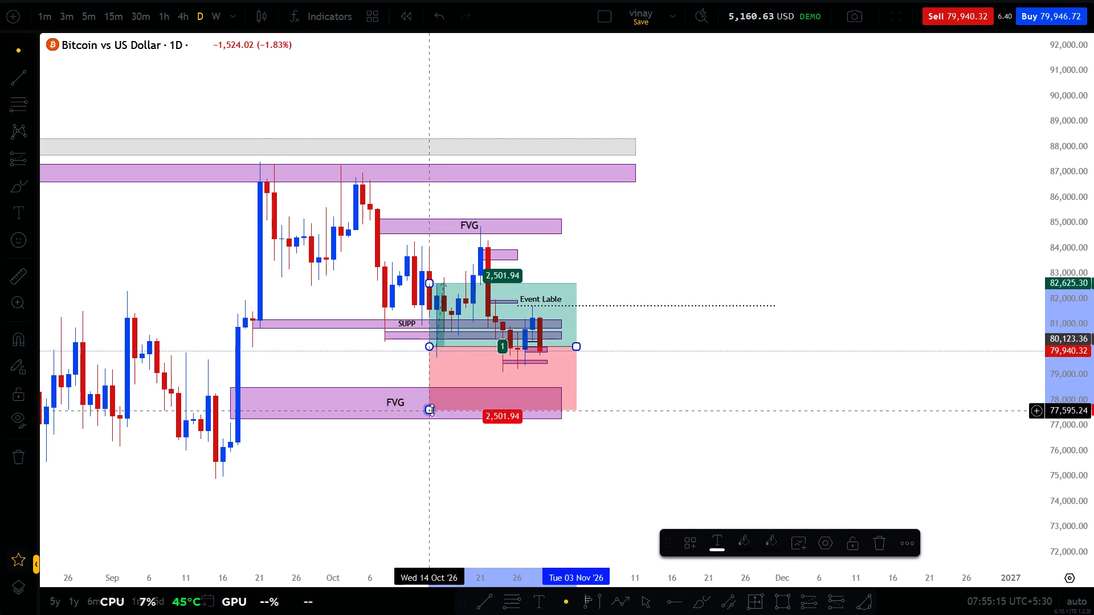
pyautogui.moveTo(432, 410); pyautogui.dragTo(458, 365)
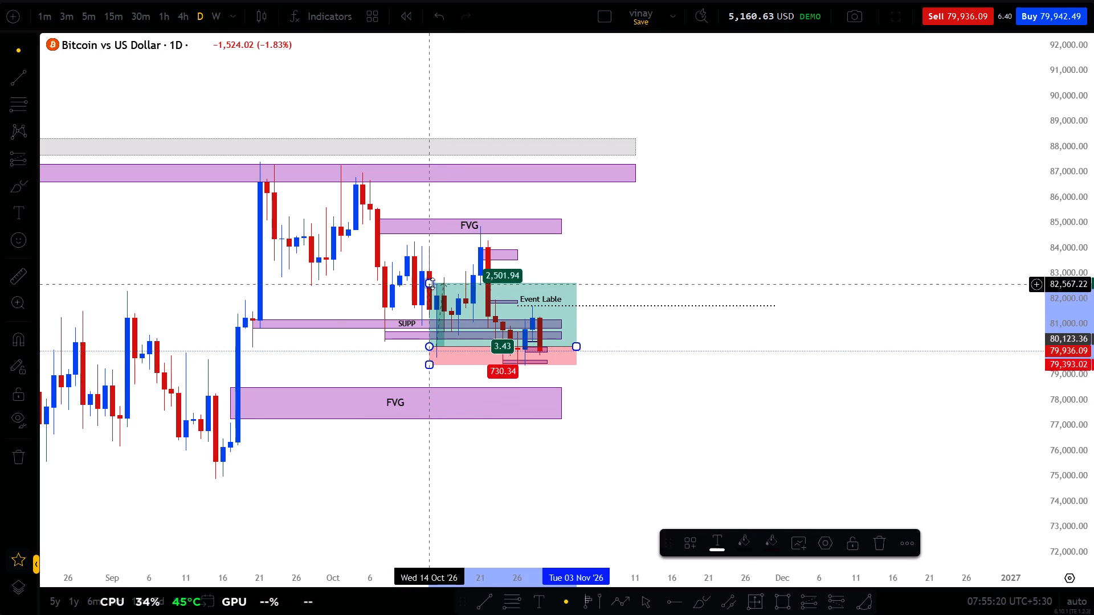
pyautogui.moveTo(432, 281); pyautogui.dragTo(468, 234)
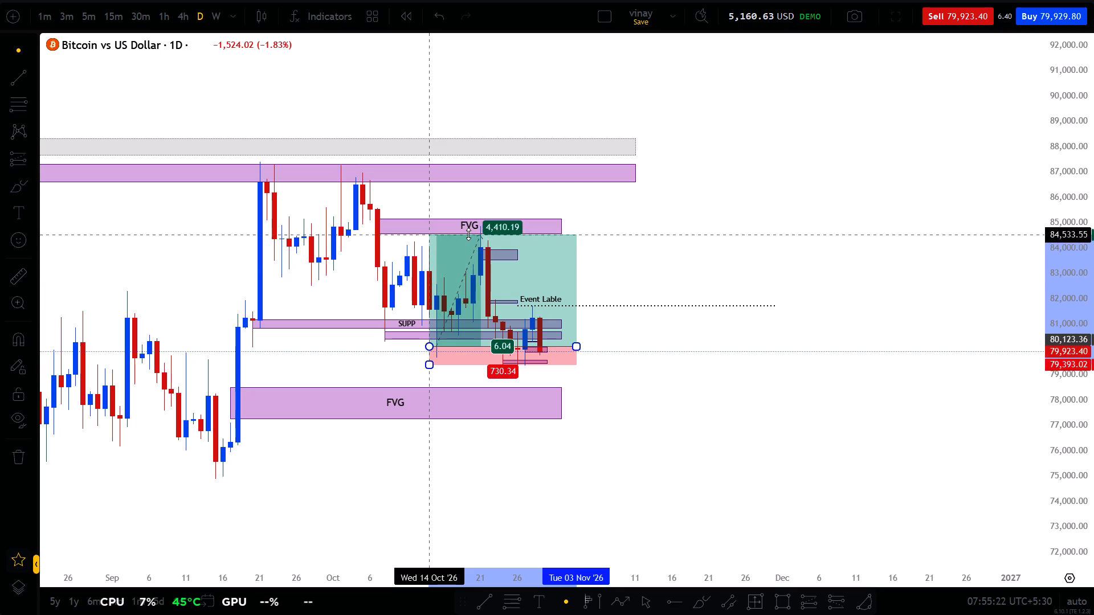
pyautogui.moveTo(468, 234); pyautogui.dragTo(469, 233)
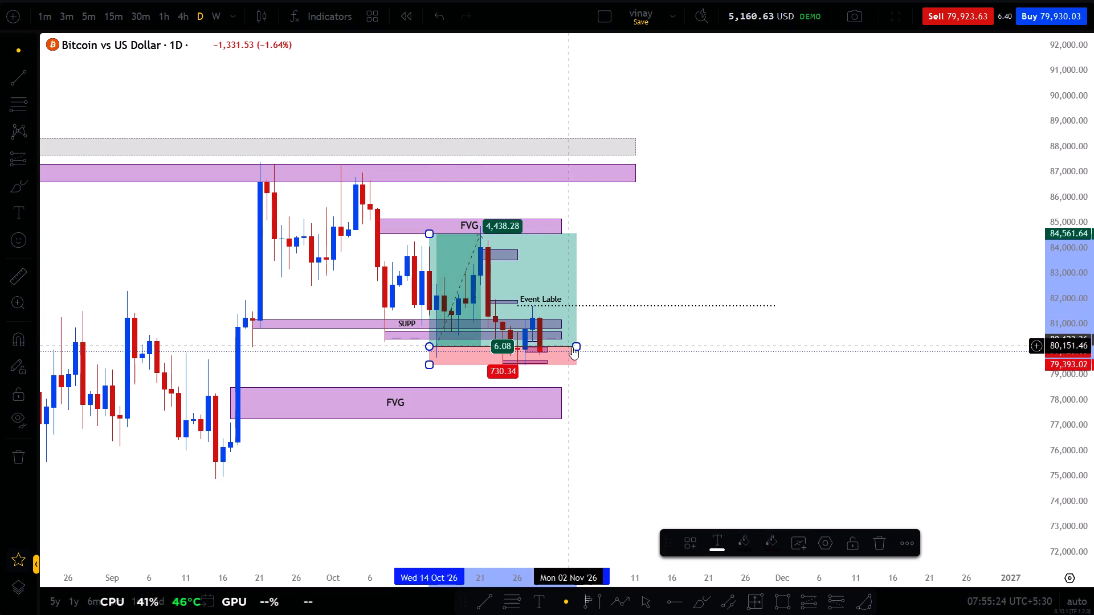
# Shorten the long position drawing so that it ends at about 23 Oct.
pyautogui.moveTo(577, 347); pyautogui.dragTo(530, 353)
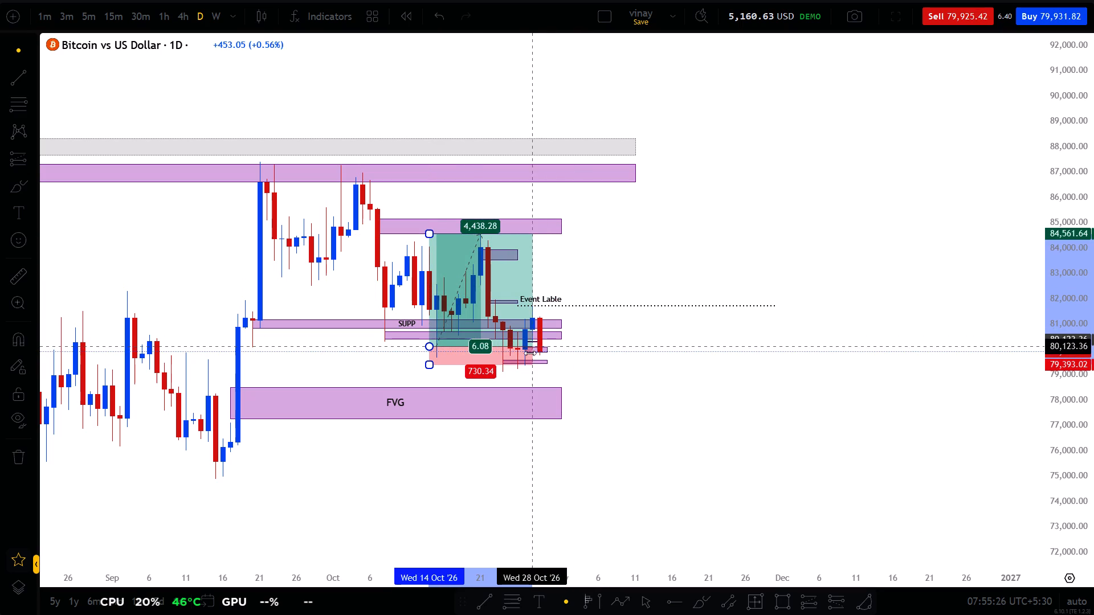
pyautogui.moveTo(530, 353); pyautogui.dragTo(494, 354)
pyautogui.click(697, 396)
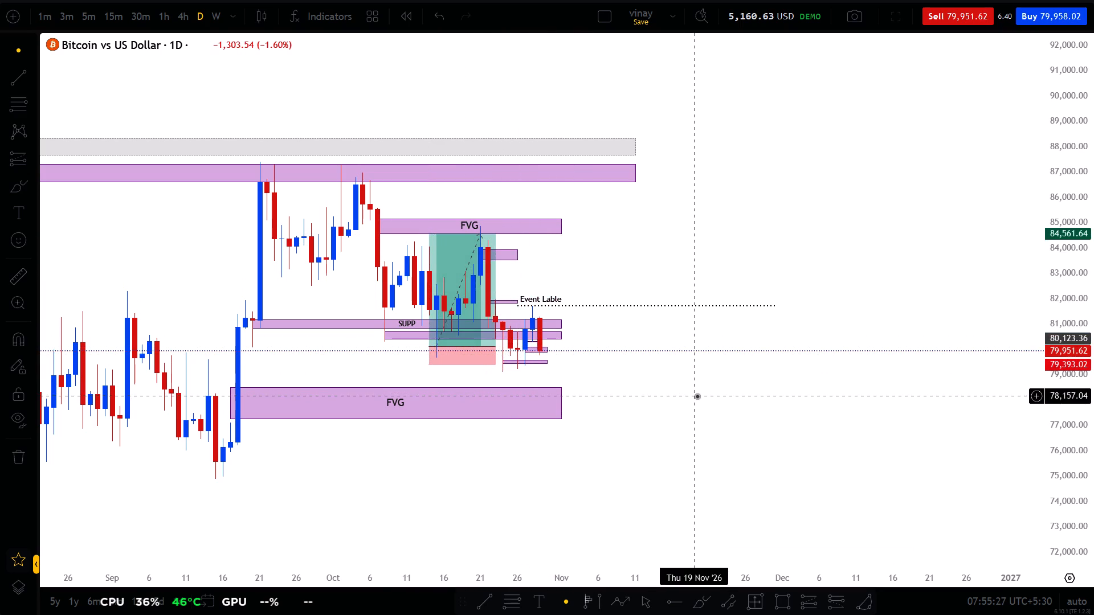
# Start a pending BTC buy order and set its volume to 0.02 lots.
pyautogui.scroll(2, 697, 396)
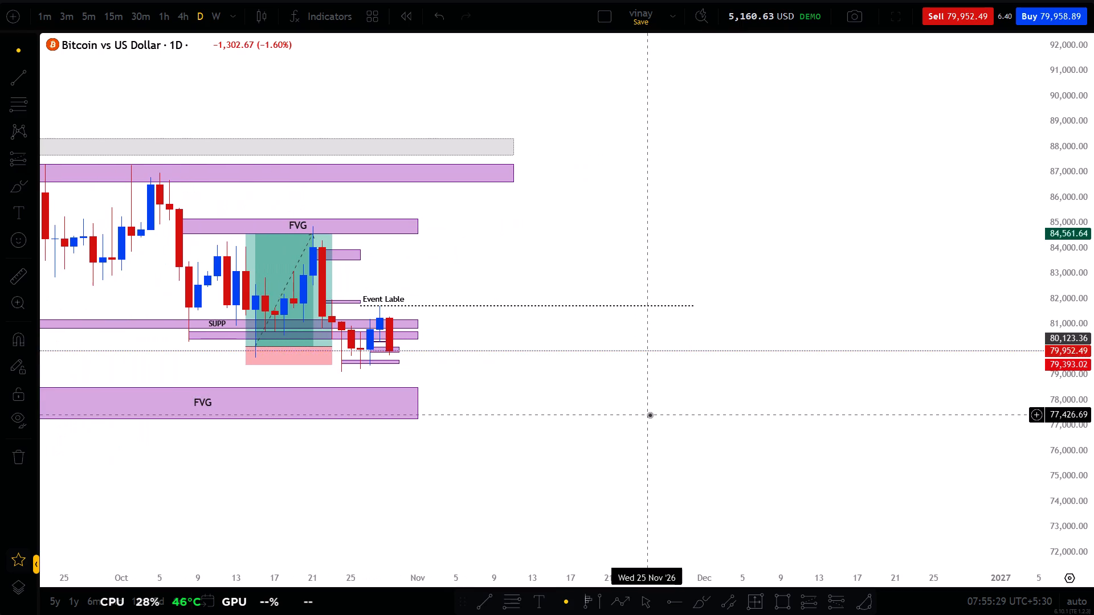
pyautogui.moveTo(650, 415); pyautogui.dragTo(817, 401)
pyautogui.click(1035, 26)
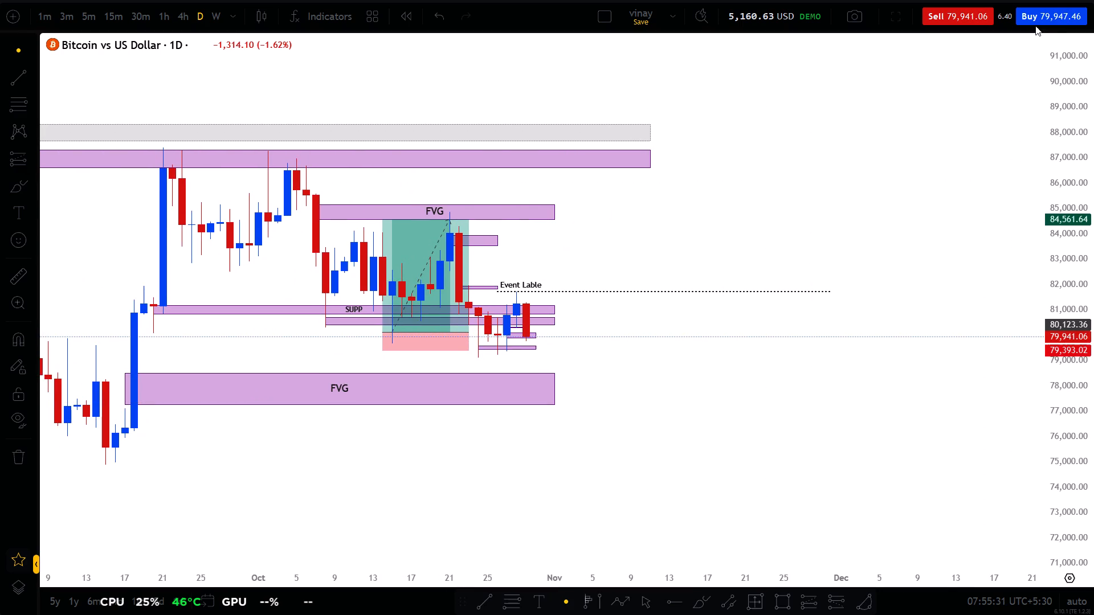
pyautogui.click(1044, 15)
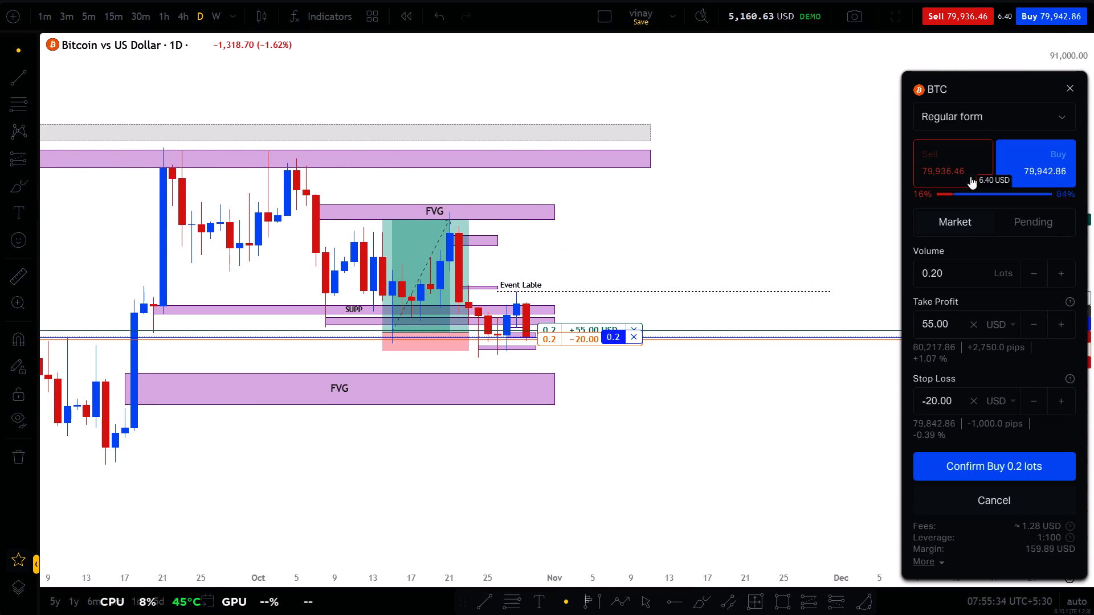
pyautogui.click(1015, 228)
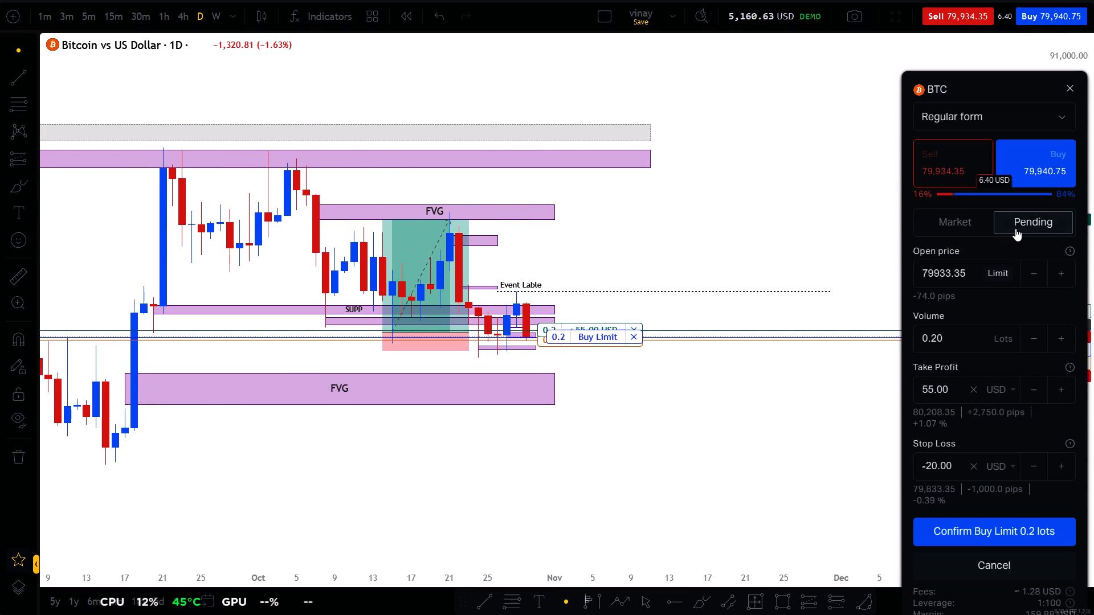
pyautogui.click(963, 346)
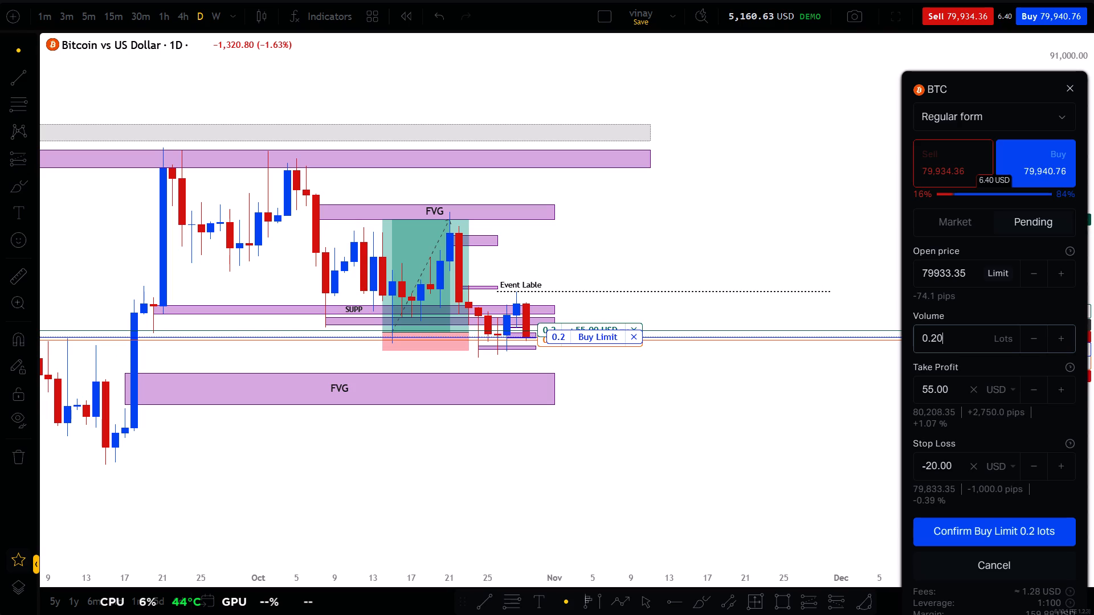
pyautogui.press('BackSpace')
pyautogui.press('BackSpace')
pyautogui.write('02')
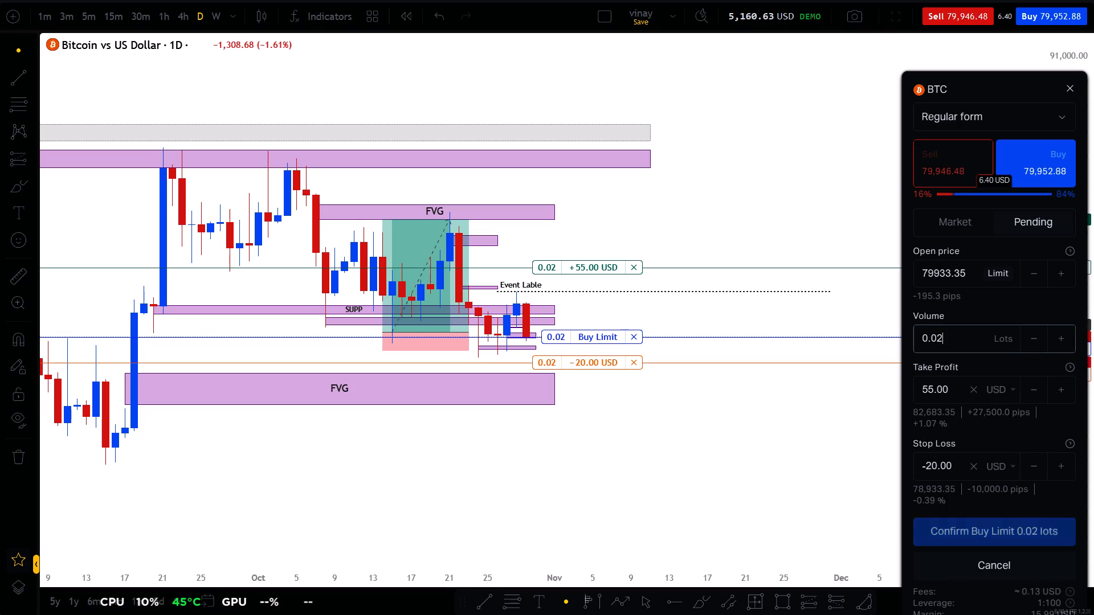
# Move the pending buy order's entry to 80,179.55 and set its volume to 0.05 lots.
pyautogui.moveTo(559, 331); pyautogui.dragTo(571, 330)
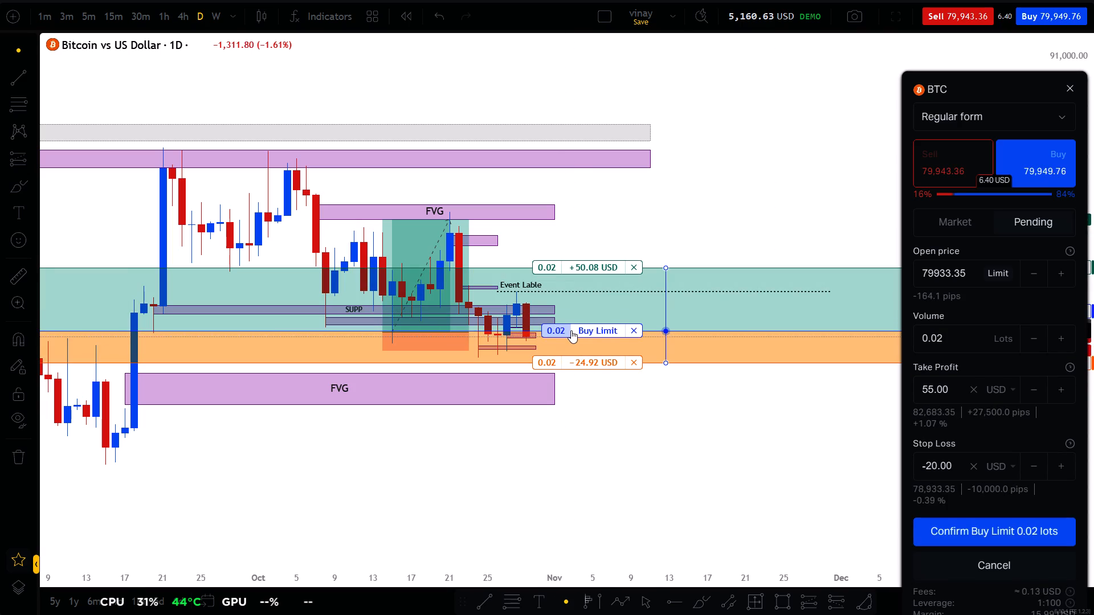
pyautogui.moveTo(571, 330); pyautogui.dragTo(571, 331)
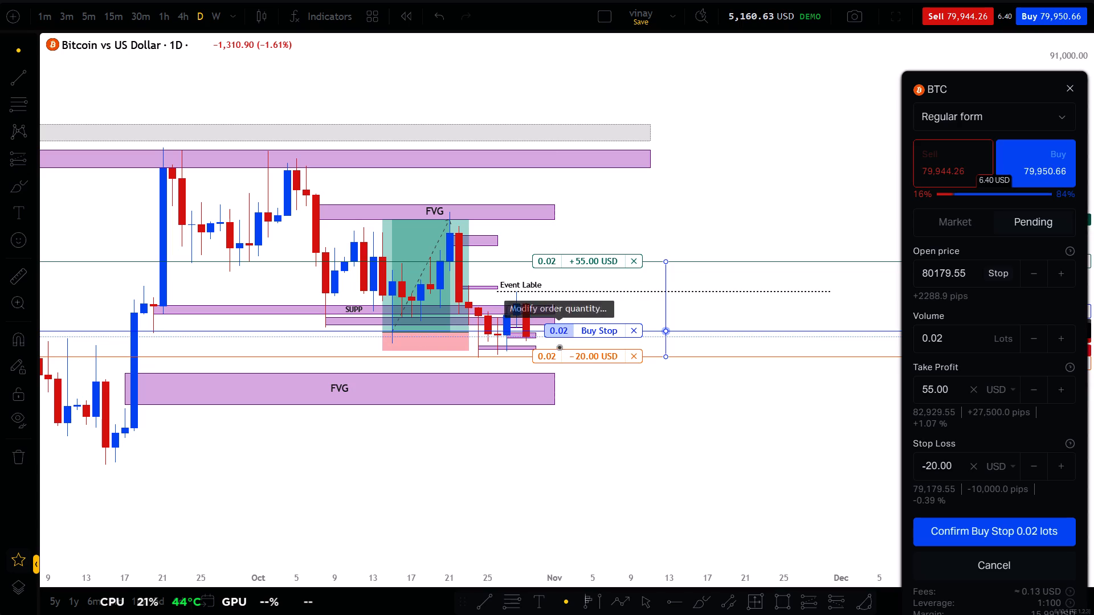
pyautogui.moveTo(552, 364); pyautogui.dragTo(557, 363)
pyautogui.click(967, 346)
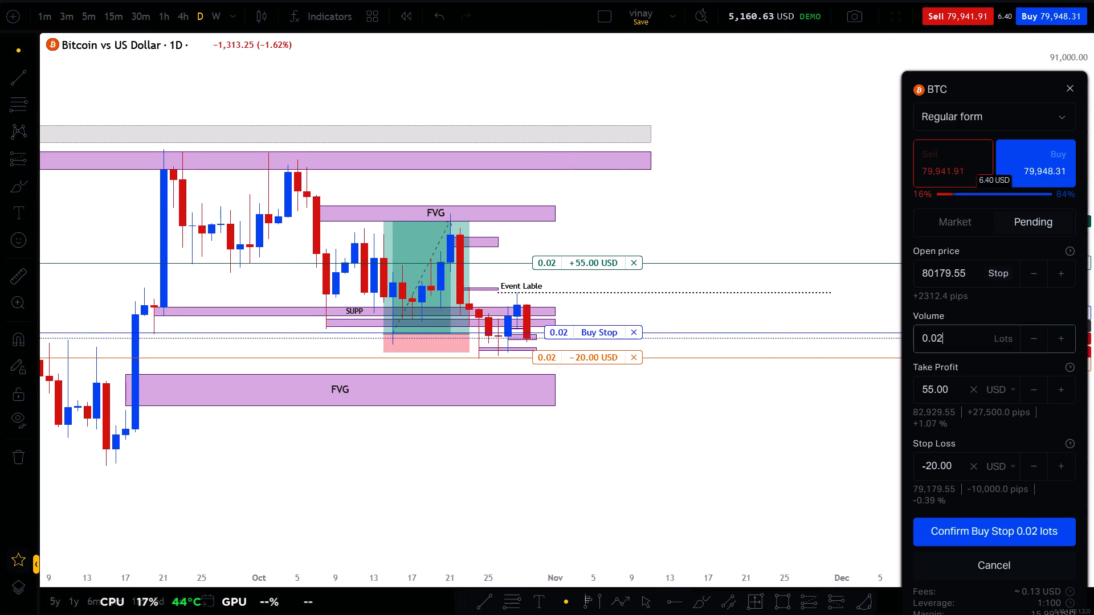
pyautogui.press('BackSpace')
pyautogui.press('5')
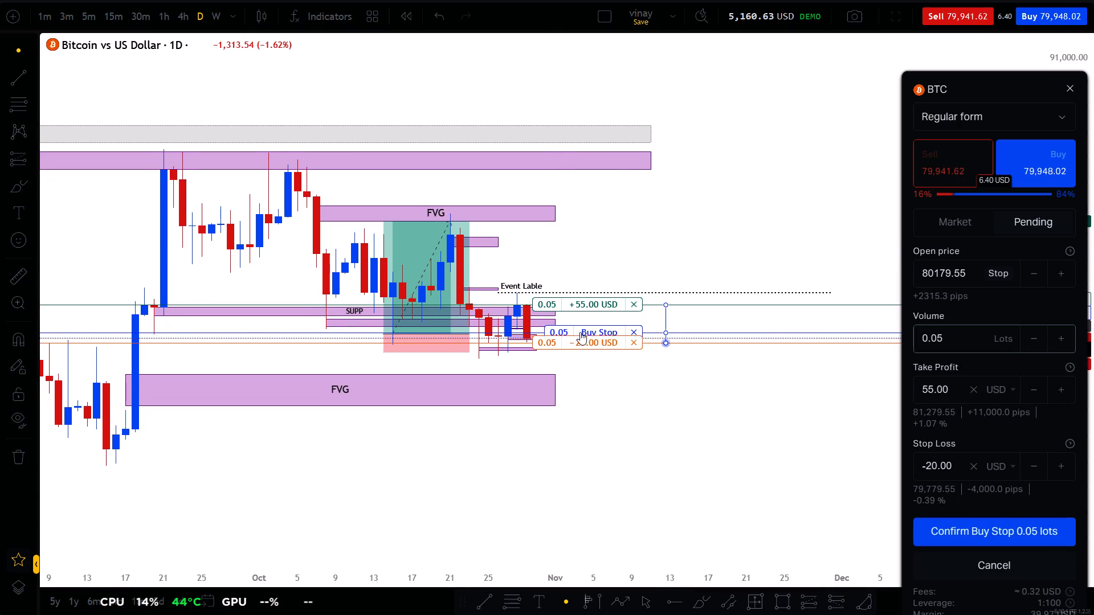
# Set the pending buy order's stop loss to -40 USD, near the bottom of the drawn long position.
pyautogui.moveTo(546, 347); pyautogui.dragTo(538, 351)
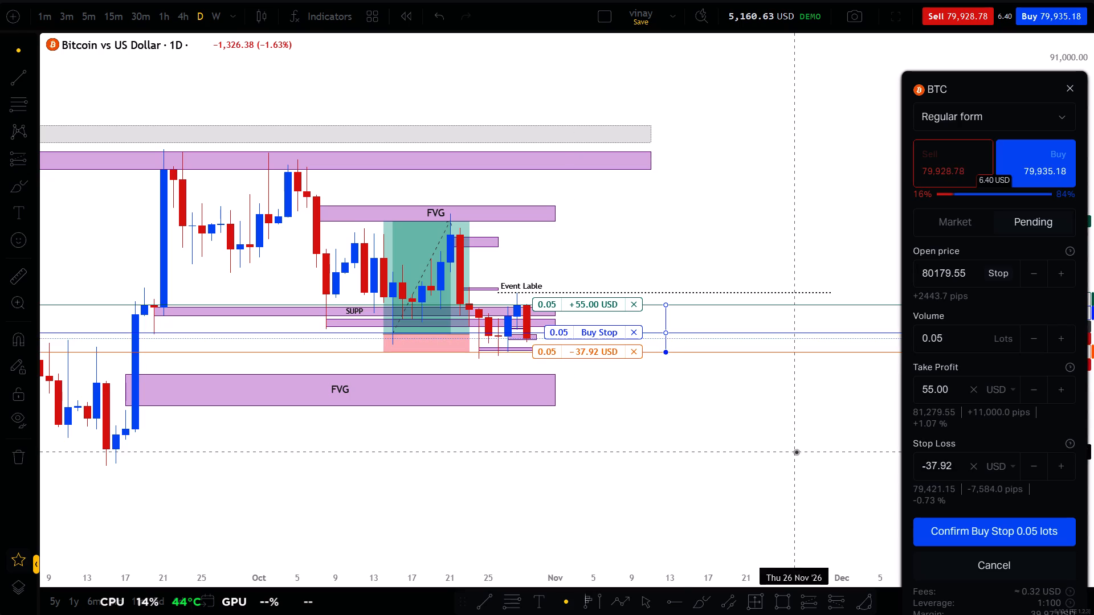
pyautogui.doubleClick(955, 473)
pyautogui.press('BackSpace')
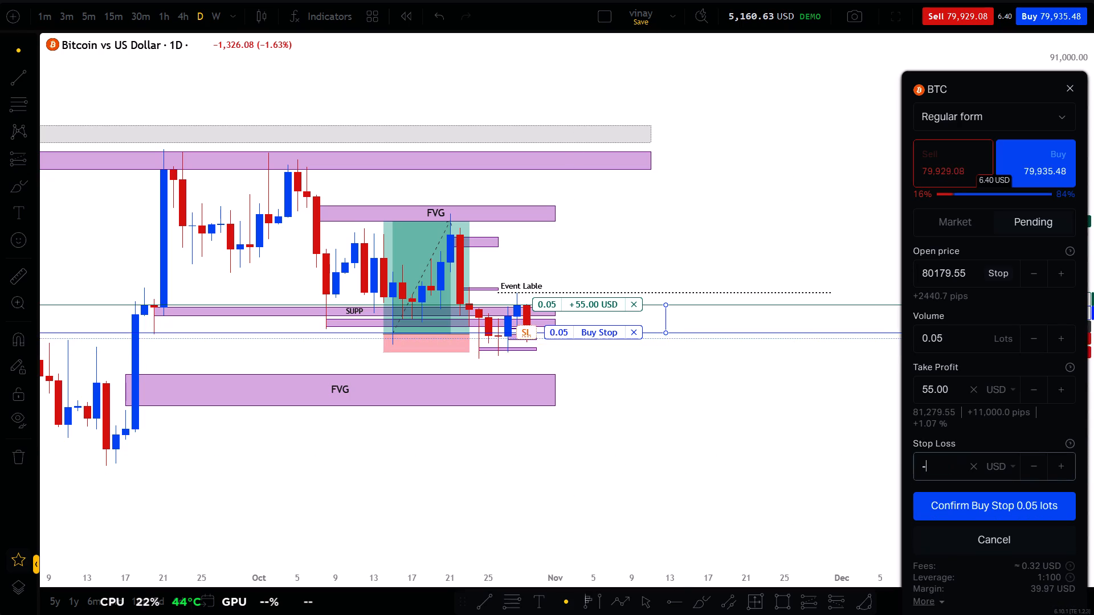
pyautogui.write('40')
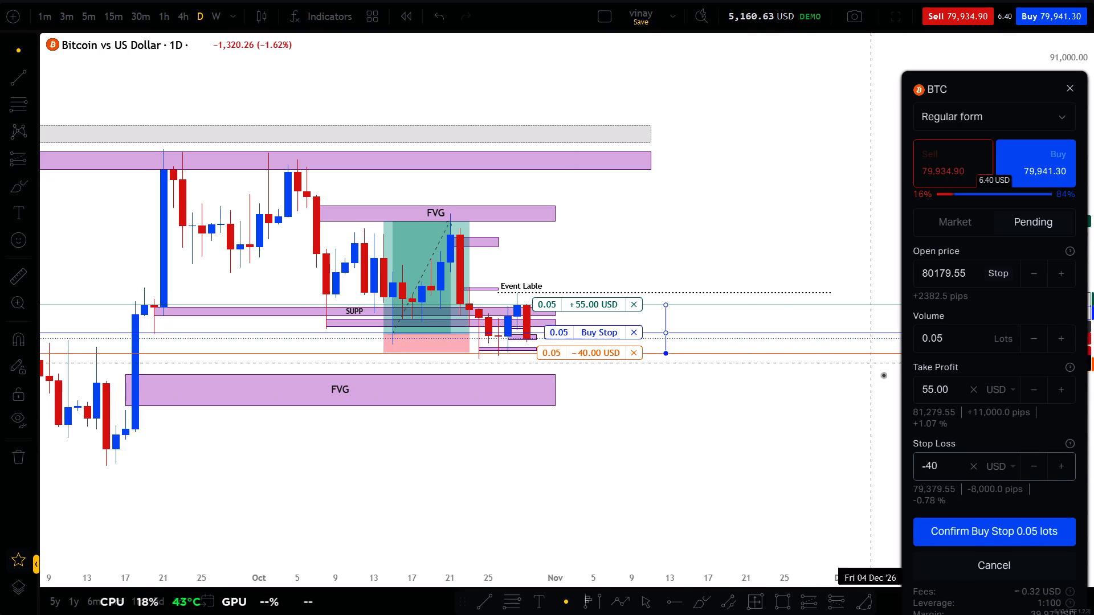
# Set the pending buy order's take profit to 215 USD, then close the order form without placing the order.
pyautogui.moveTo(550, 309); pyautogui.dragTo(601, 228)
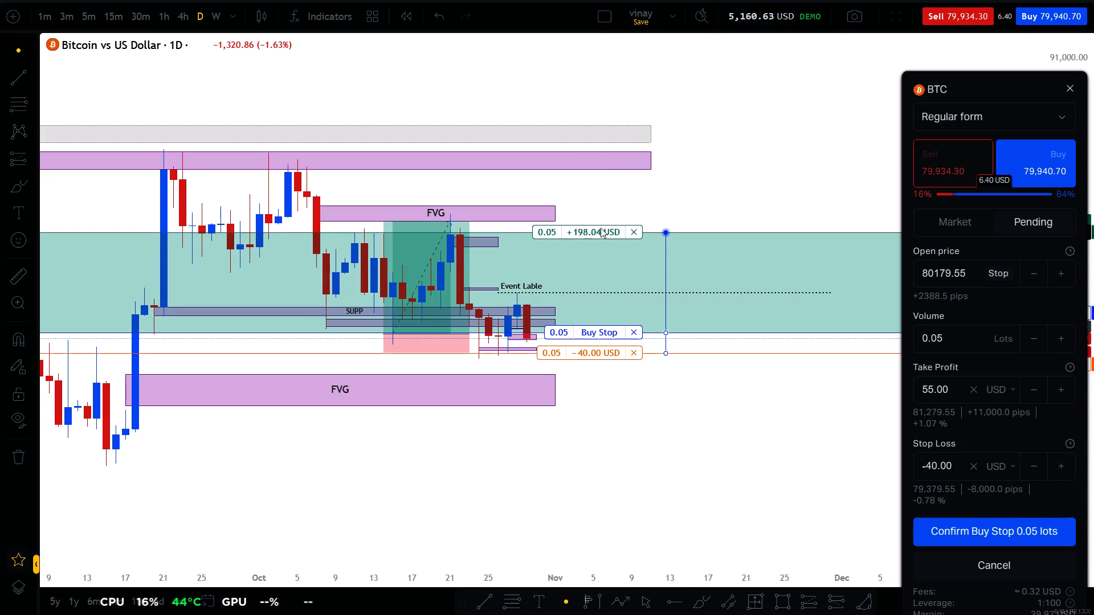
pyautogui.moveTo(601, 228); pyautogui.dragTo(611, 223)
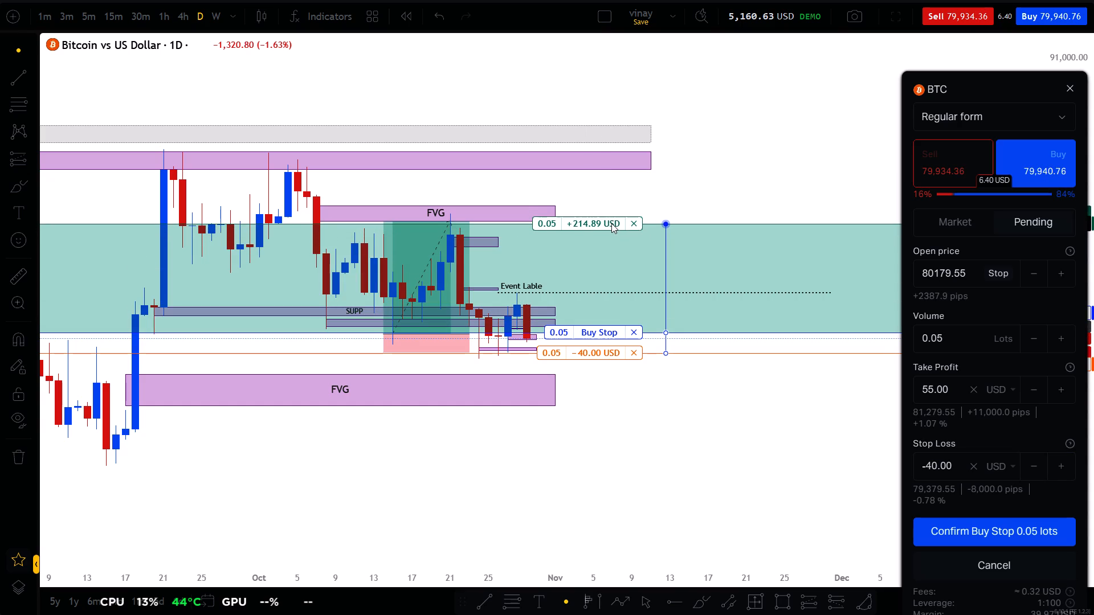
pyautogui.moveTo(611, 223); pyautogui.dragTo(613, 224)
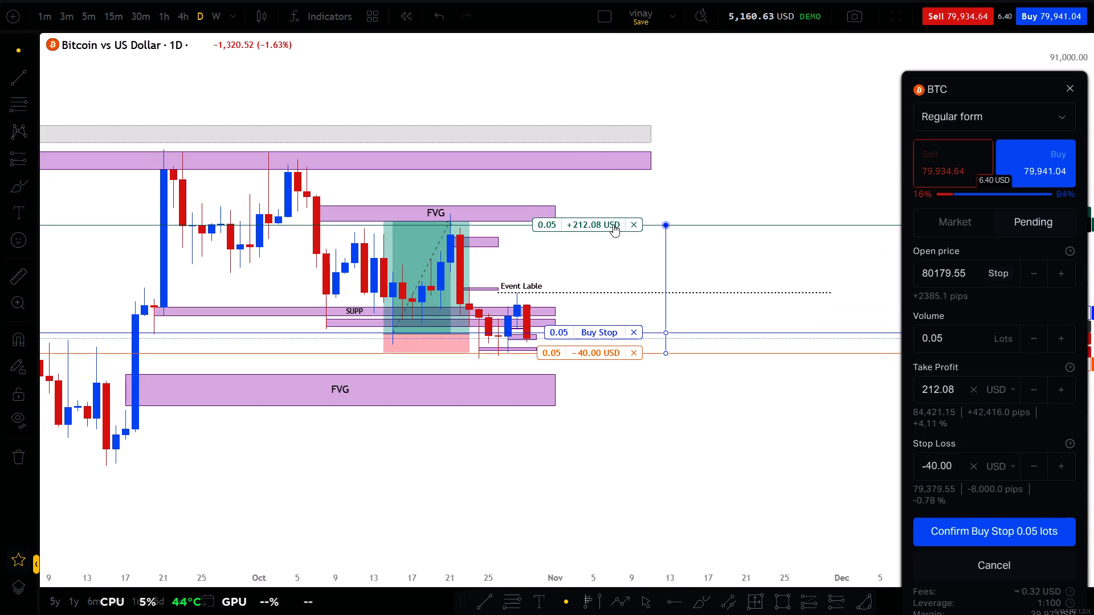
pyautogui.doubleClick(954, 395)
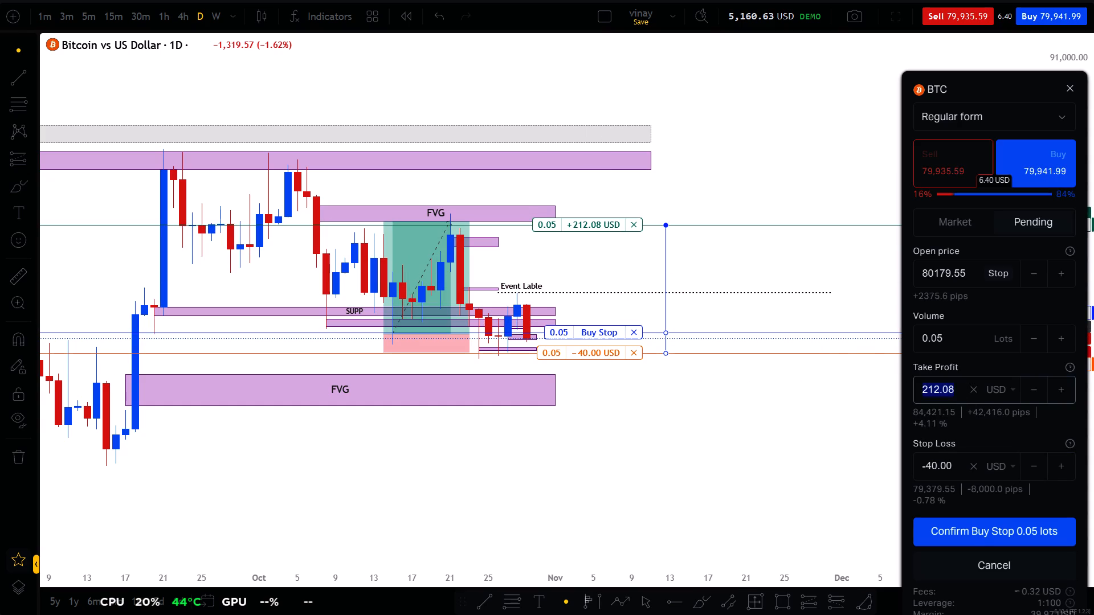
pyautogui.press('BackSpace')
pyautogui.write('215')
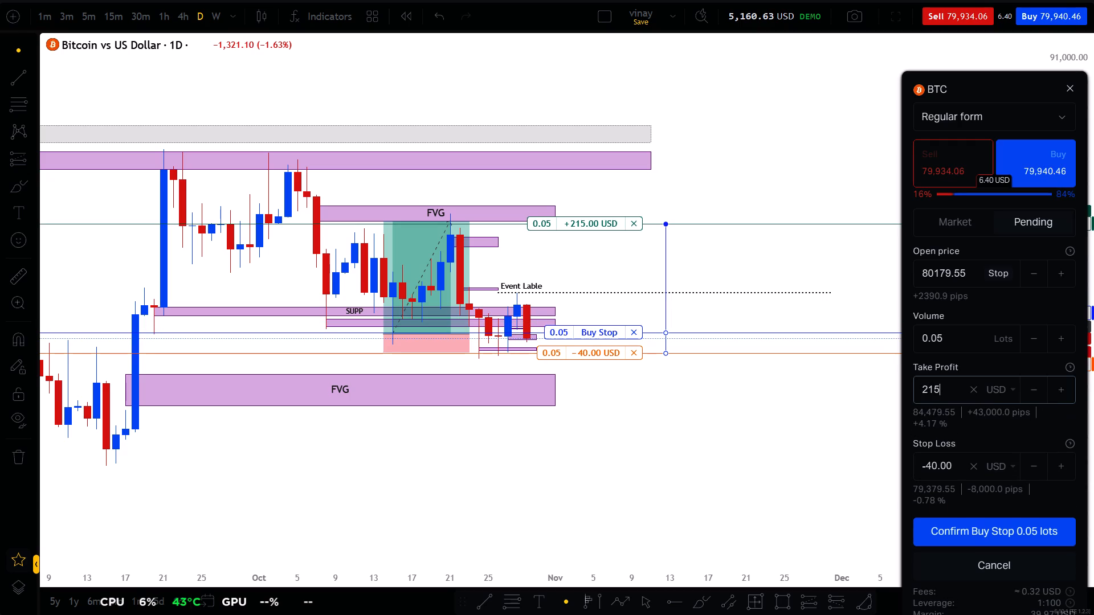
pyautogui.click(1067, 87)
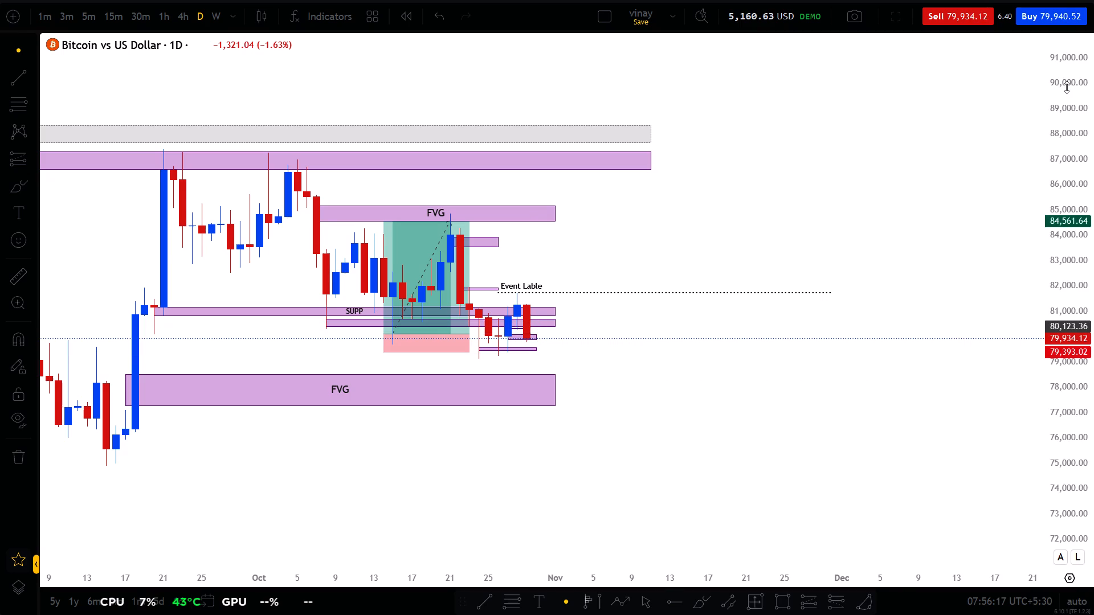
# Delete the long position drawing from the daily Bitcoin chart.
pyautogui.click(470, 268)
pyautogui.press('Delete')
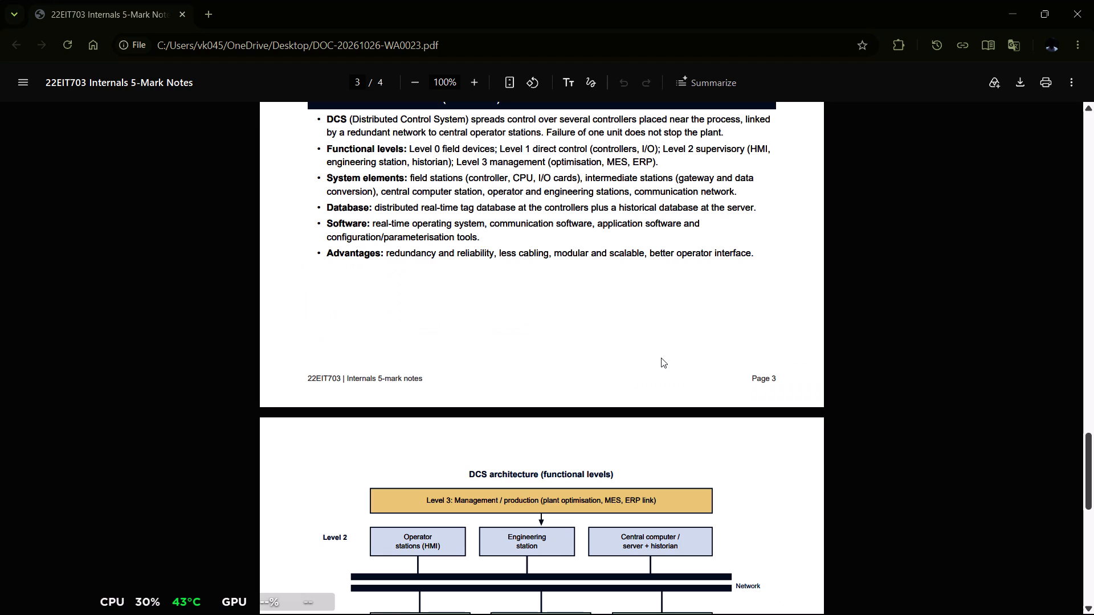
# Read the DCS architecture diagram and the Quick Revision Sheet on page 4 of the 22EIT703 notes, then return to the chart.
pyautogui.scroll(-2, 661, 358)
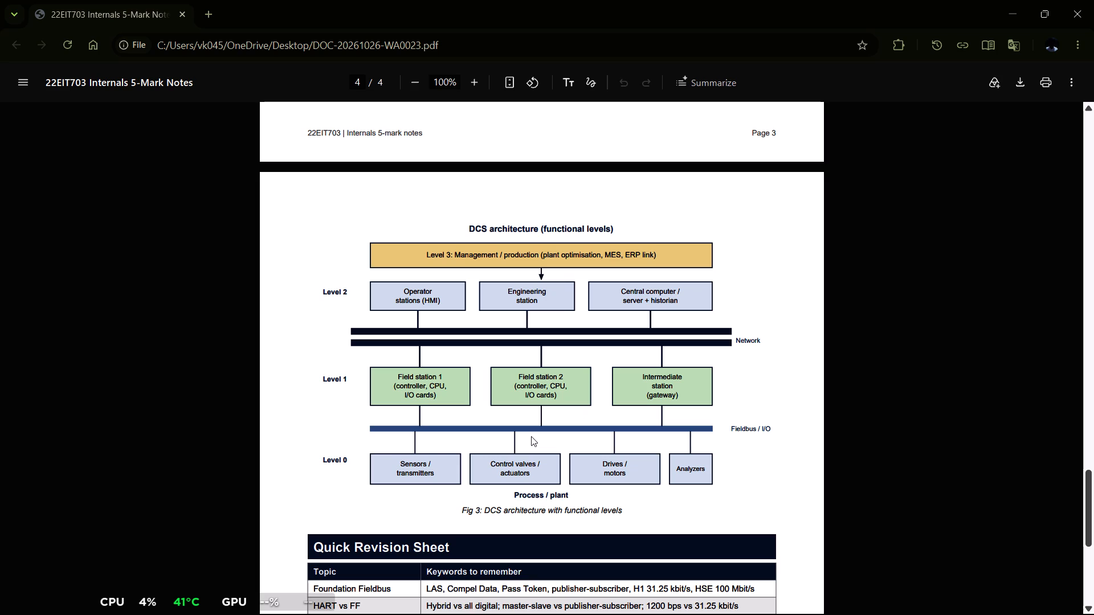
pyautogui.scroll(-3, 531, 436)
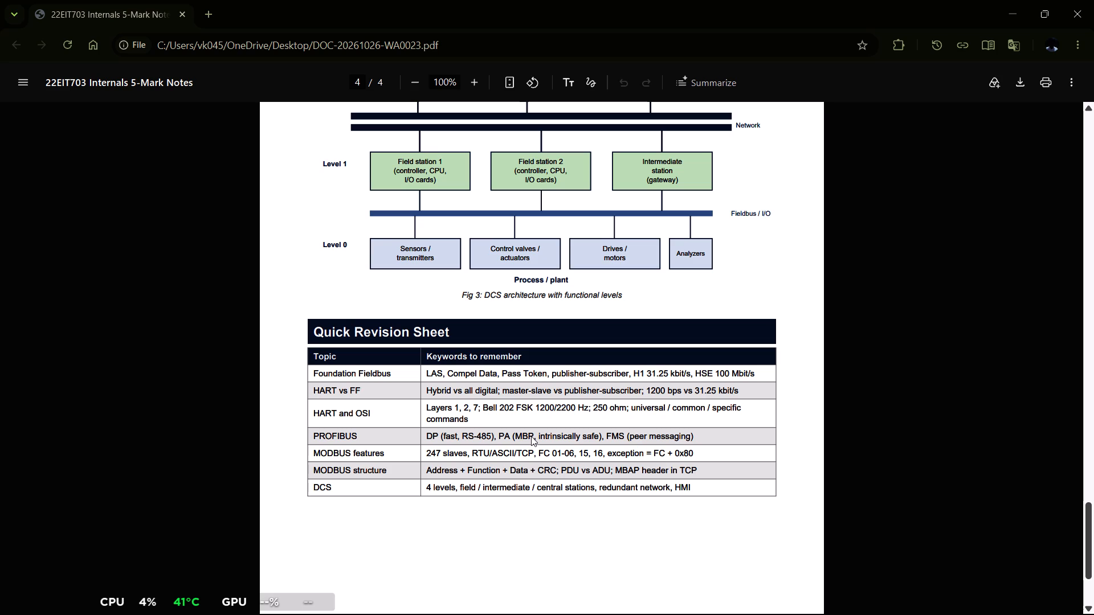
pyautogui.hscroll(1, 531, 436)
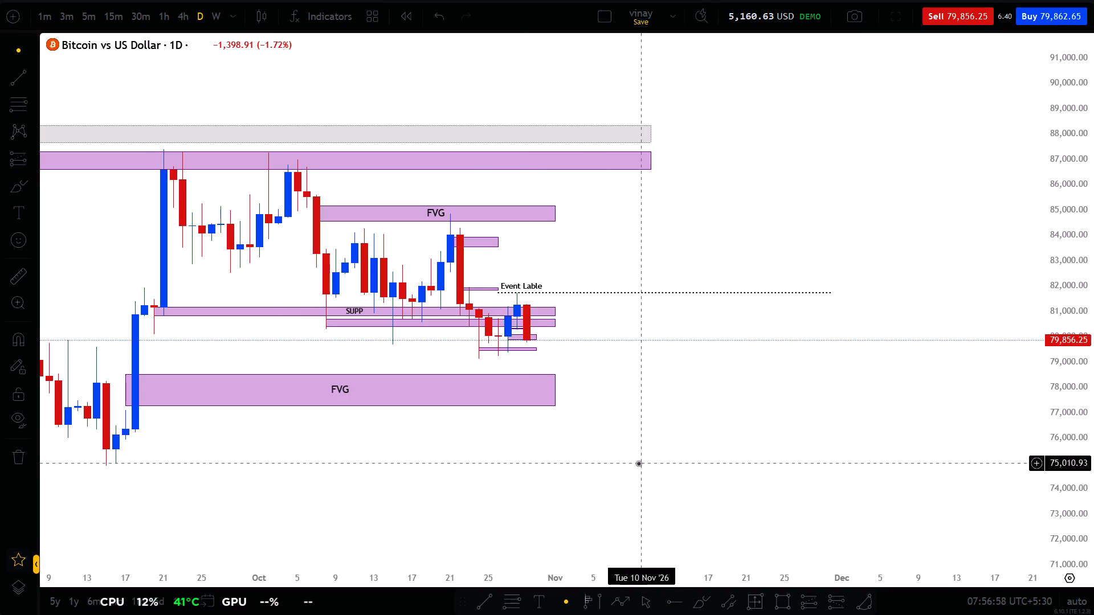
# View the daily chart back to August and check the alert and order options at 81,724.51 without choosing one.
pyautogui.scroll(1, 638, 463)
pyautogui.scroll(-6, 562, 462)
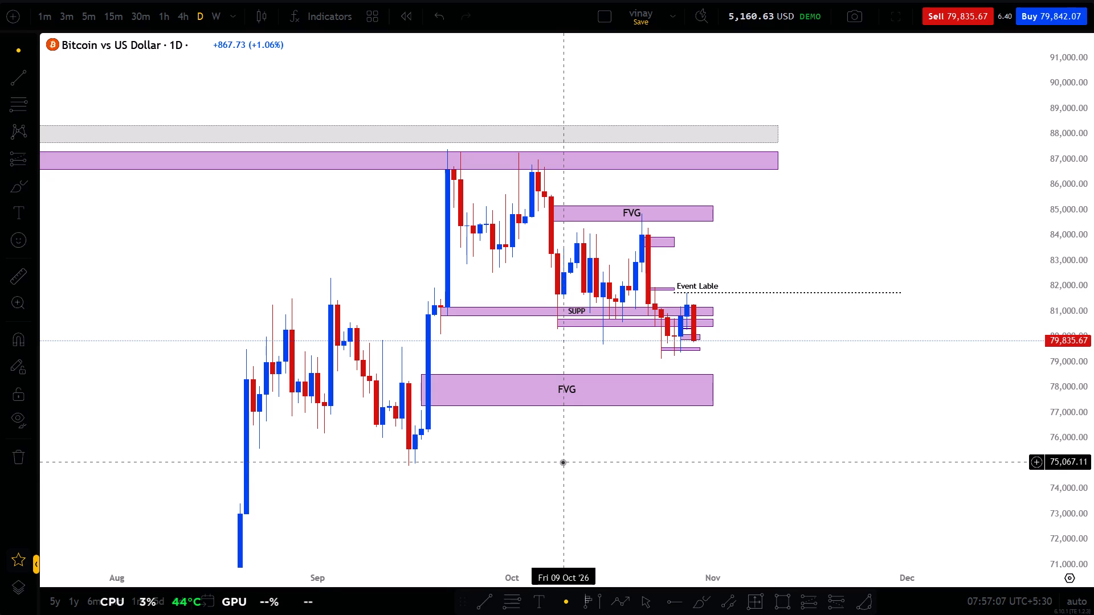
pyautogui.moveTo(587, 474); pyautogui.dragTo(609, 494)
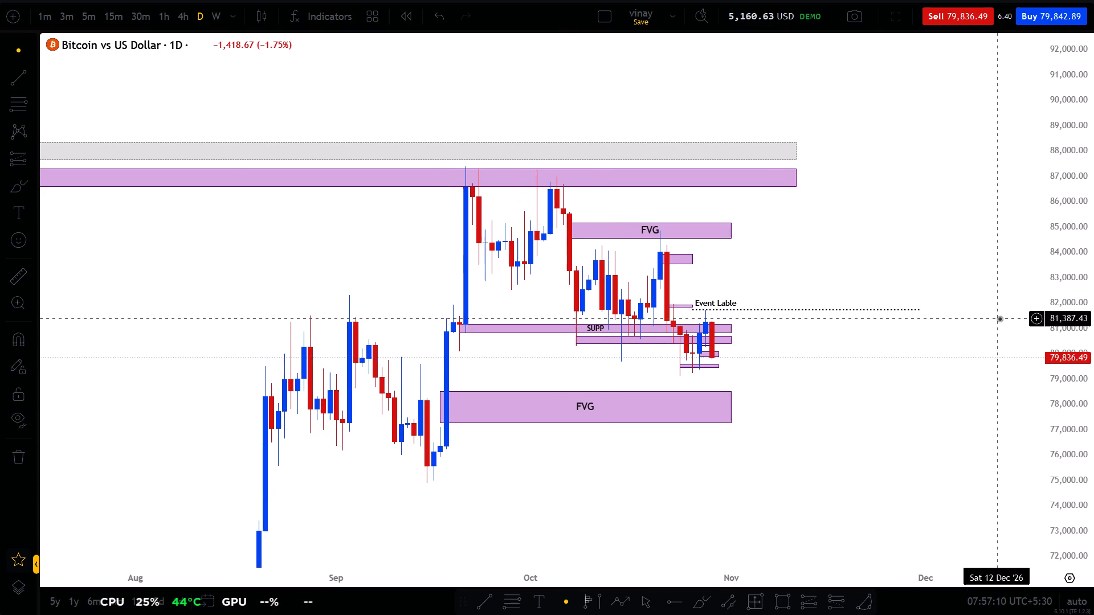
pyautogui.click(1038, 310)
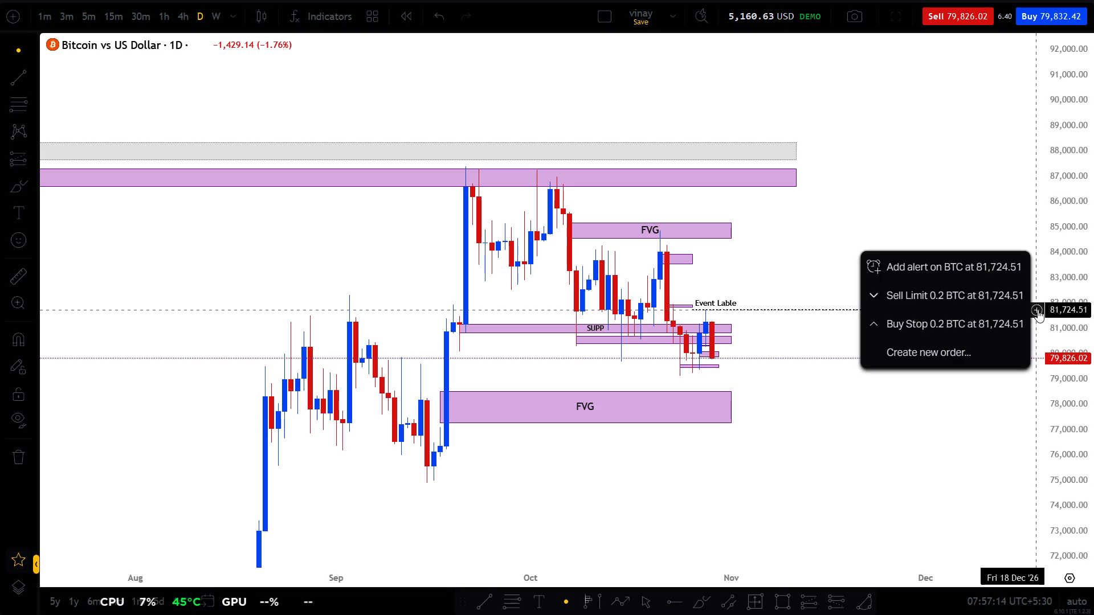
pyautogui.click(926, 380)
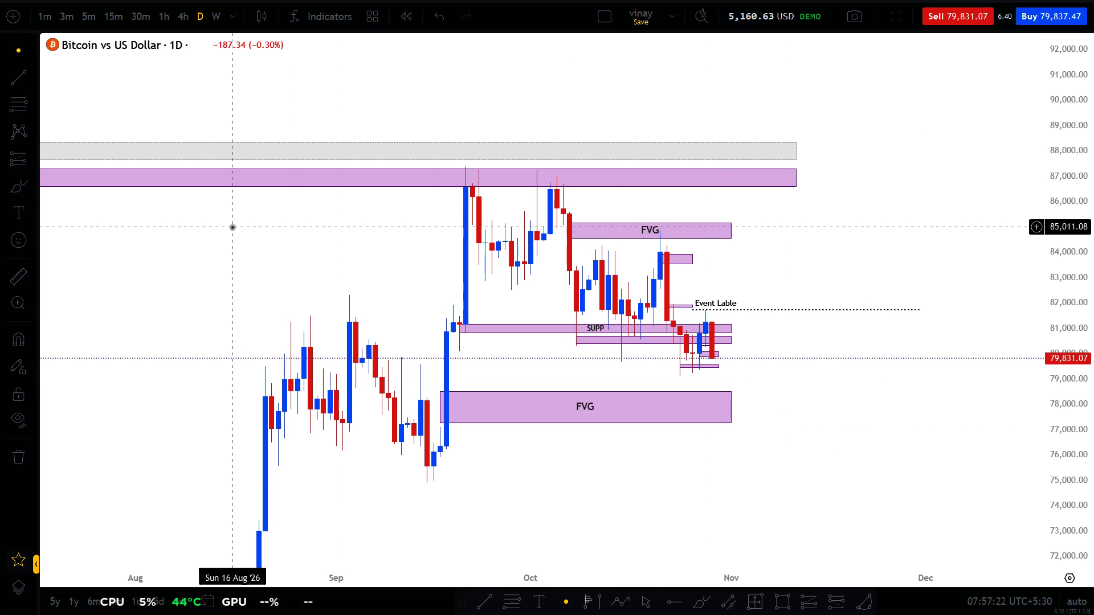
# Switch to the 1h chart and examine recent candles around the marked zones and the small FVG near 80,000.
pyautogui.click(168, 19)
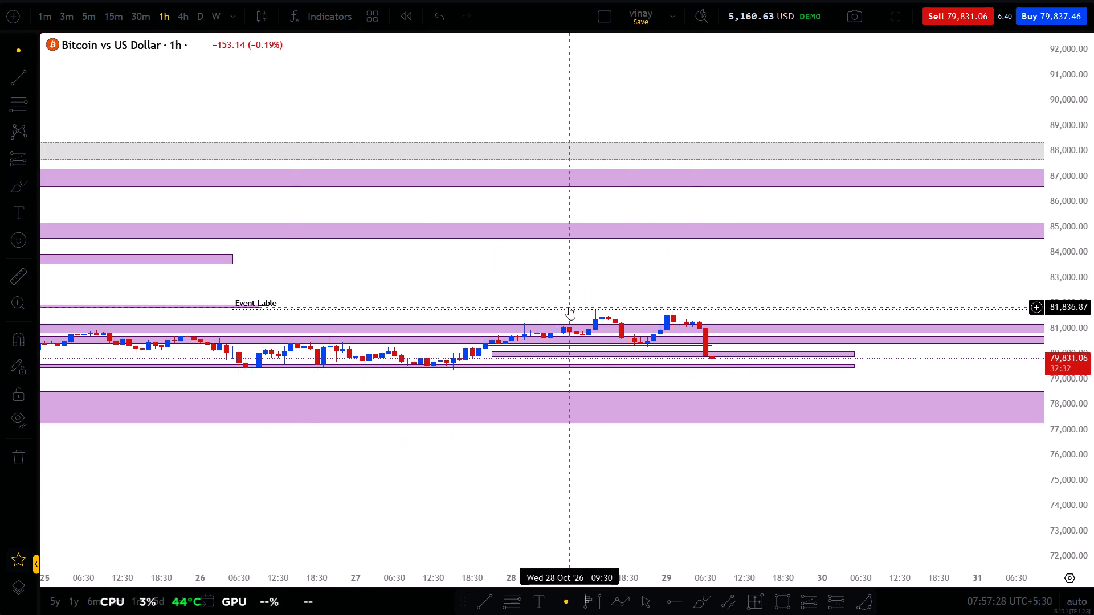
pyautogui.moveTo(744, 495); pyautogui.dragTo(683, 428)
pyautogui.scroll(-3, 683, 428)
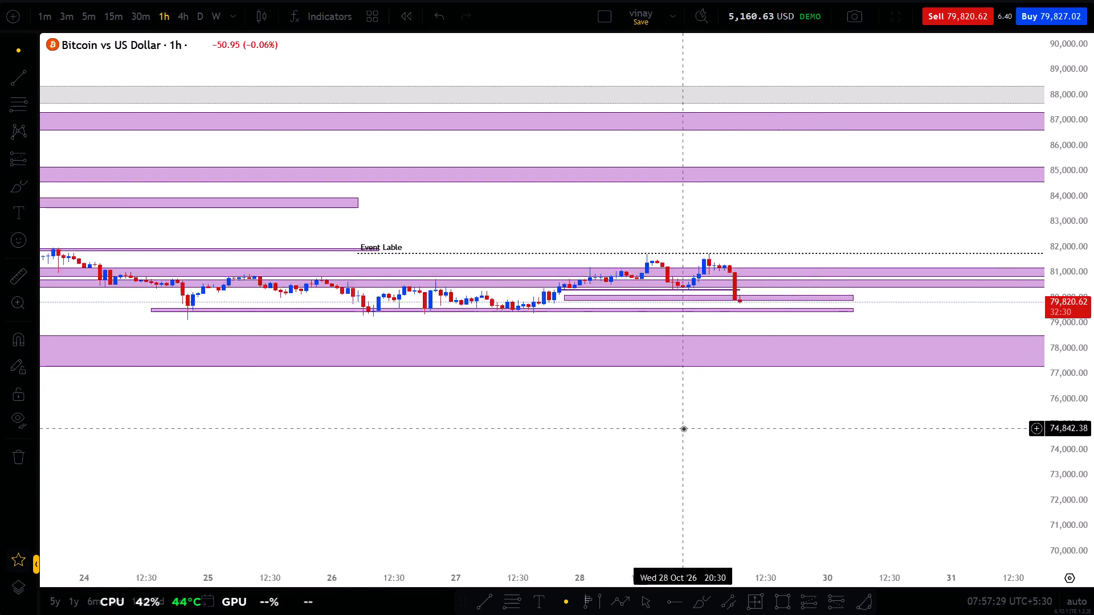
pyautogui.scroll(5, 1093, 374)
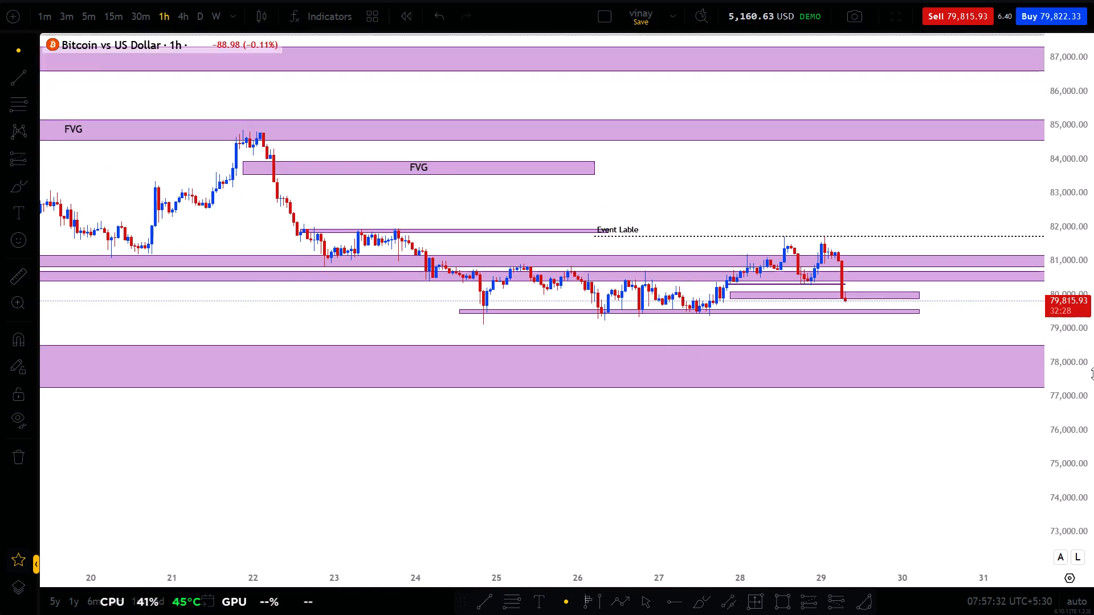
pyautogui.scroll(4, 1093, 374)
pyautogui.scroll(3, 844, 372)
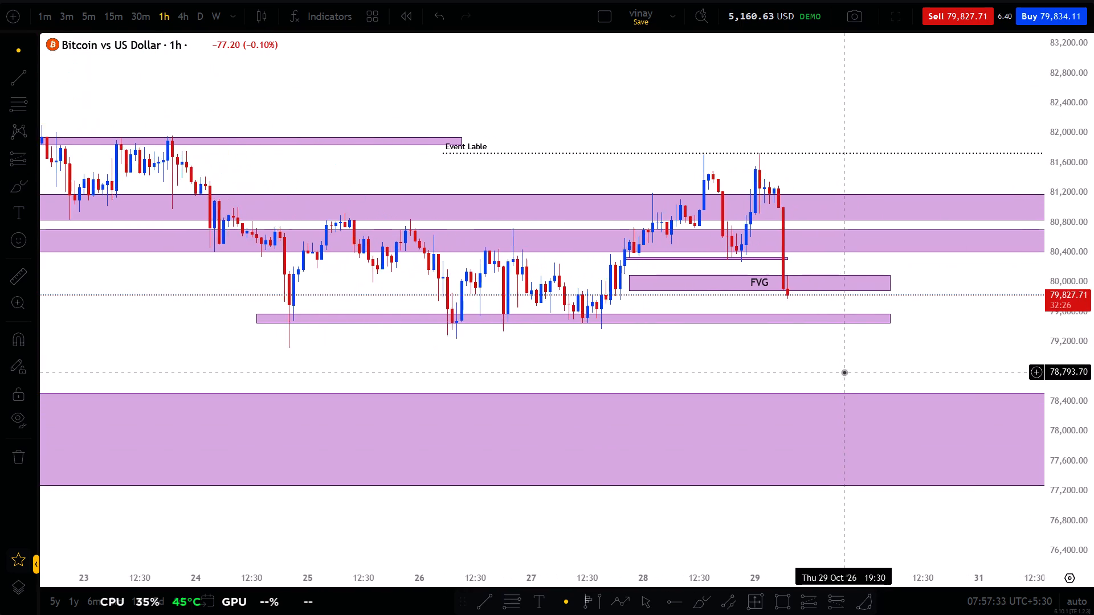
pyautogui.scroll(4, 844, 372)
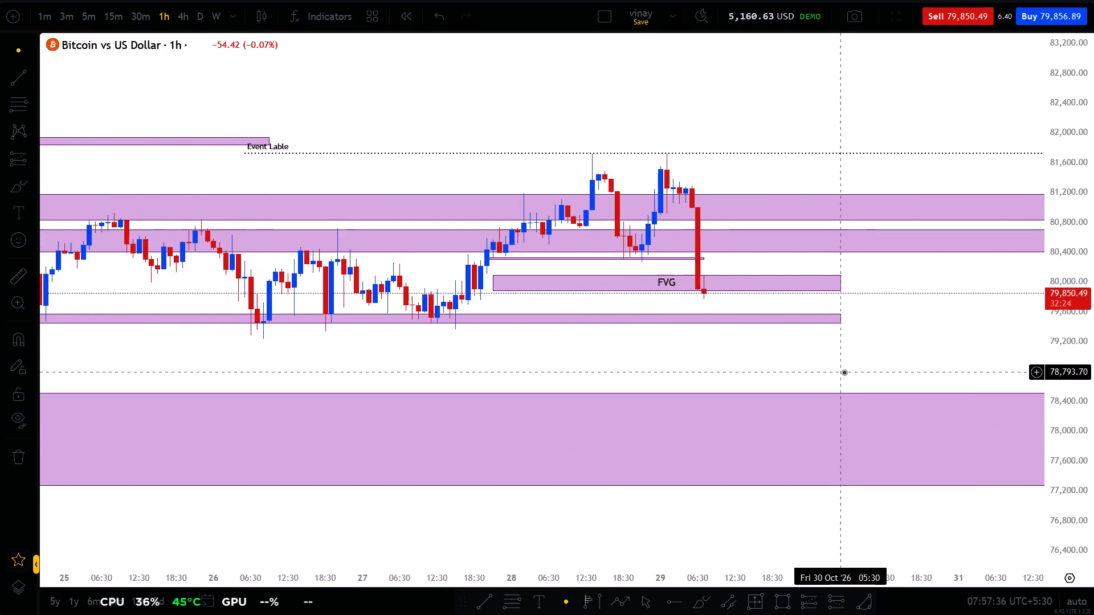
pyautogui.scroll(1, 844, 372)
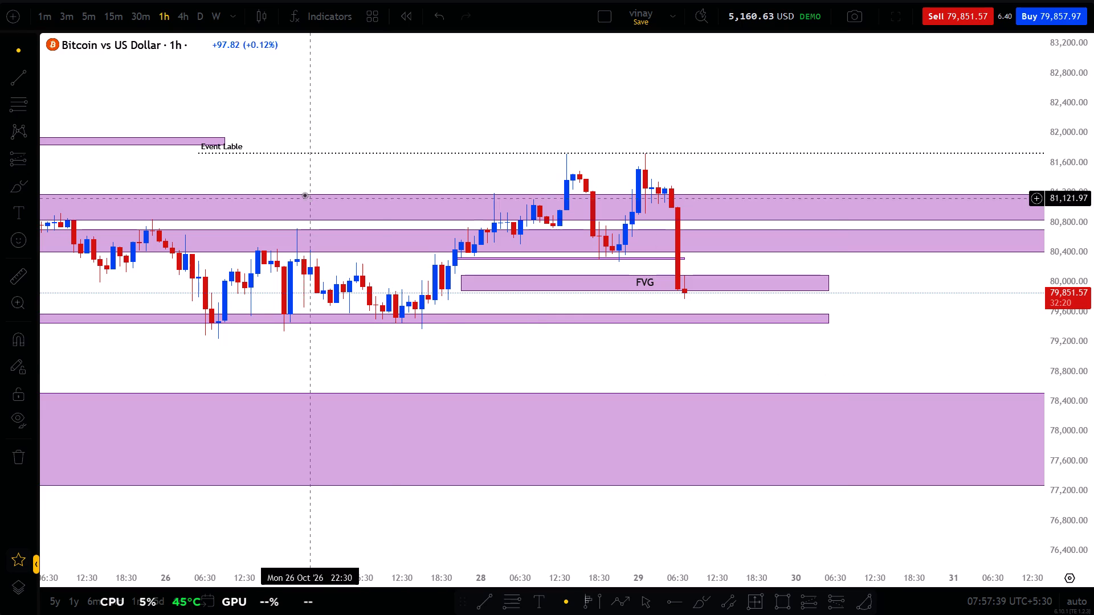
# Switch to the 15m chart and examine the 28–29 Oct price movement against the marked zones.
pyautogui.click(112, 21)
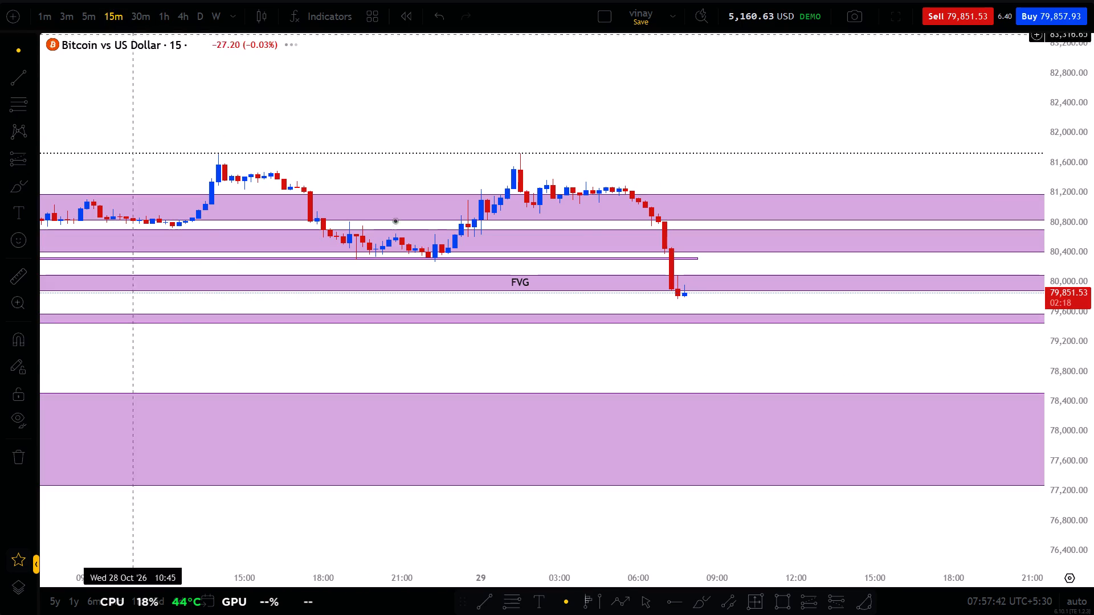
pyautogui.scroll(-6, 1093, 403)
pyautogui.scroll(4, 1093, 403)
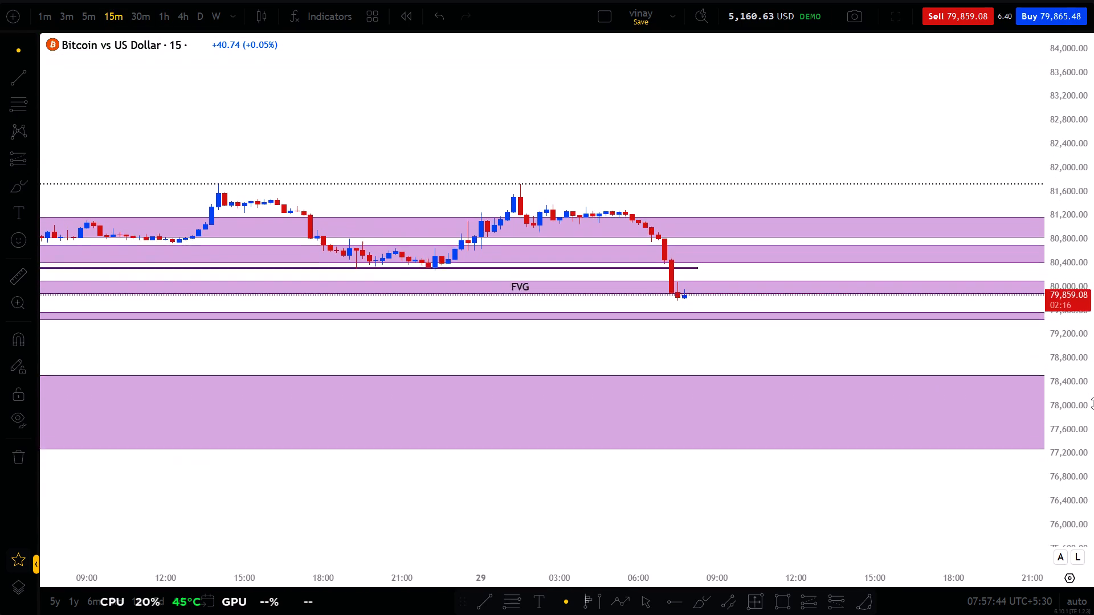
pyautogui.scroll(3, 1093, 403)
pyautogui.scroll(-3, 887, 405)
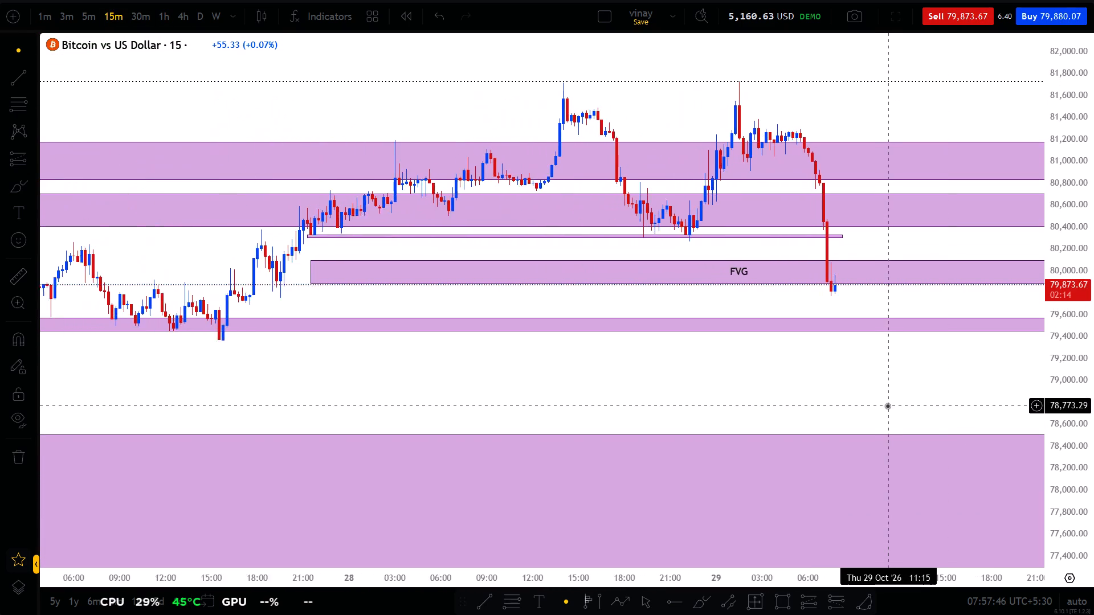
pyautogui.scroll(3, 887, 405)
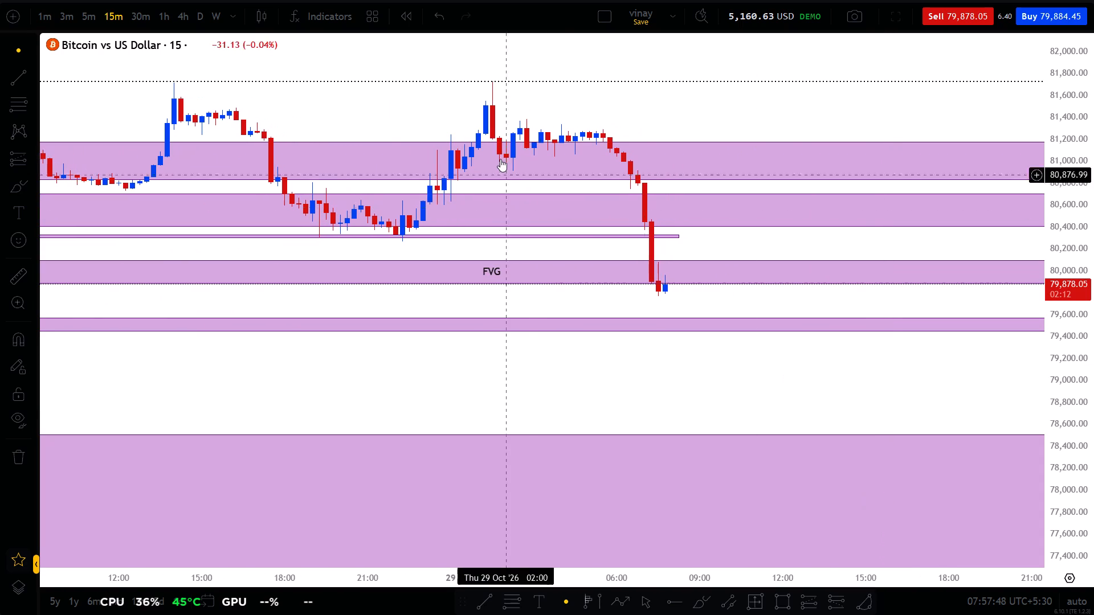
# Switch to the 4h chart and inspect the small FVG zone between 79,887.96 and 80,094.40, leaving it in place.
pyautogui.click(186, 6)
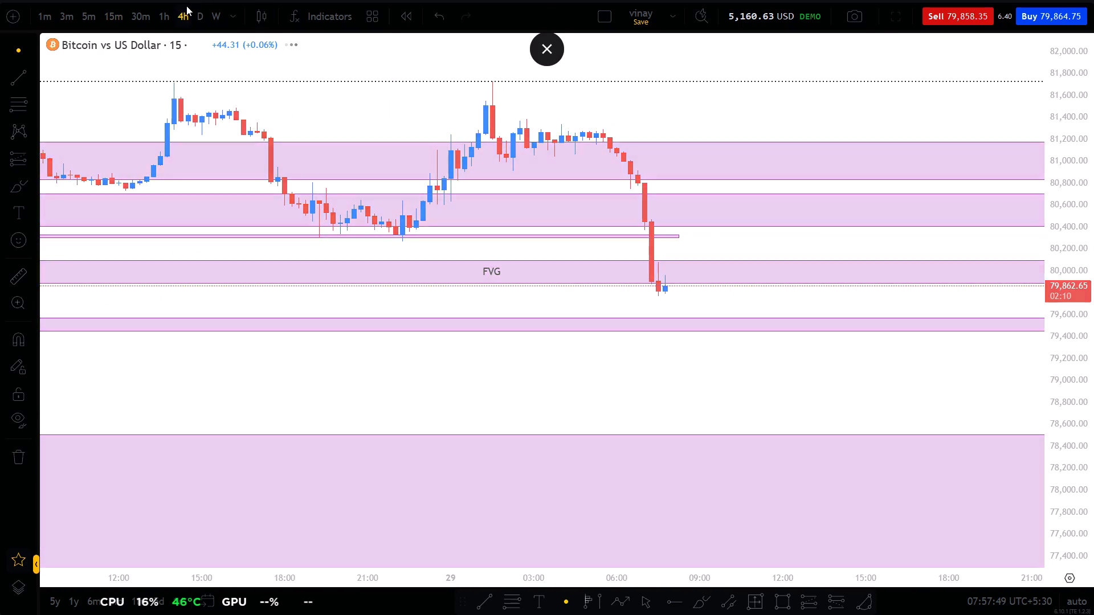
pyautogui.scroll(-6, 1093, 425)
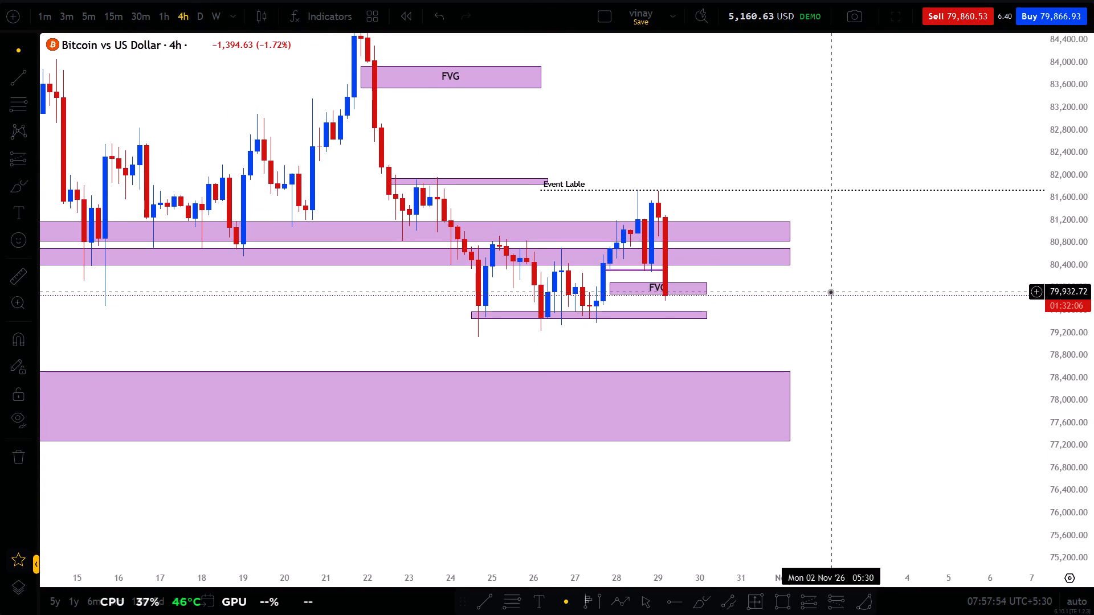
pyautogui.click(627, 293)
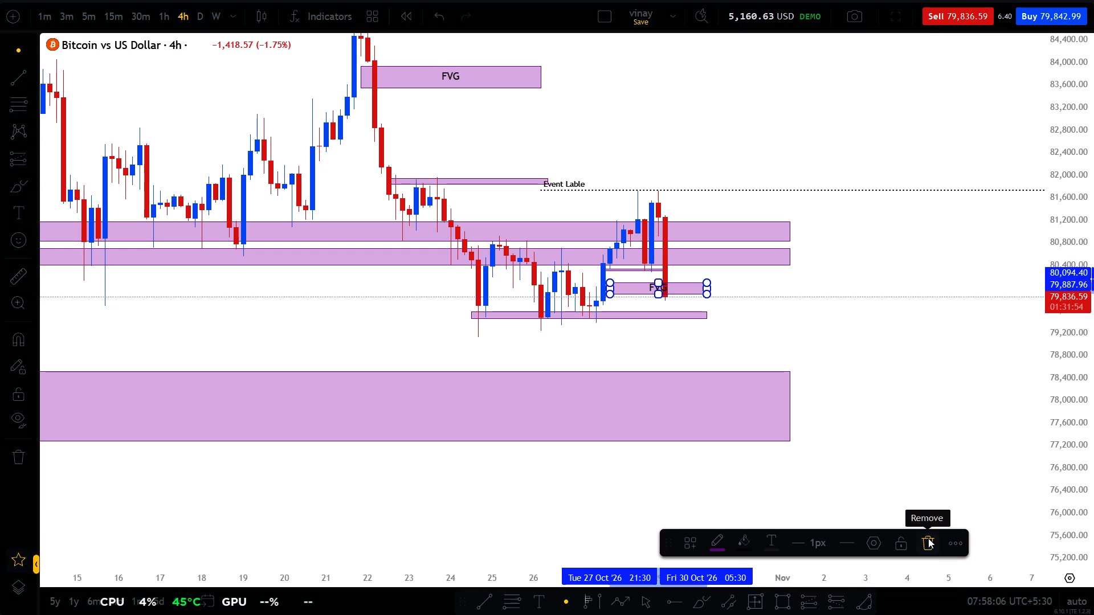
pyautogui.click(885, 447)
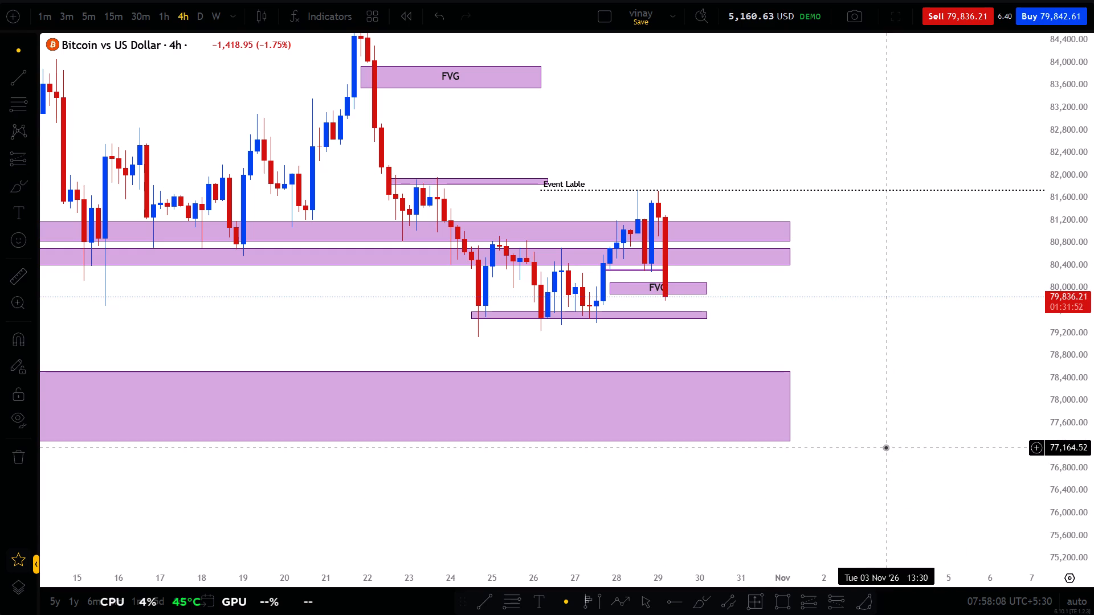
# Save the chart layout.
pyautogui.click(642, 26)
# Draw a path tracing the 4h swing highs and lows from the 22 Oct peak near 84,800 to about 79,781 on 29 Oct.
pyautogui.moveTo(642, 99); pyautogui.dragTo(639, 108)
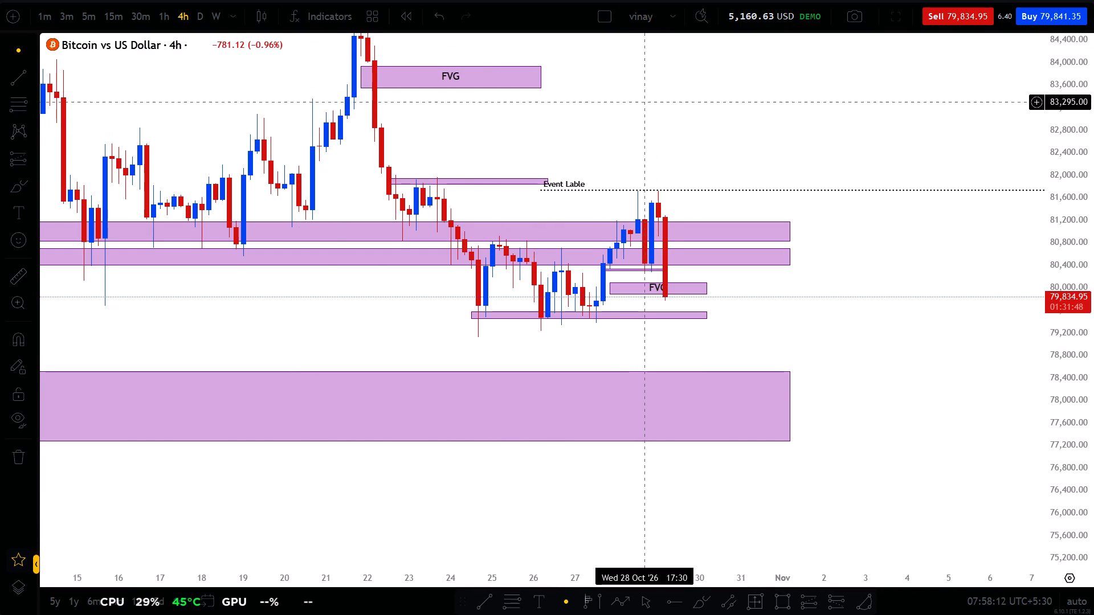
pyautogui.moveTo(639, 108); pyautogui.dragTo(628, 126)
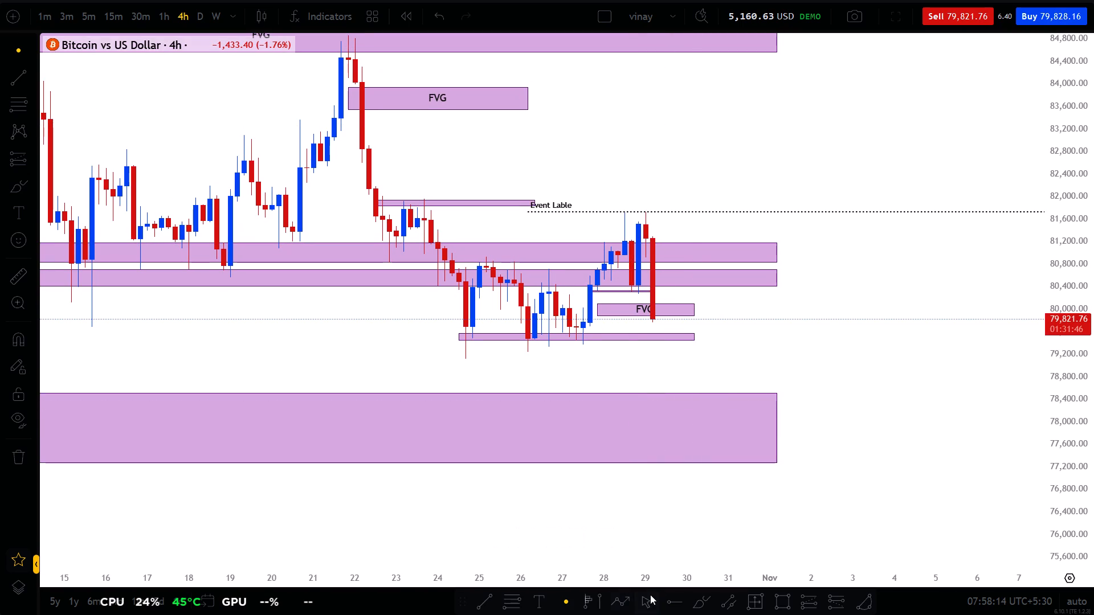
pyautogui.click(627, 604)
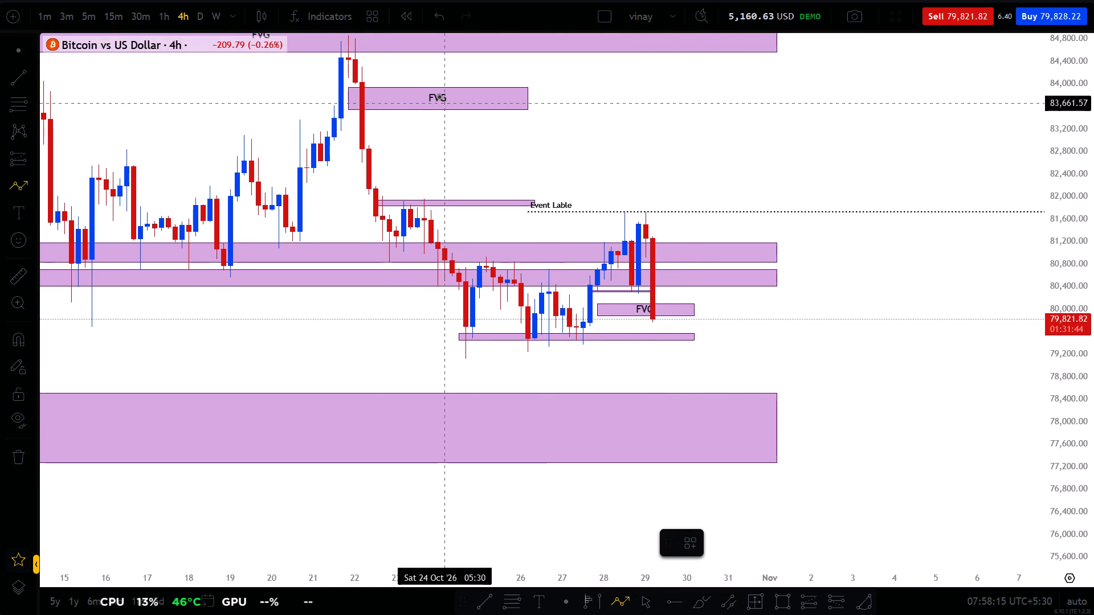
pyautogui.click(347, 40)
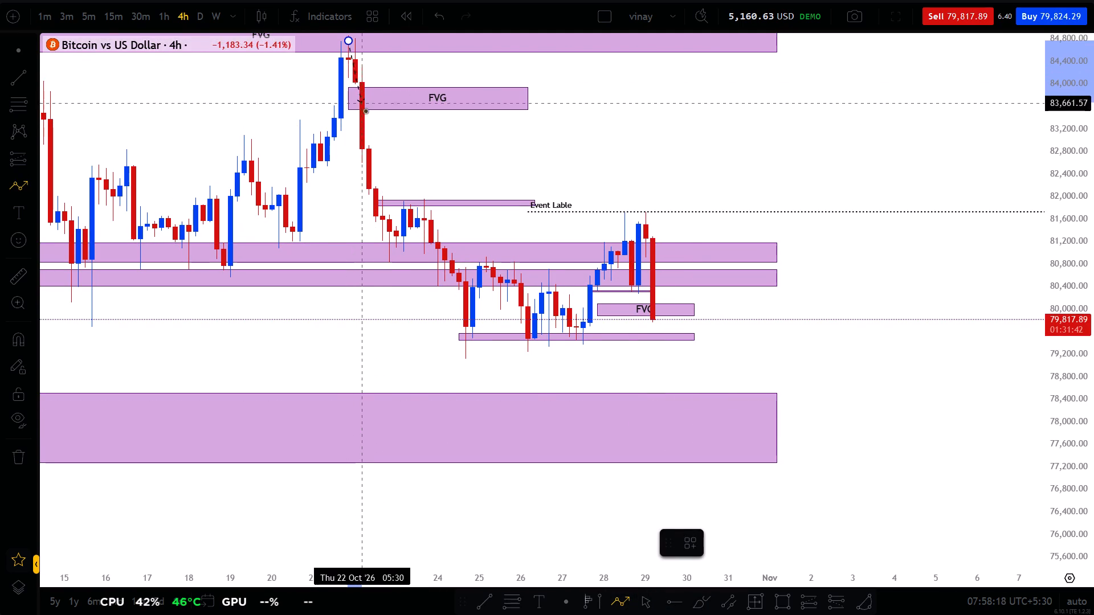
pyautogui.click(396, 248)
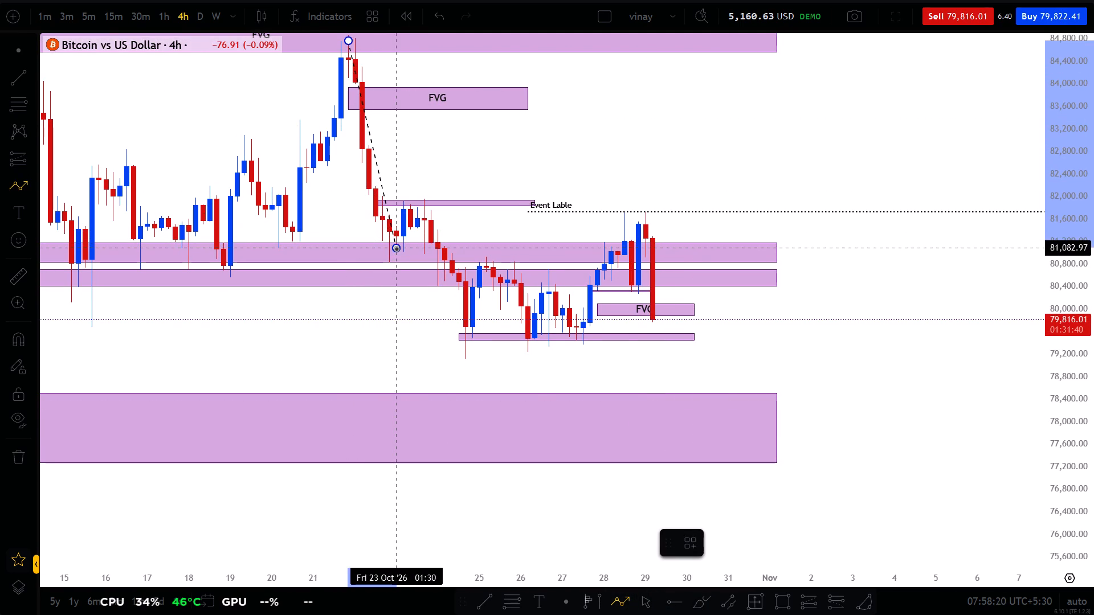
pyautogui.click(425, 203)
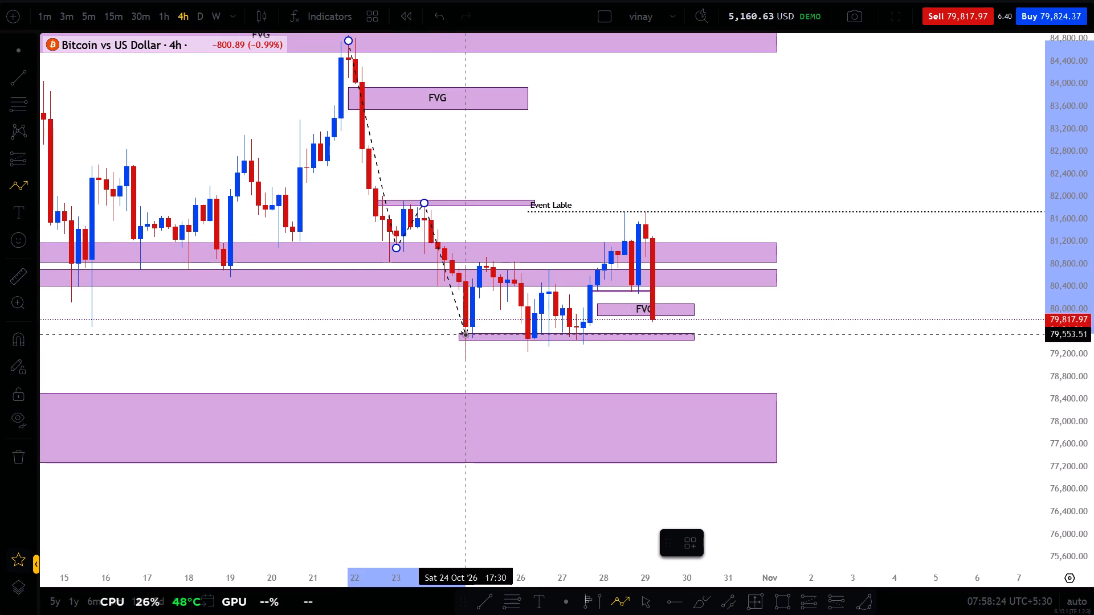
pyautogui.moveTo(465, 334); pyautogui.dragTo(487, 259)
pyautogui.click(487, 259)
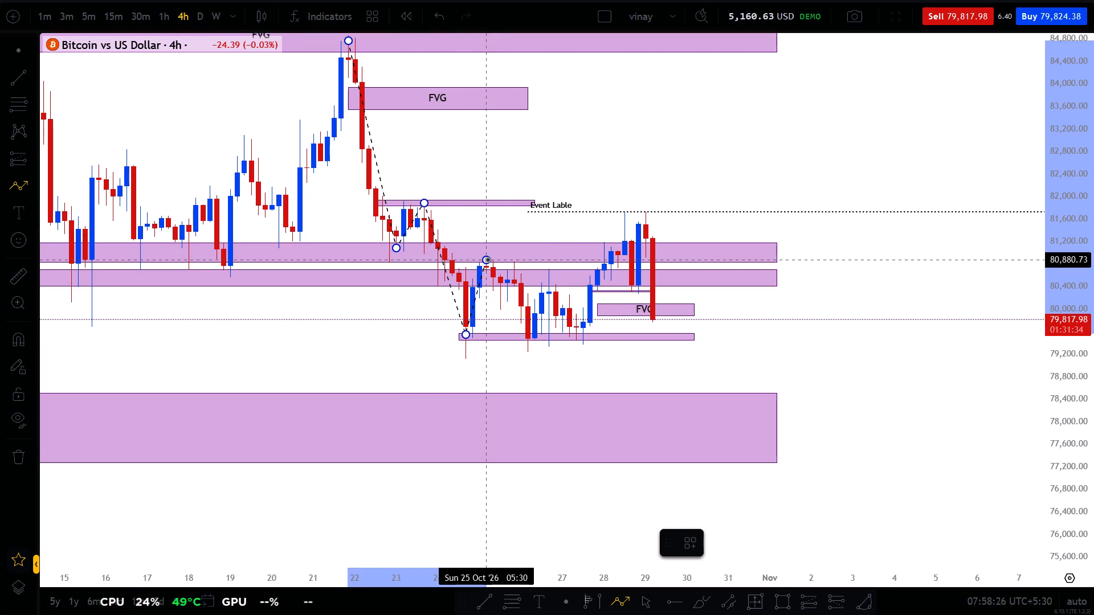
pyautogui.moveTo(534, 339); pyautogui.dragTo(545, 292)
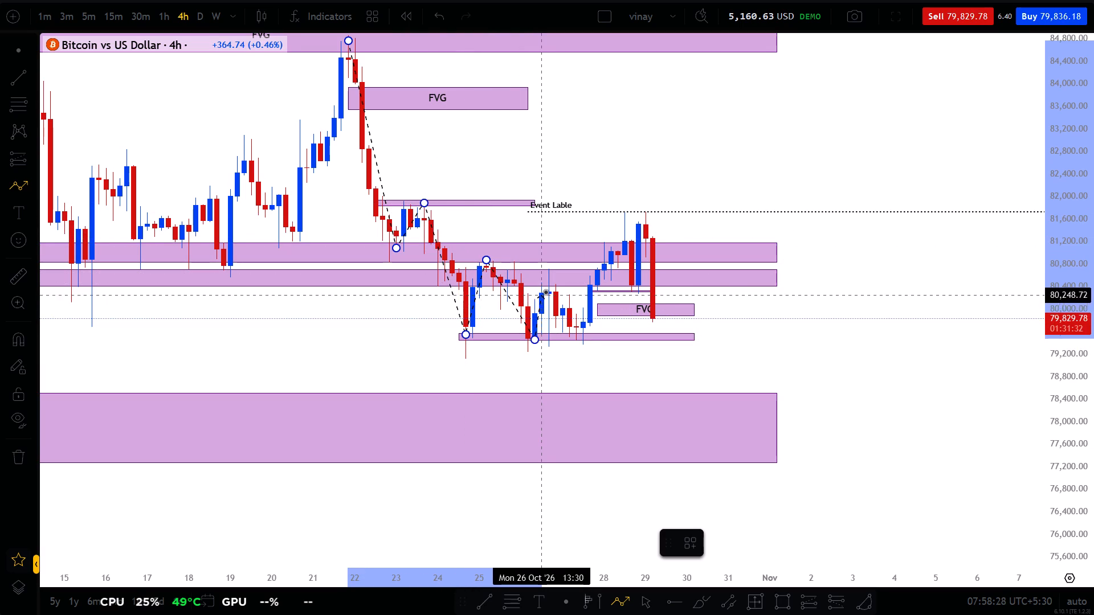
pyautogui.moveTo(545, 292); pyautogui.dragTo(550, 273)
pyautogui.click(550, 273)
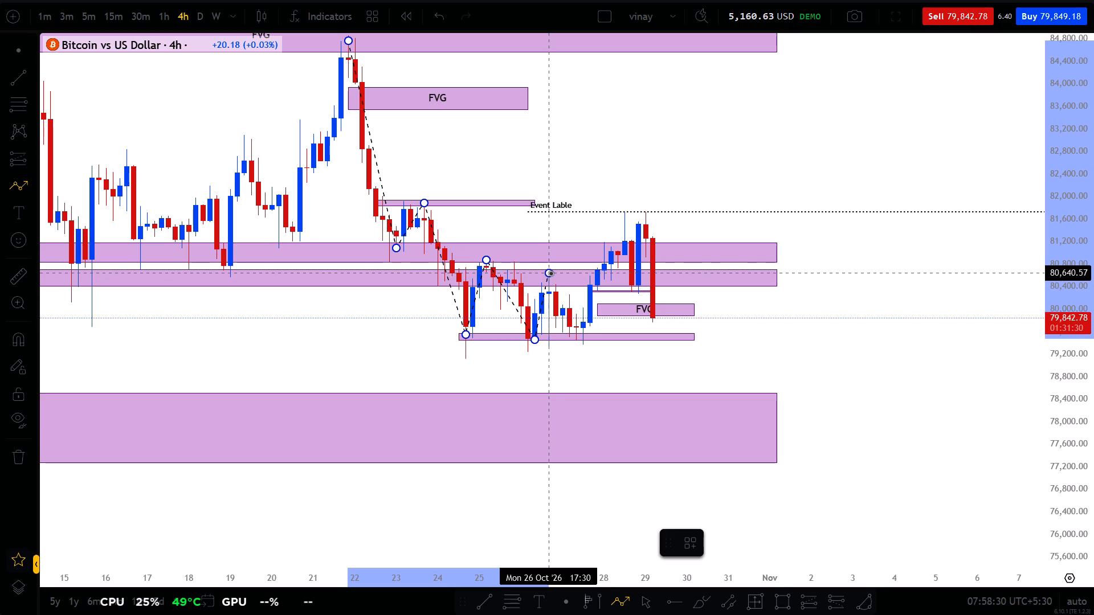
pyautogui.click(583, 346)
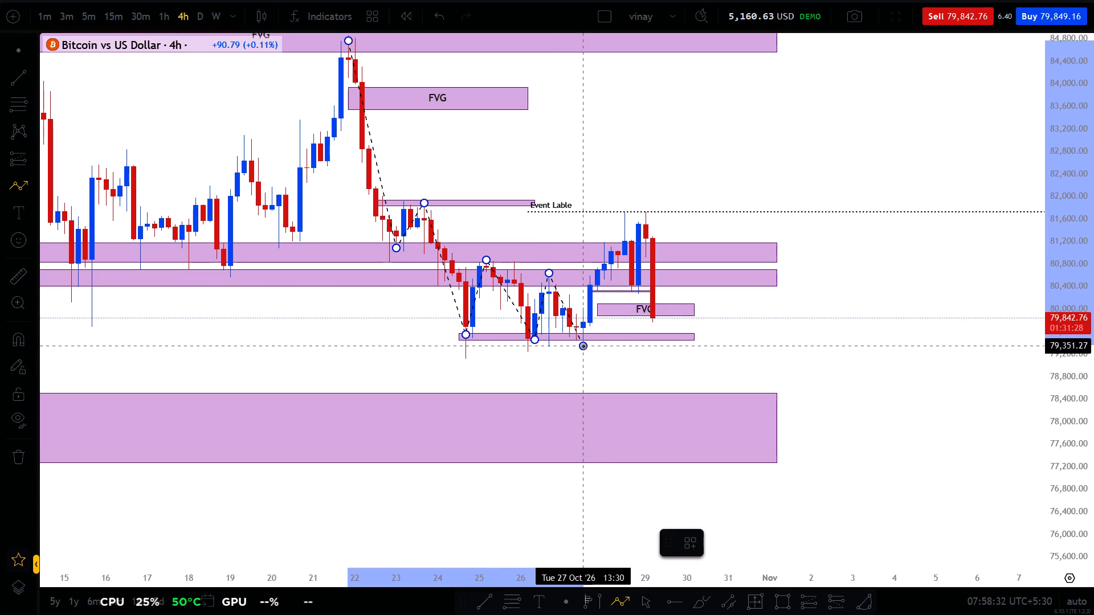
pyautogui.click(624, 210)
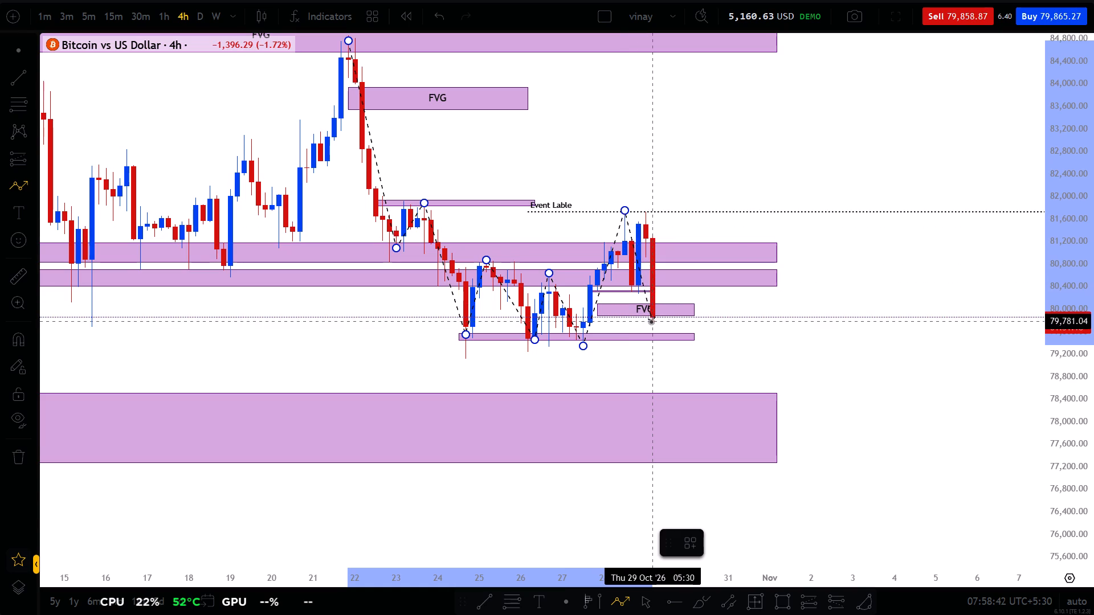
pyautogui.doubleClick(651, 321)
pyautogui.click(636, 411)
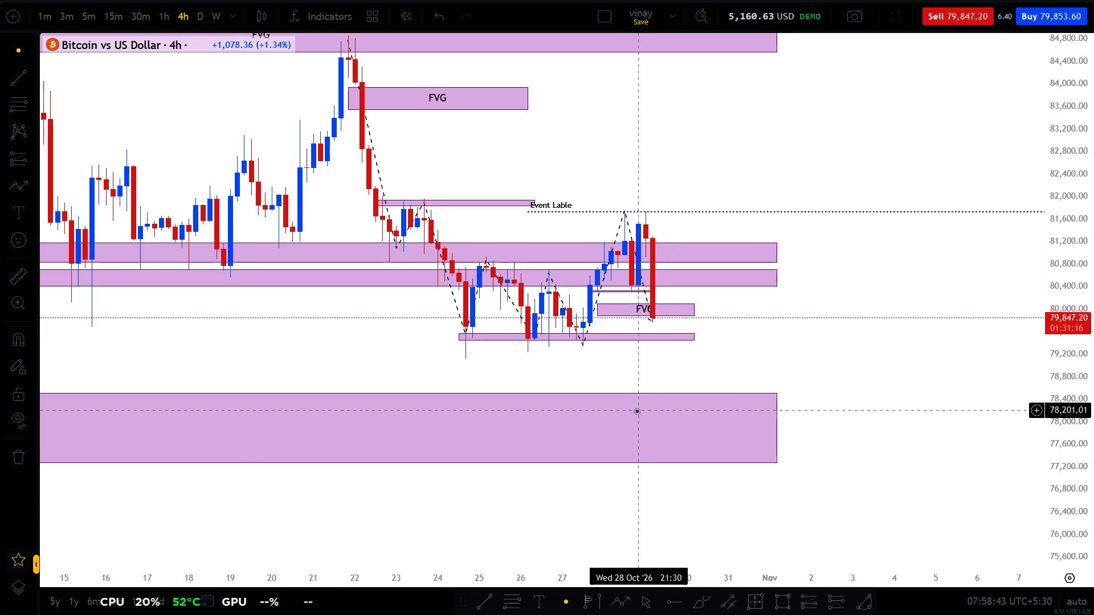
# Hide the Bitcoin candles to view the swing path on its own against the zones, and show the candles again.
pyautogui.click(218, 43)
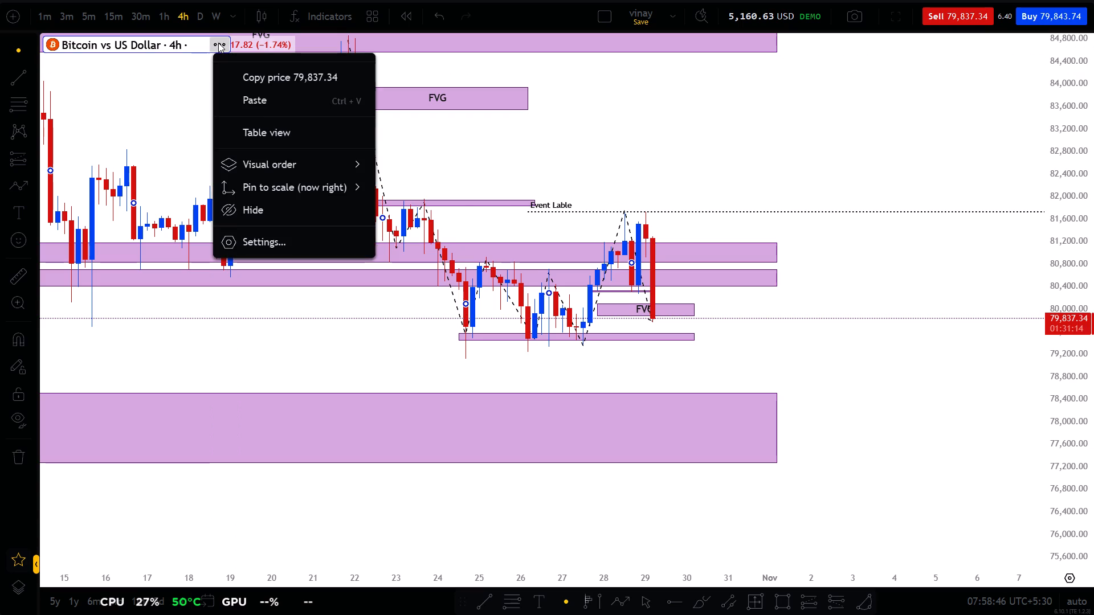
pyautogui.click(245, 202)
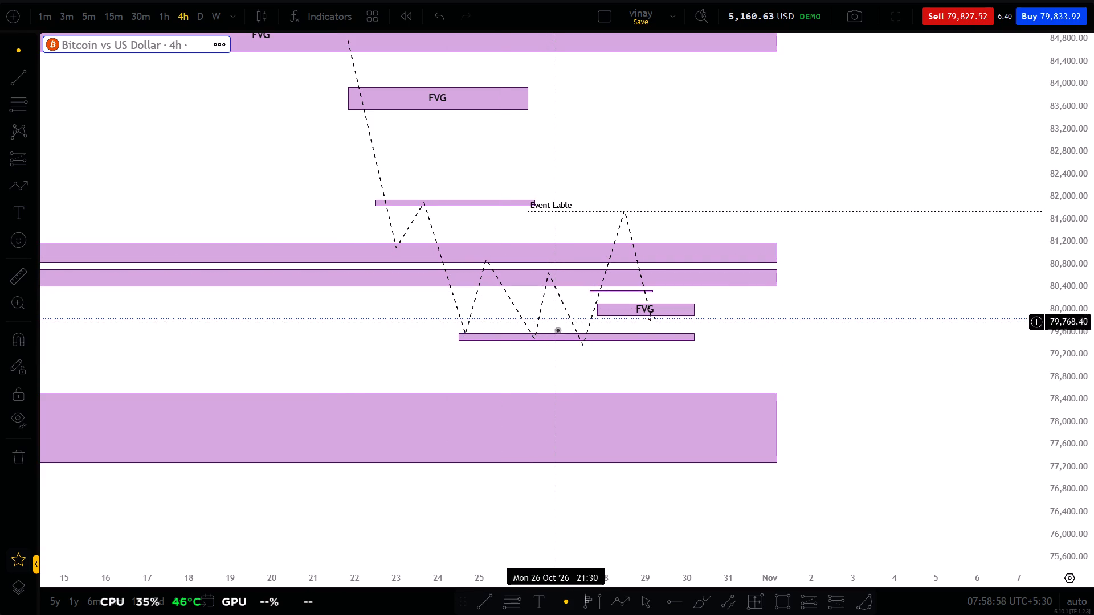
pyautogui.click(225, 46)
pyautogui.click(262, 200)
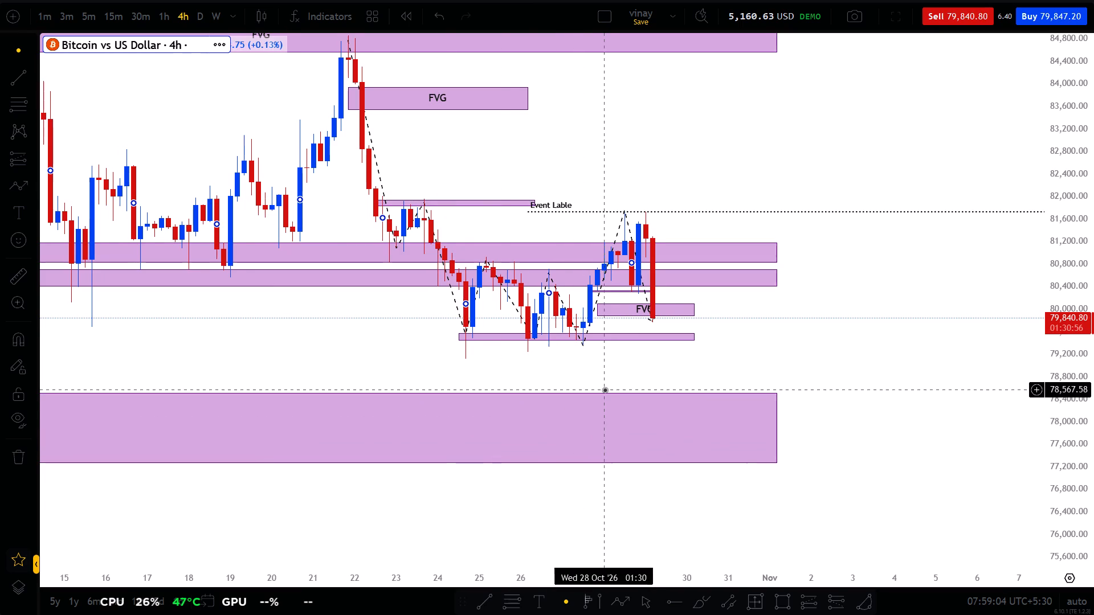
# Delete the dashed path tracing the 4h swing highs and lows from the Bitcoin chart.
pyautogui.scroll(1, 605, 389)
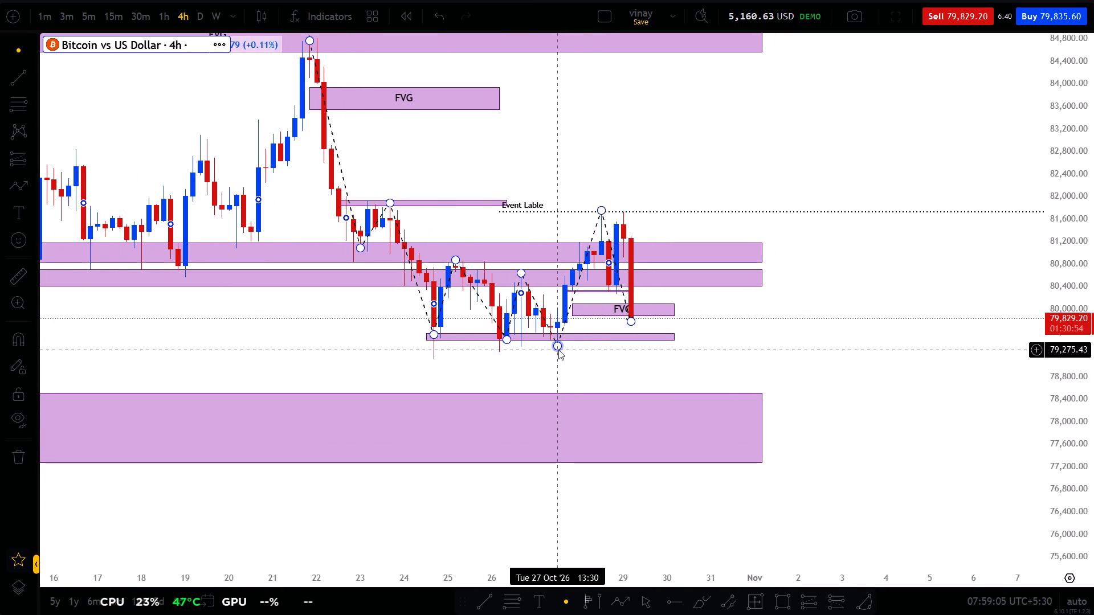
pyautogui.click(558, 350)
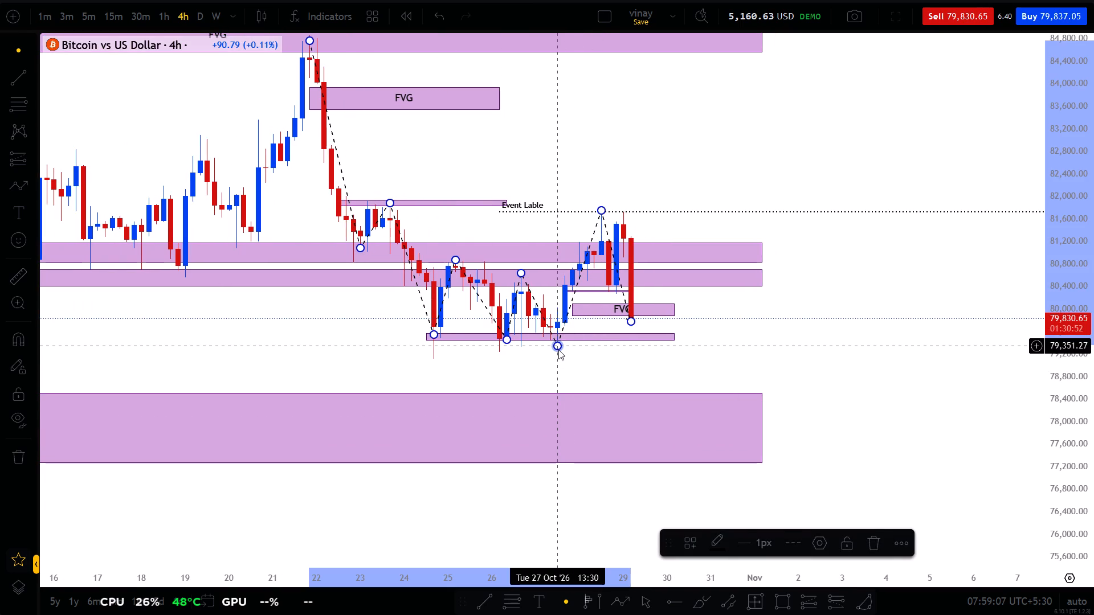
pyautogui.press('Delete')
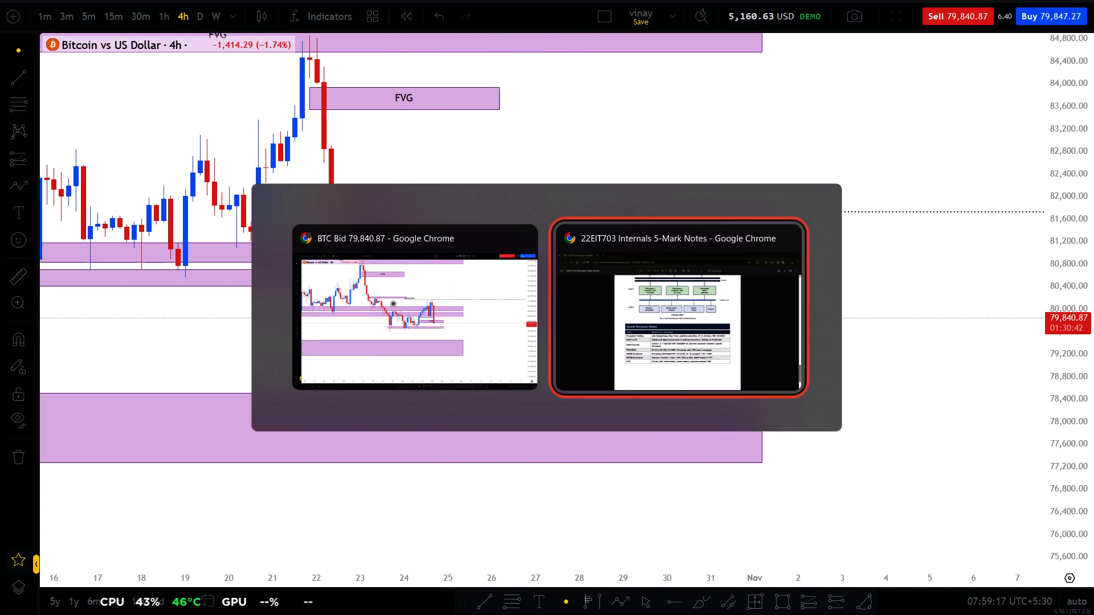
# Examine Bitcoin's late-October price movement against the marked zones, first on the 1h chart and again on the 5m chart.
pyautogui.scroll(-1, 381, 359)
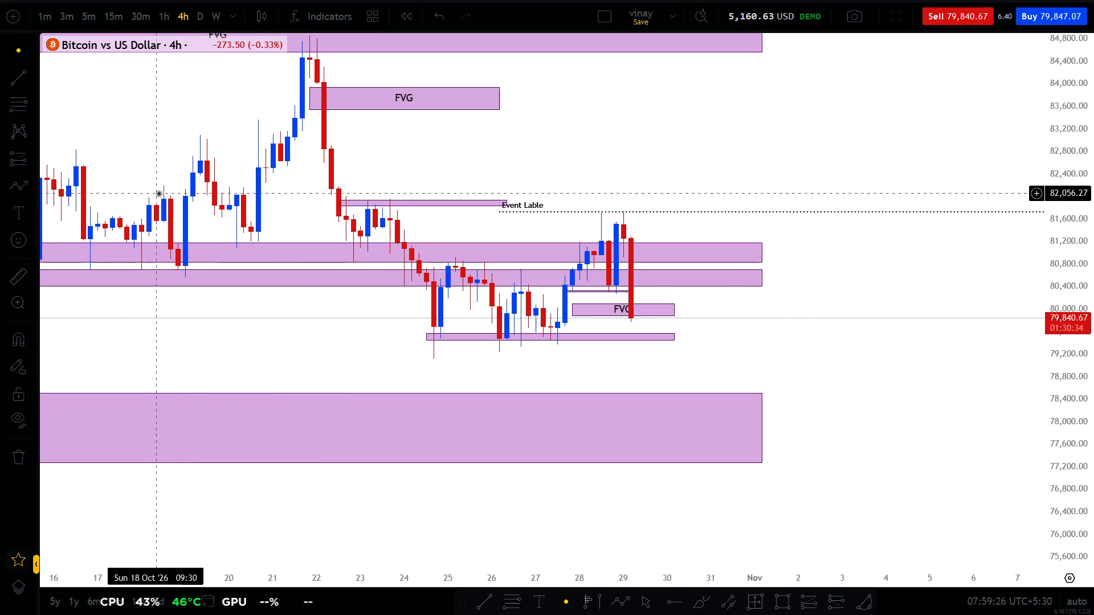
pyautogui.click(171, 25)
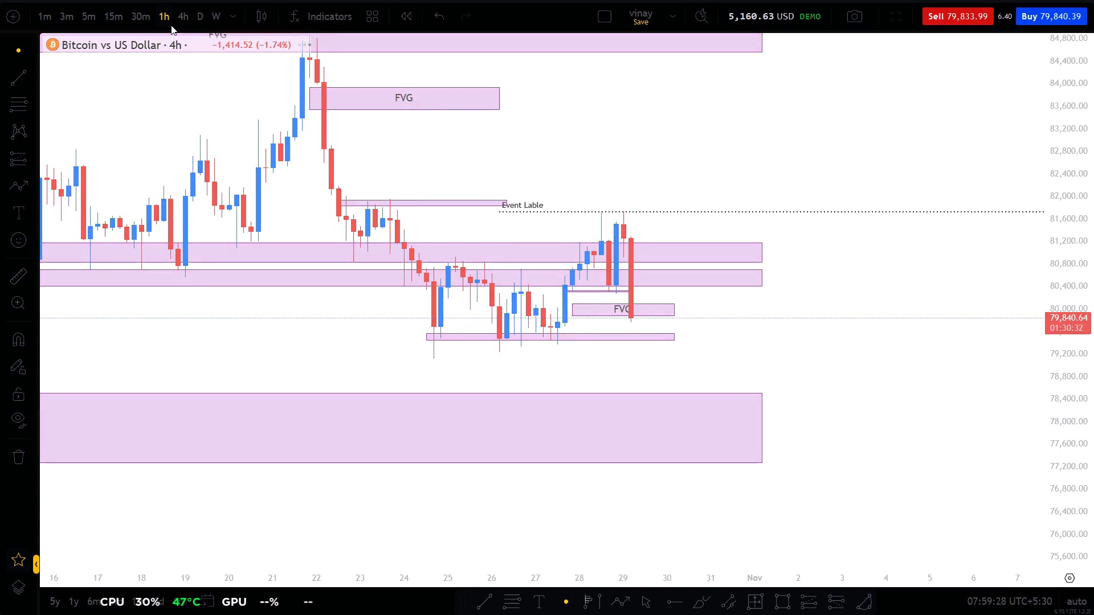
pyautogui.scroll(-3, 480, 366)
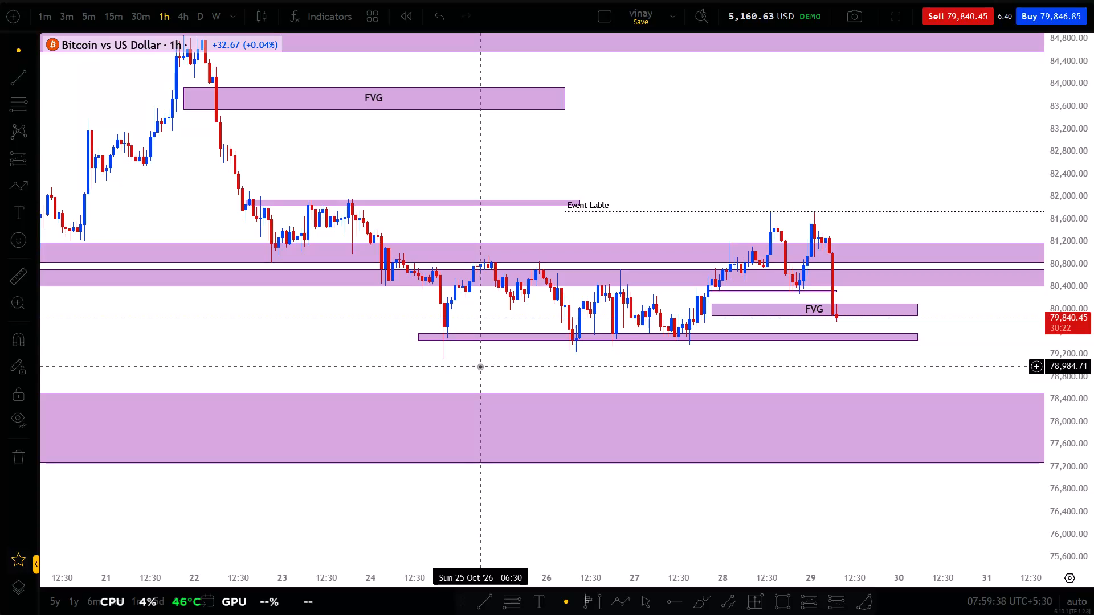
pyautogui.scroll(4, 480, 366)
pyautogui.scroll(-5, 480, 366)
pyautogui.hscroll(-8, 480, 366)
pyautogui.scroll(1, 480, 366)
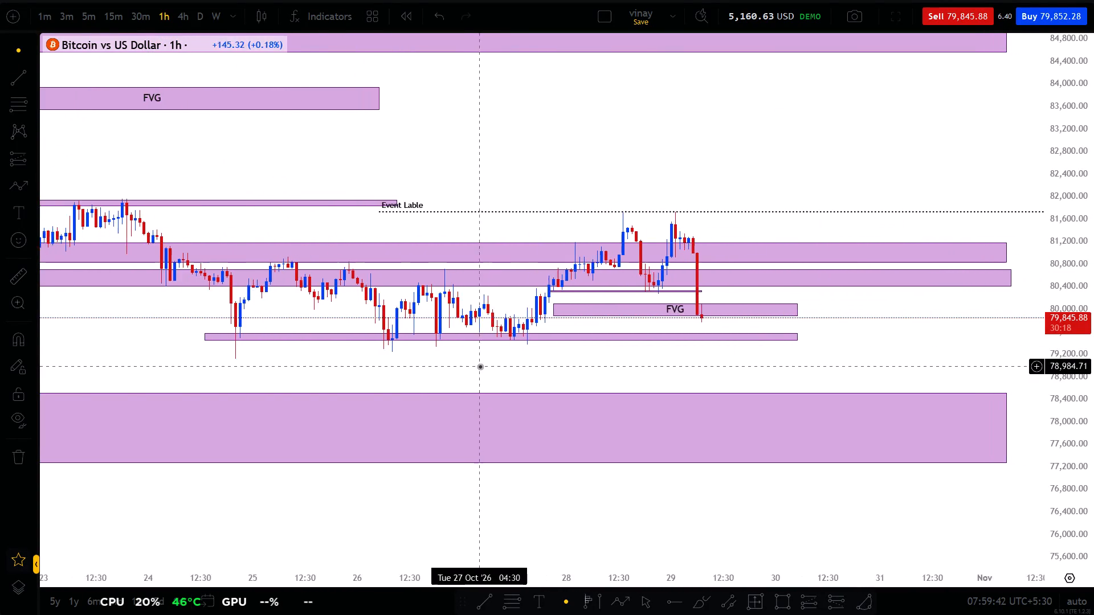
pyautogui.scroll(1, 480, 366)
pyautogui.scroll(7, 1093, 374)
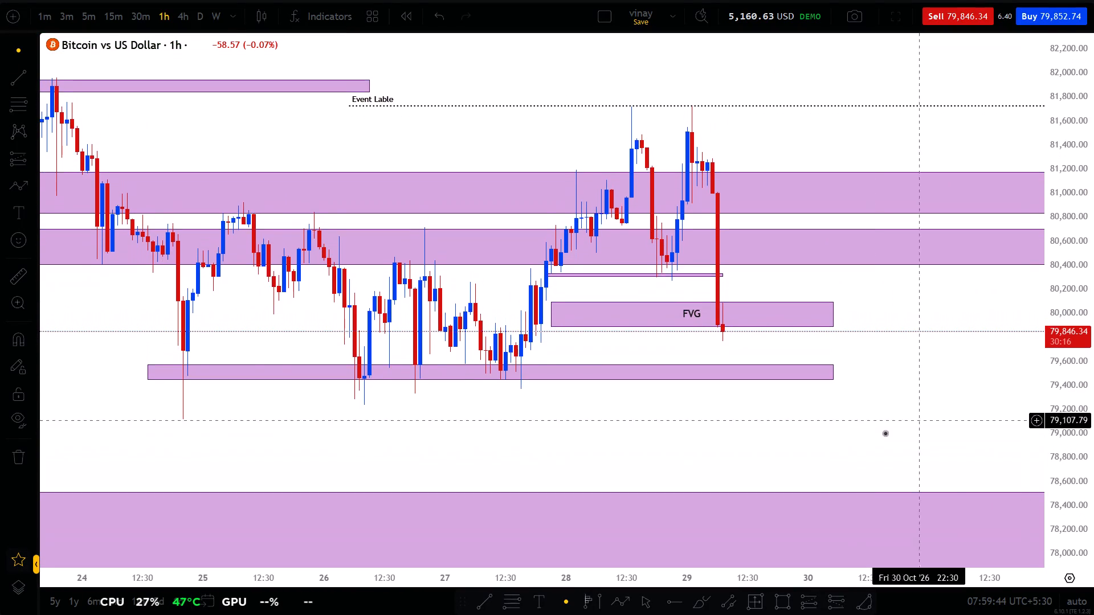
pyautogui.scroll(3, 874, 434)
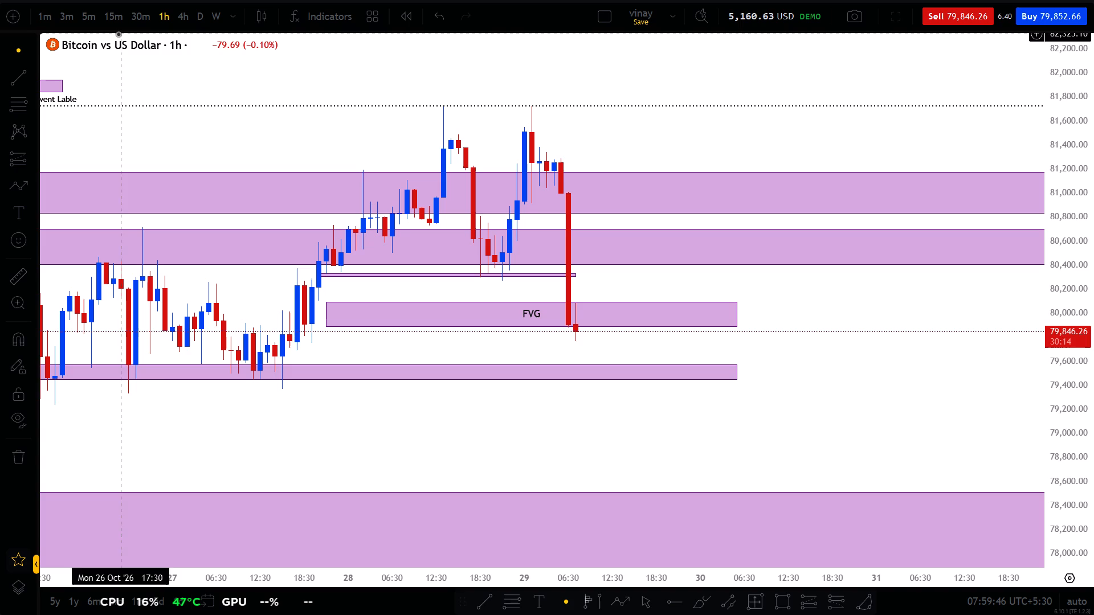
pyautogui.click(92, 24)
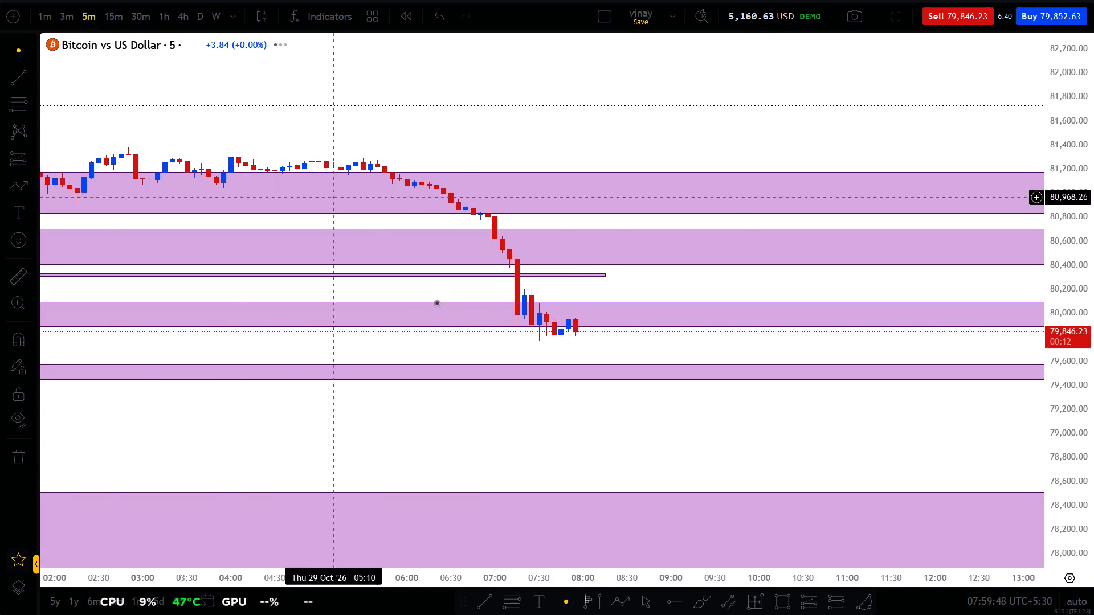
pyautogui.scroll(-3, 451, 326)
pyautogui.scroll(2, 451, 326)
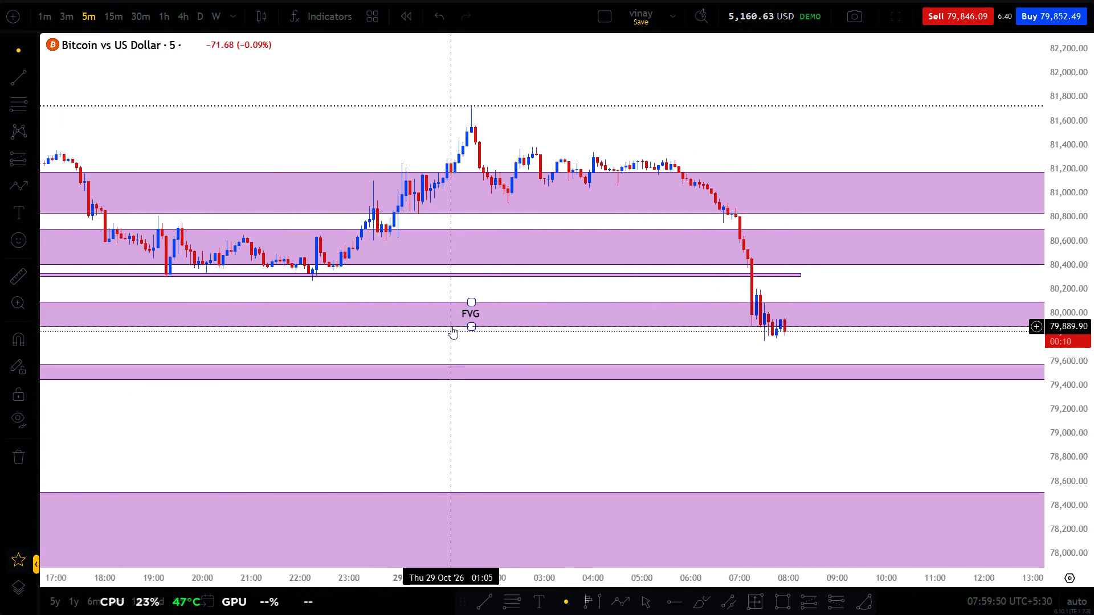
# Save the Bitcoin chart layout.
pyautogui.click(646, 12)
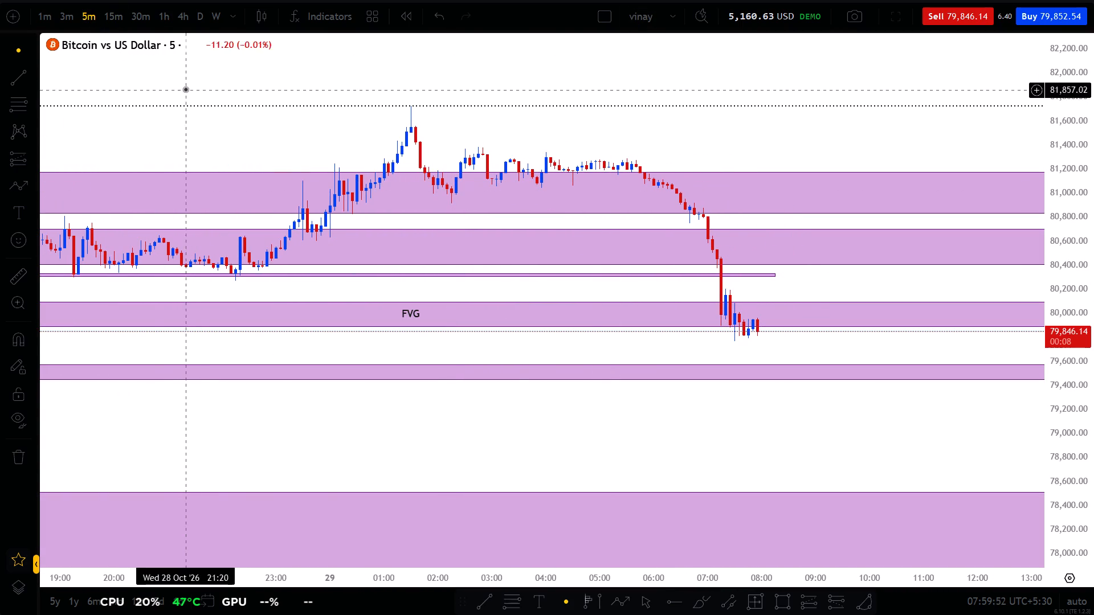
# Switch from Bitcoin to the XAU/USD chart and show it in full screen.
pyautogui.click(150, 50)
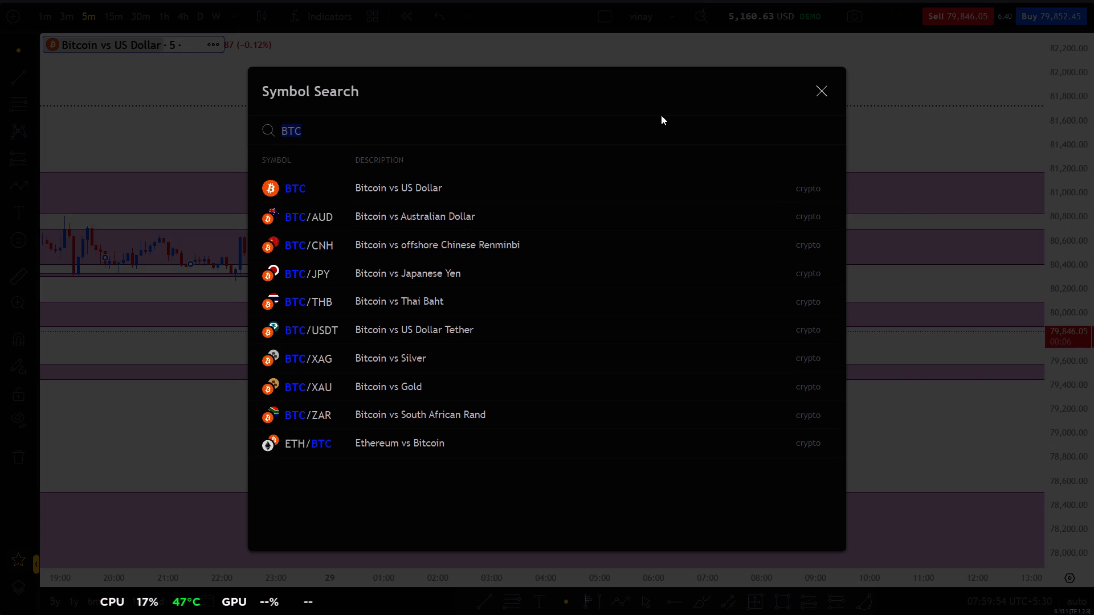
pyautogui.click(822, 83)
pyautogui.press('Escape')
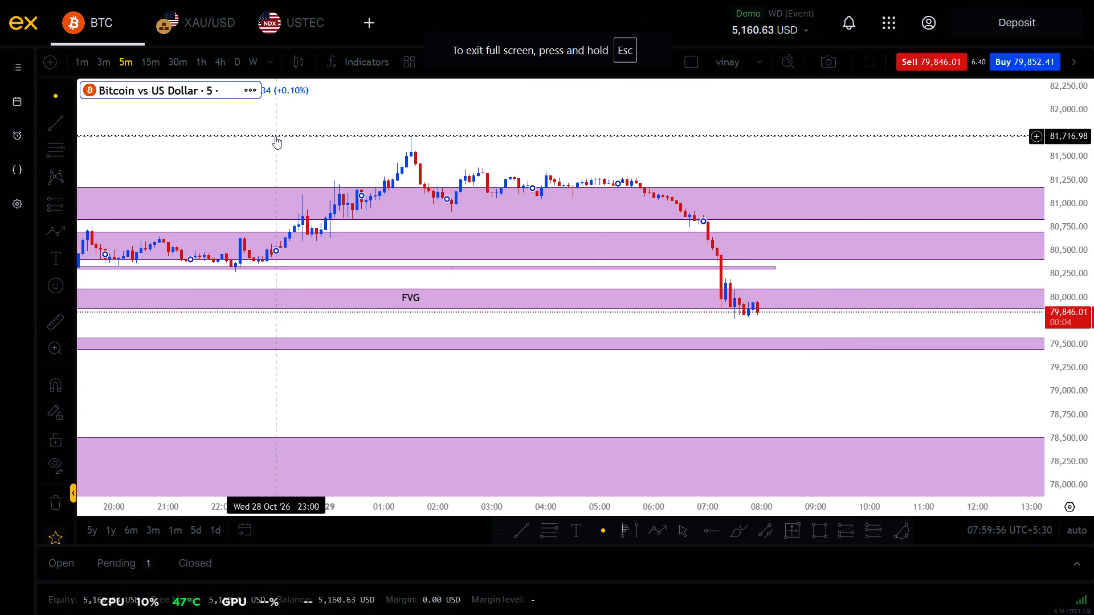
pyautogui.click(221, 25)
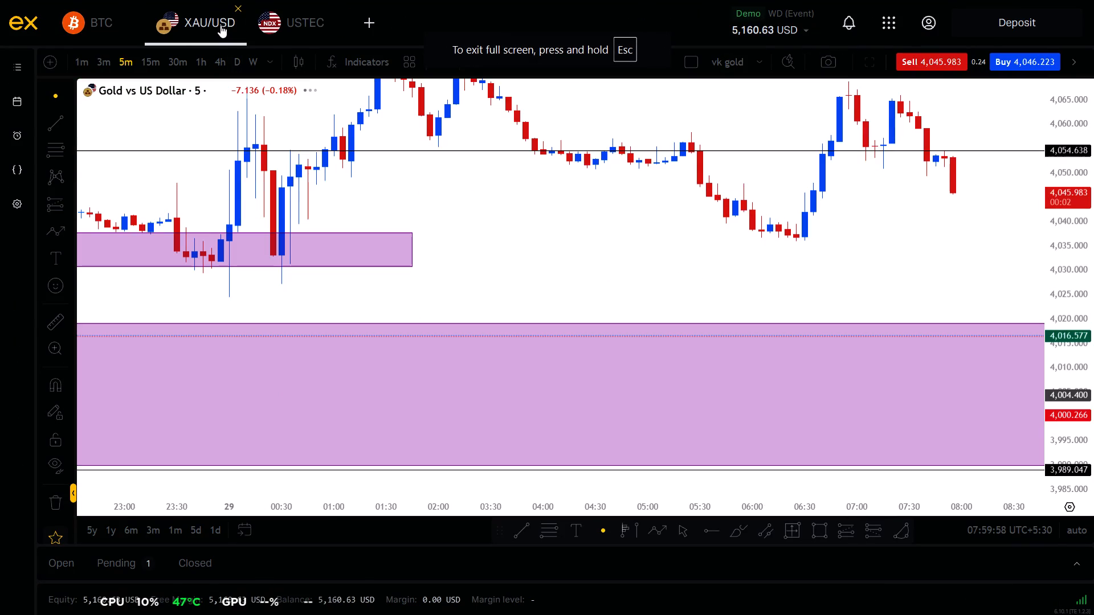
pyautogui.click(876, 66)
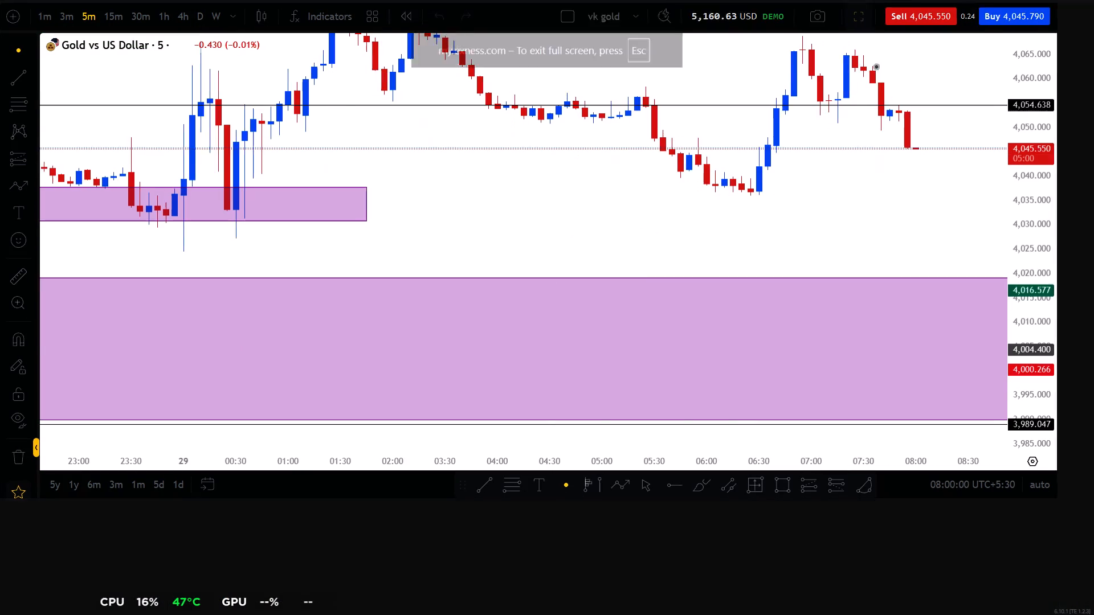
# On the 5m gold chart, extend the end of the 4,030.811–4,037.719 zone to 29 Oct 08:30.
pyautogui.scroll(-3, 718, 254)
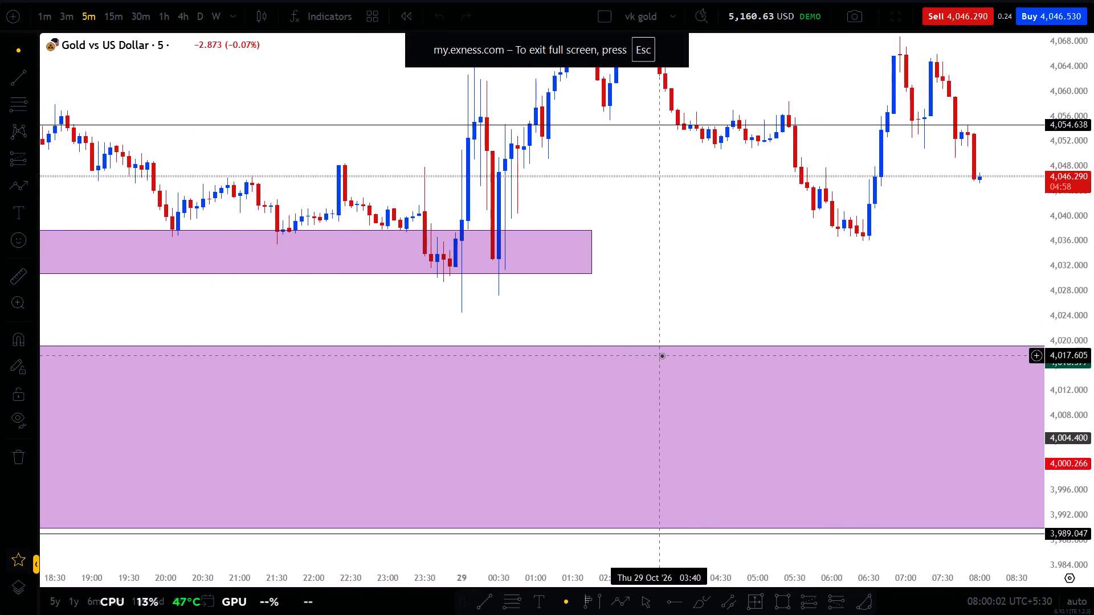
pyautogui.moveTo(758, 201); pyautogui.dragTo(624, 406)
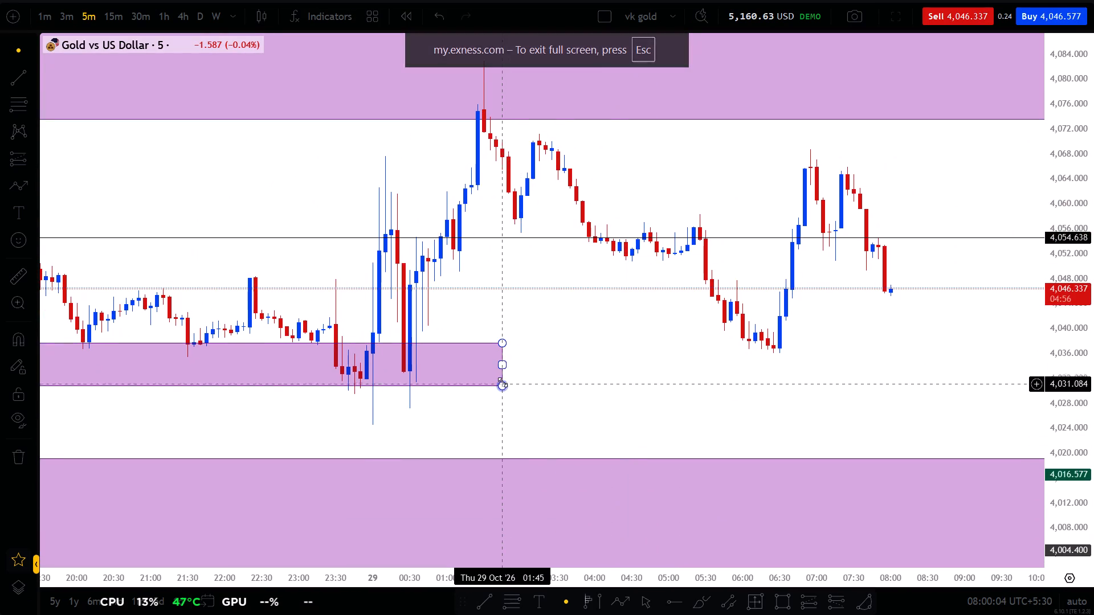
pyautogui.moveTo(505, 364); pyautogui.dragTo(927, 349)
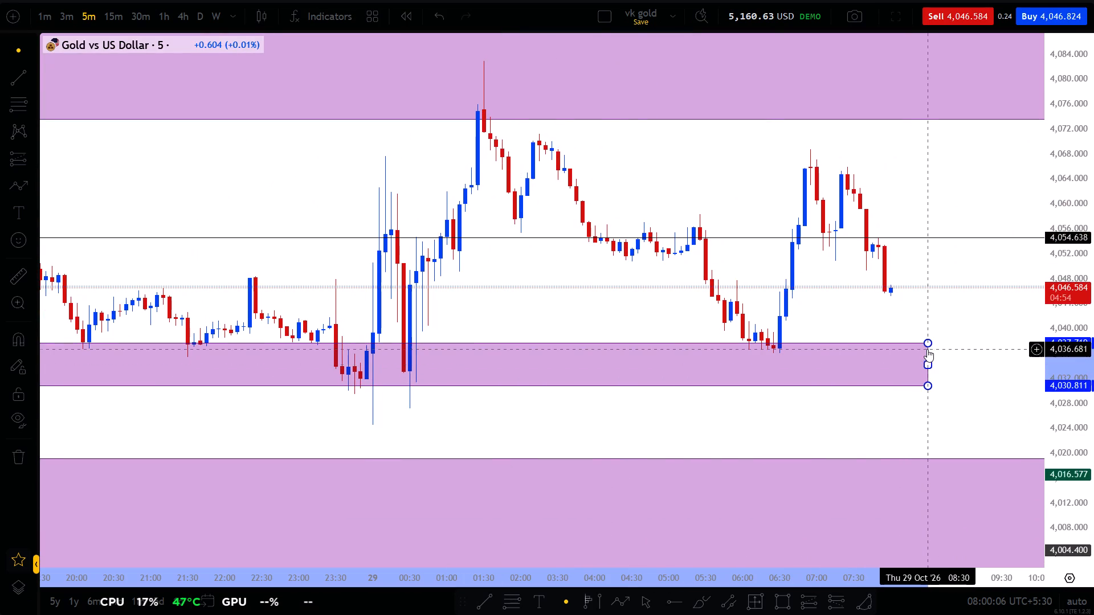
# Switch gold to the 4h chart and extend the end of the small FVG zone under the latest candles to 29 Oct 09:30.
pyautogui.click(182, 21)
pyautogui.click(676, 349)
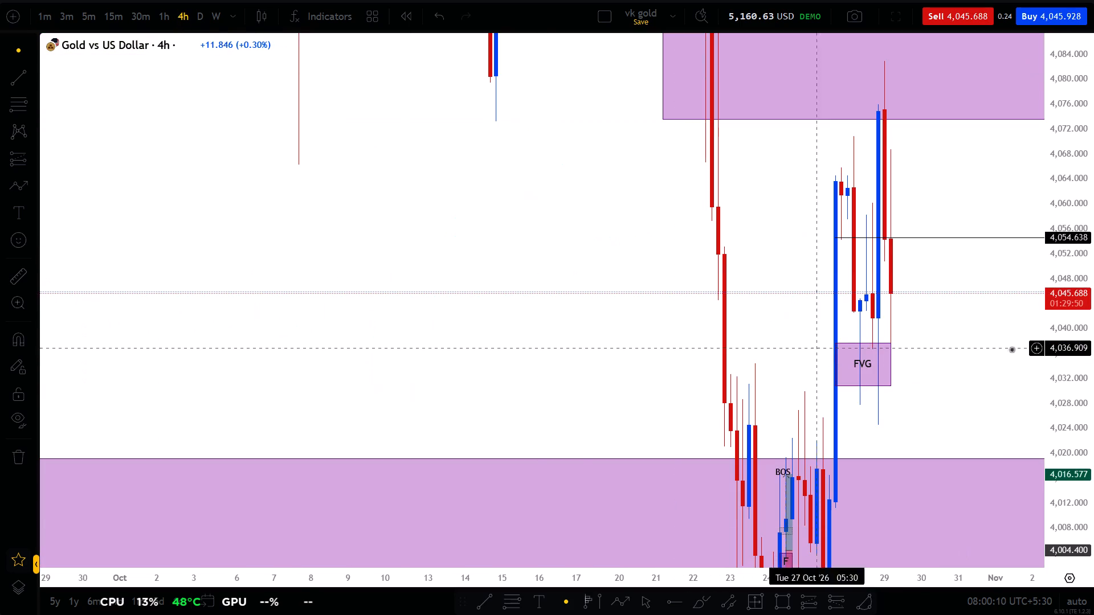
pyautogui.scroll(5, 891, 373)
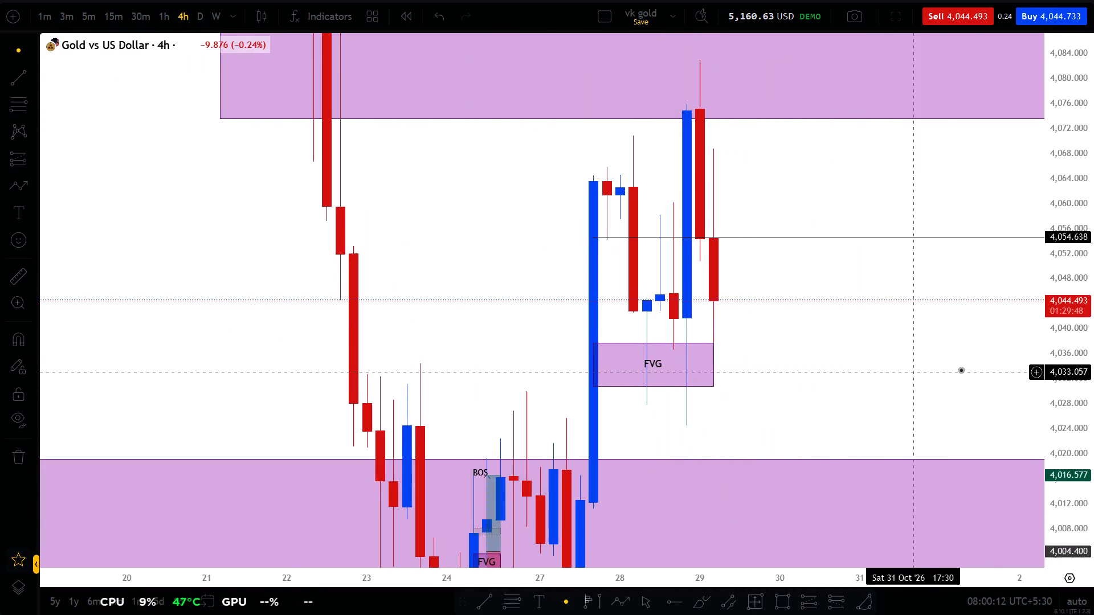
pyautogui.scroll(-6, 1093, 404)
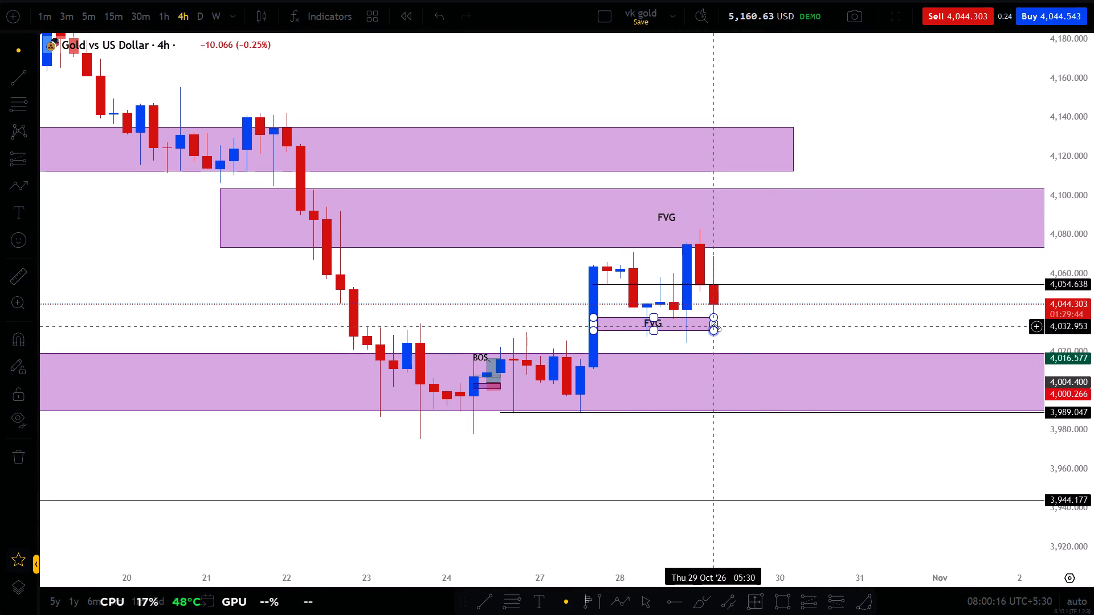
pyautogui.moveTo(718, 325); pyautogui.dragTo(730, 325)
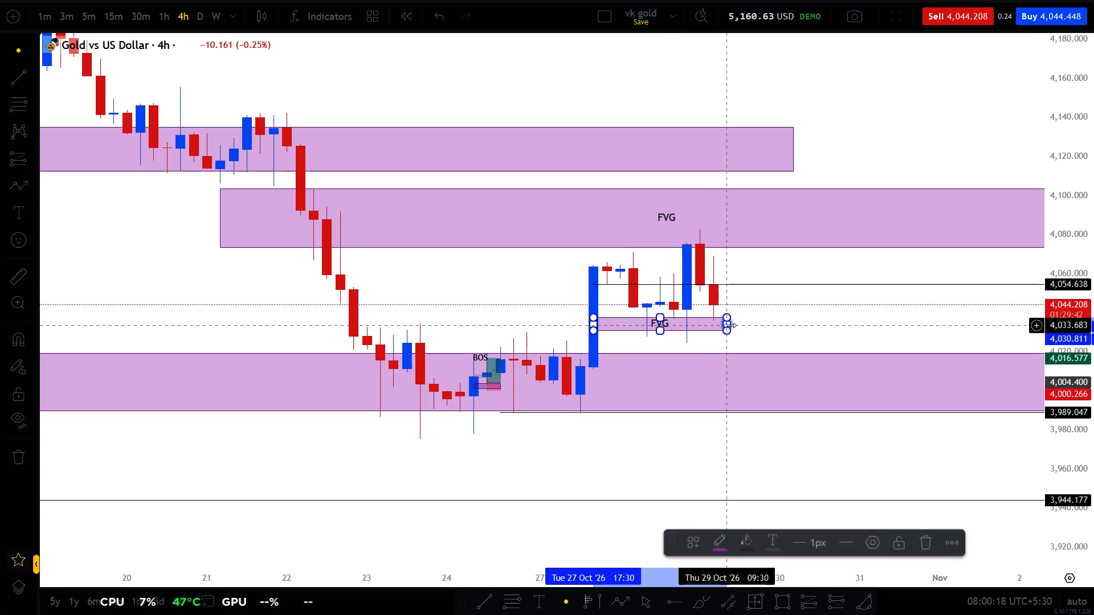
pyautogui.click(765, 324)
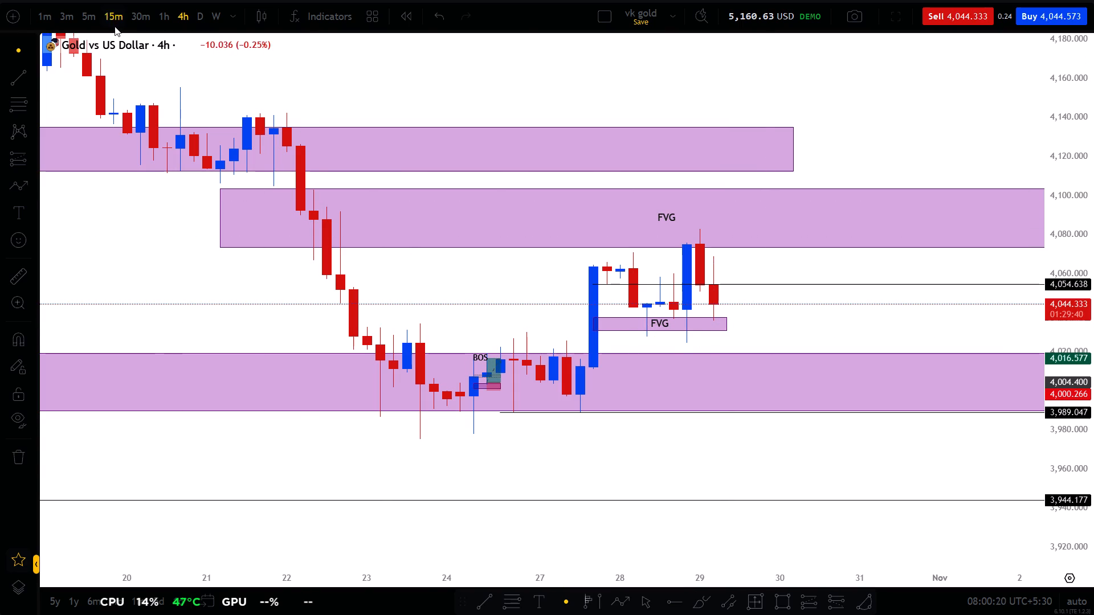
# Switch gold to the 5m chart and examine the 28–29 Oct price movement against the marked FVG zones.
pyautogui.click(84, 18)
pyautogui.scroll(-4, 412, 343)
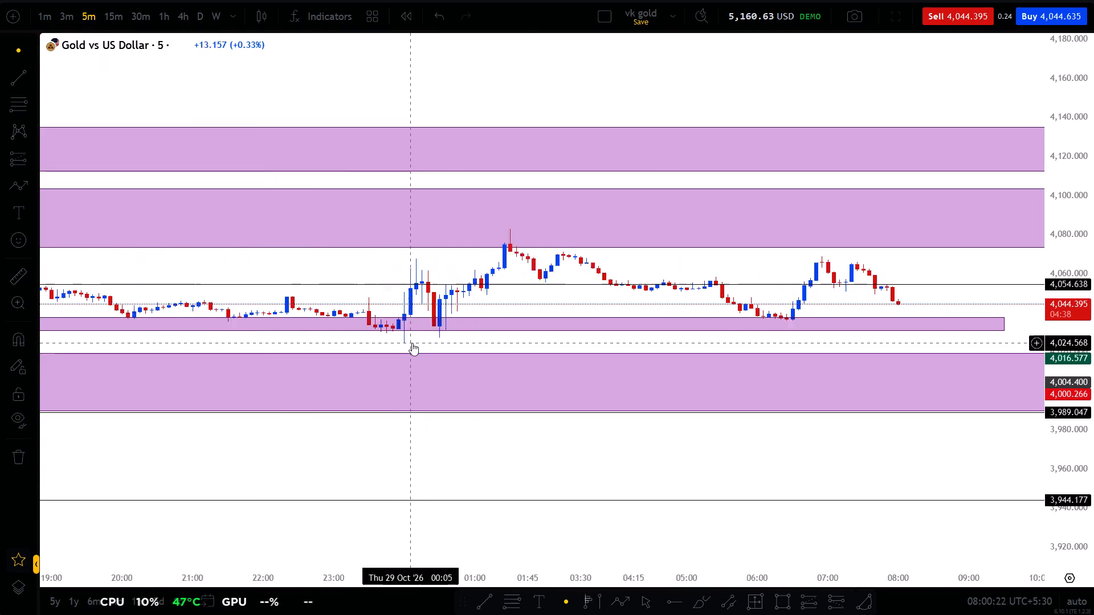
pyautogui.scroll(-5, 412, 343)
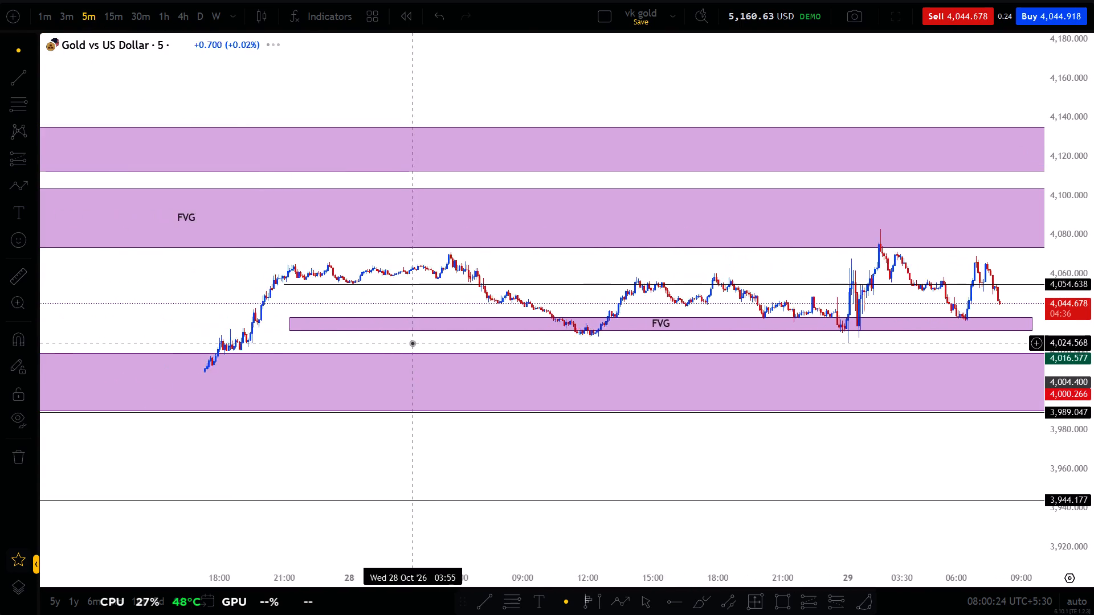
pyautogui.scroll(2, 412, 343)
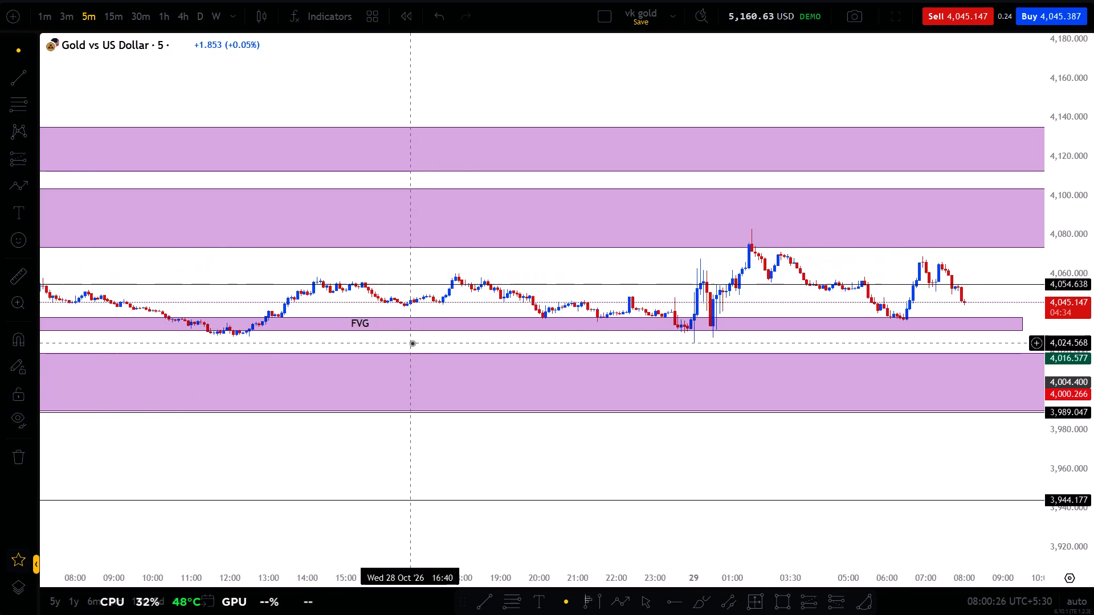
pyautogui.scroll(1, 412, 343)
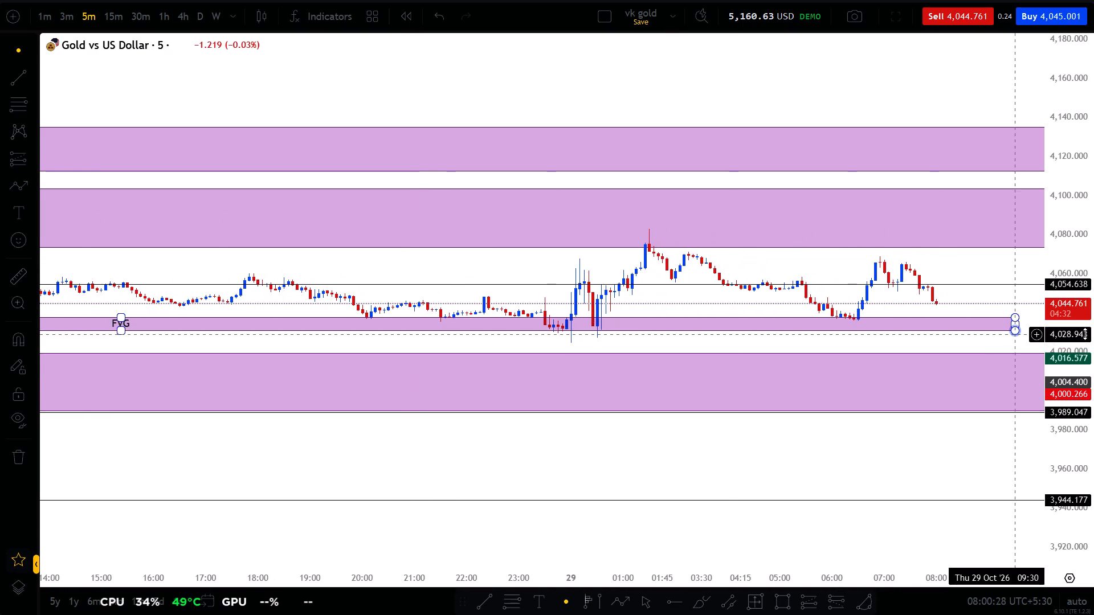
pyautogui.scroll(3, 1085, 334)
pyautogui.scroll(2, 892, 345)
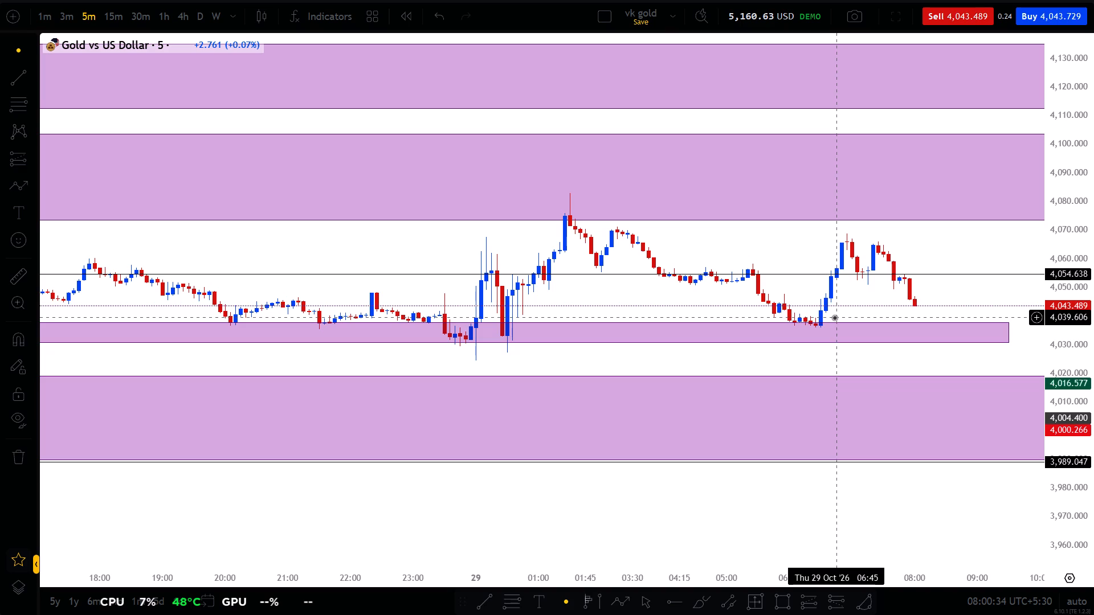
pyautogui.moveTo(847, 296); pyautogui.dragTo(706, 313)
# Switch gold to the 15m chart and examine the 28–29 Oct price movement around the two FVG zones.
pyautogui.click(120, 22)
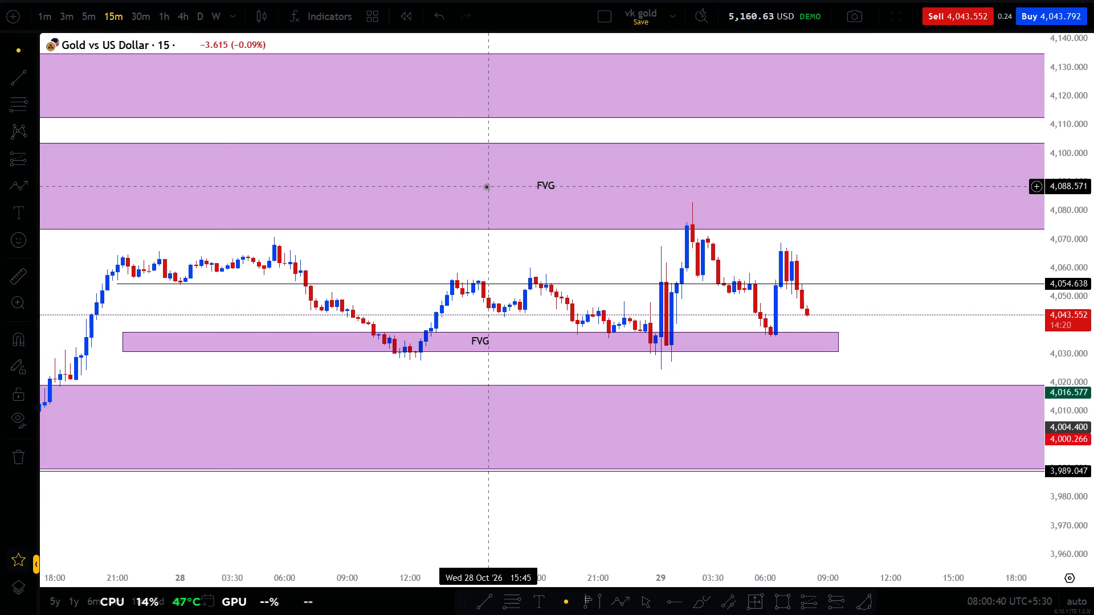
pyautogui.scroll(1, 486, 186)
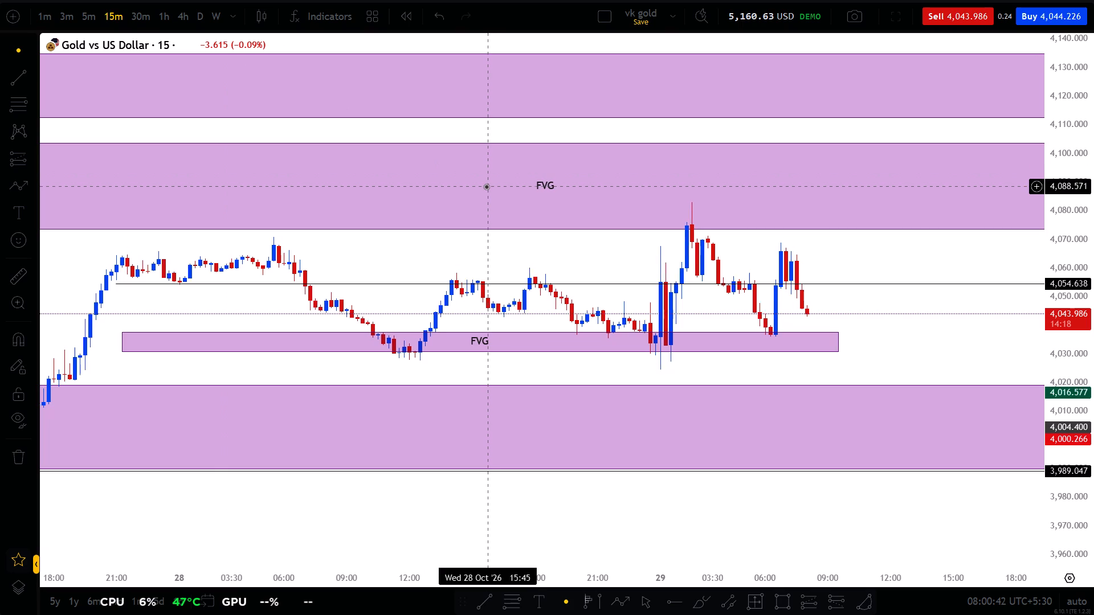
pyautogui.scroll(3, 486, 186)
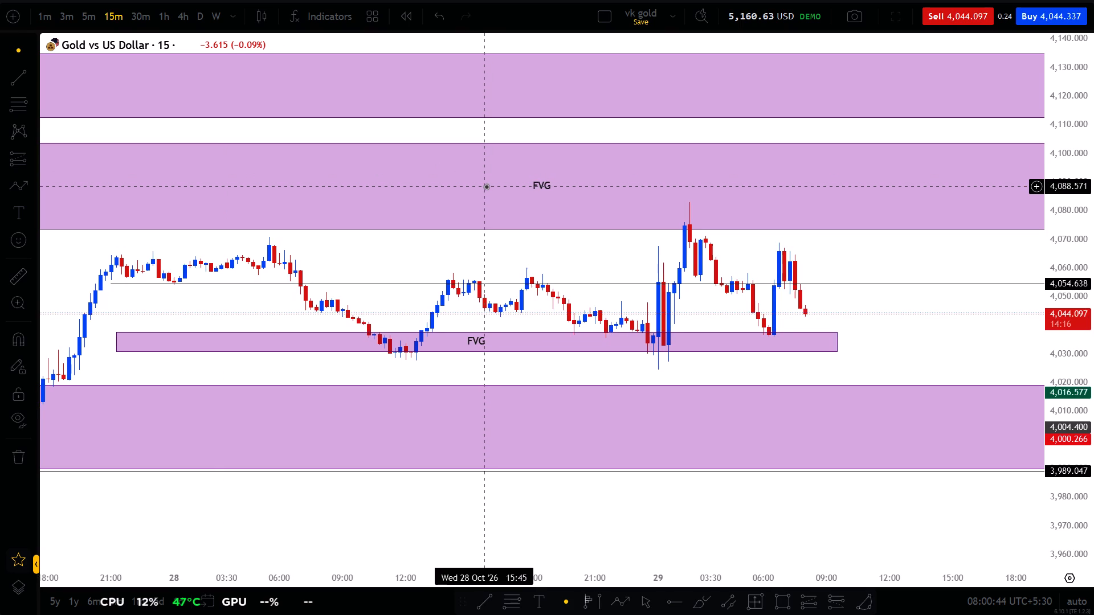
# Examine gold on the 15m chart, then on the 4h chart, comparing recent price movement with the FVG and support zones.
pyautogui.scroll(1, 486, 186)
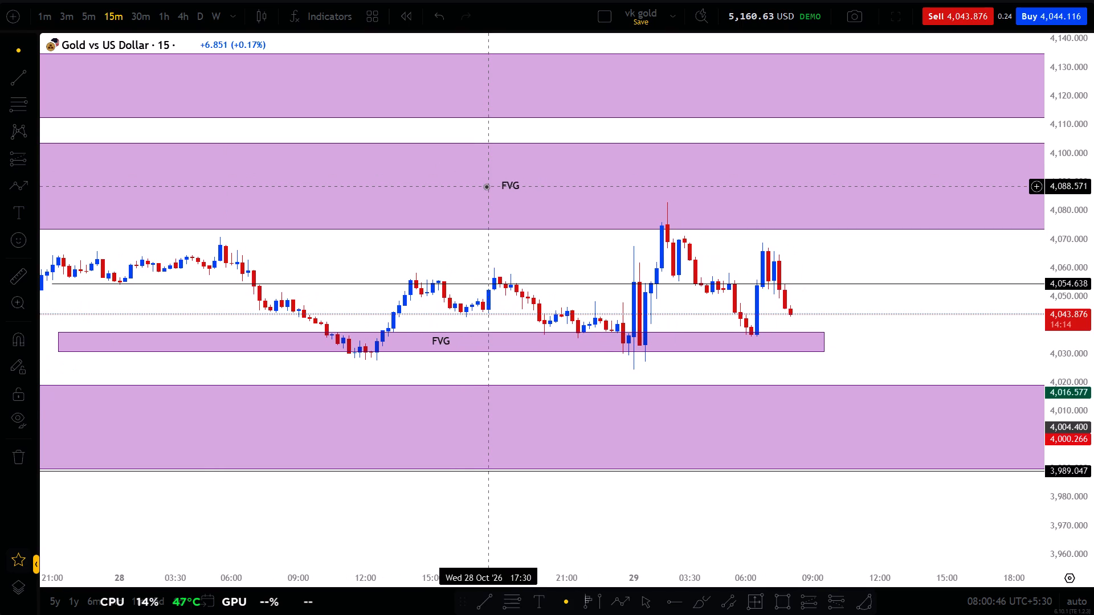
pyautogui.scroll(-3, 486, 186)
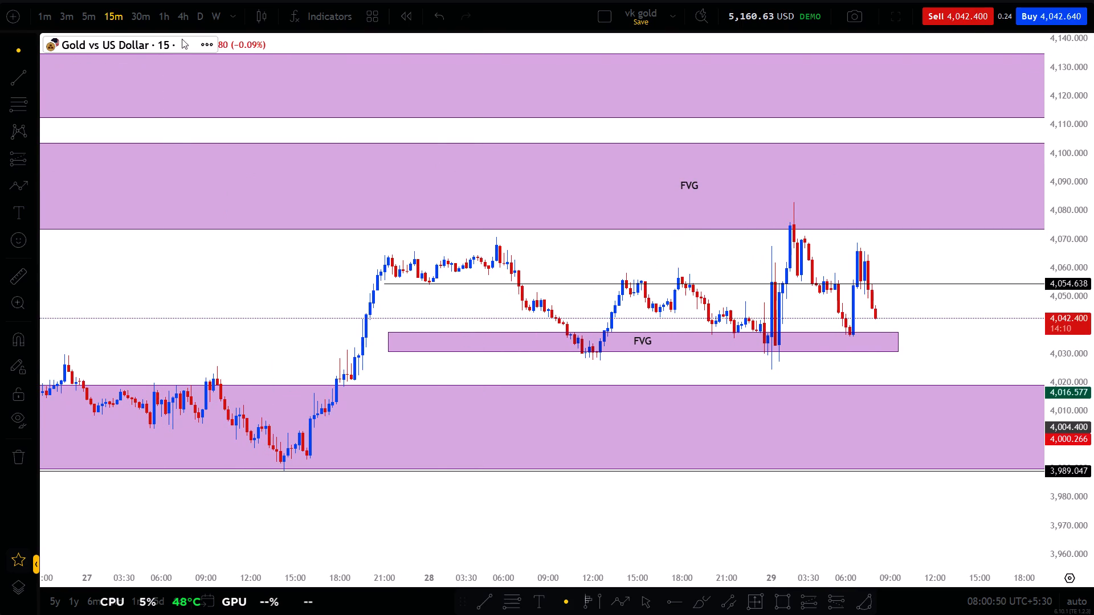
pyautogui.click(182, 22)
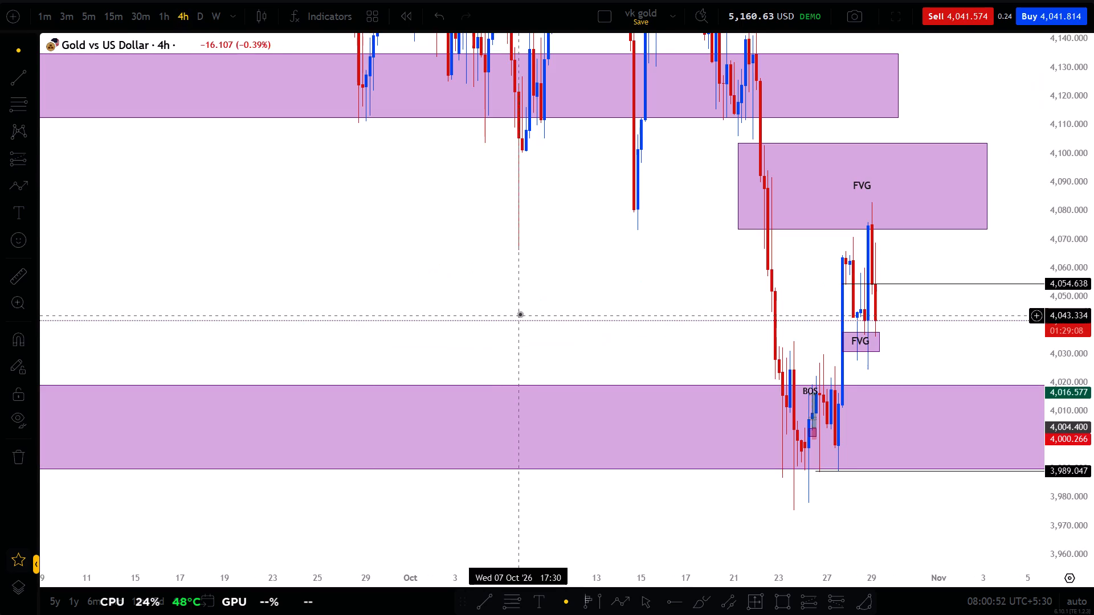
pyautogui.scroll(3, 520, 313)
pyautogui.scroll(-6, 1093, 333)
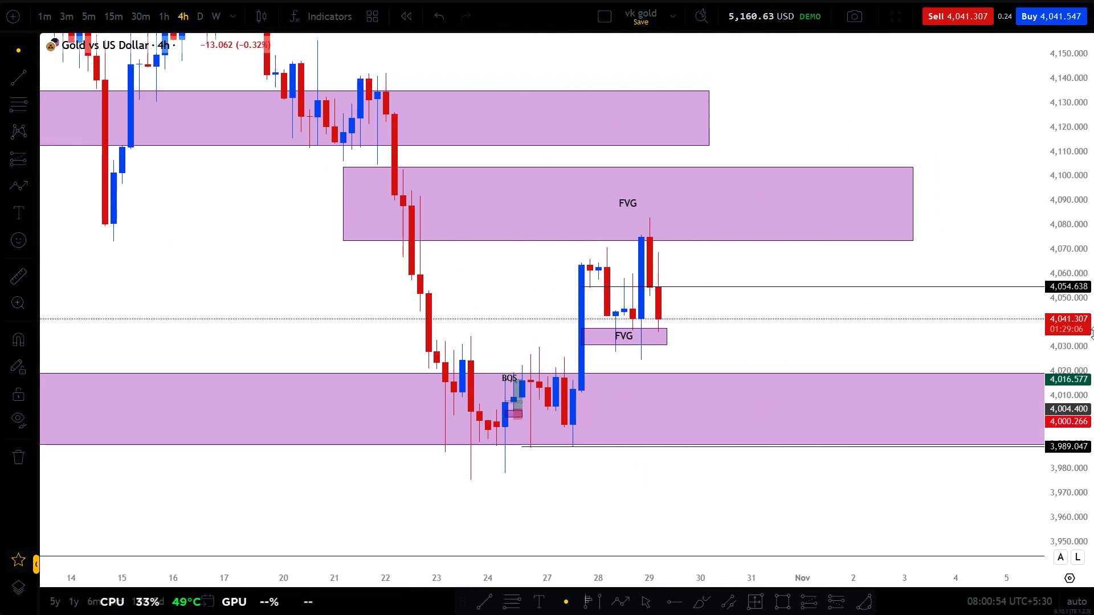
pyautogui.scroll(-3, 830, 367)
pyautogui.scroll(1, 830, 367)
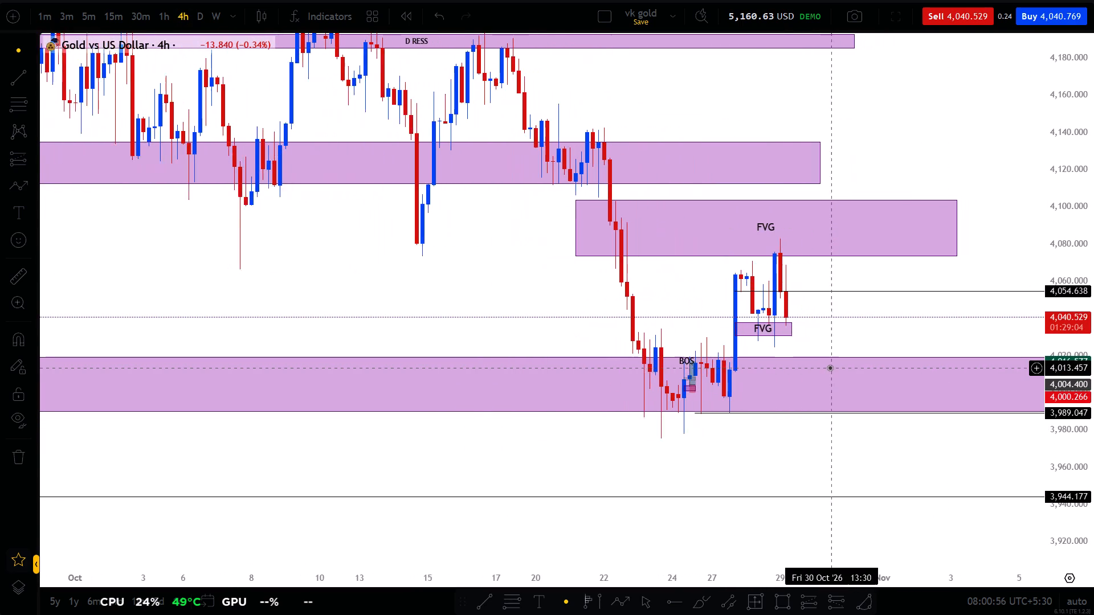
pyautogui.scroll(2, 830, 367)
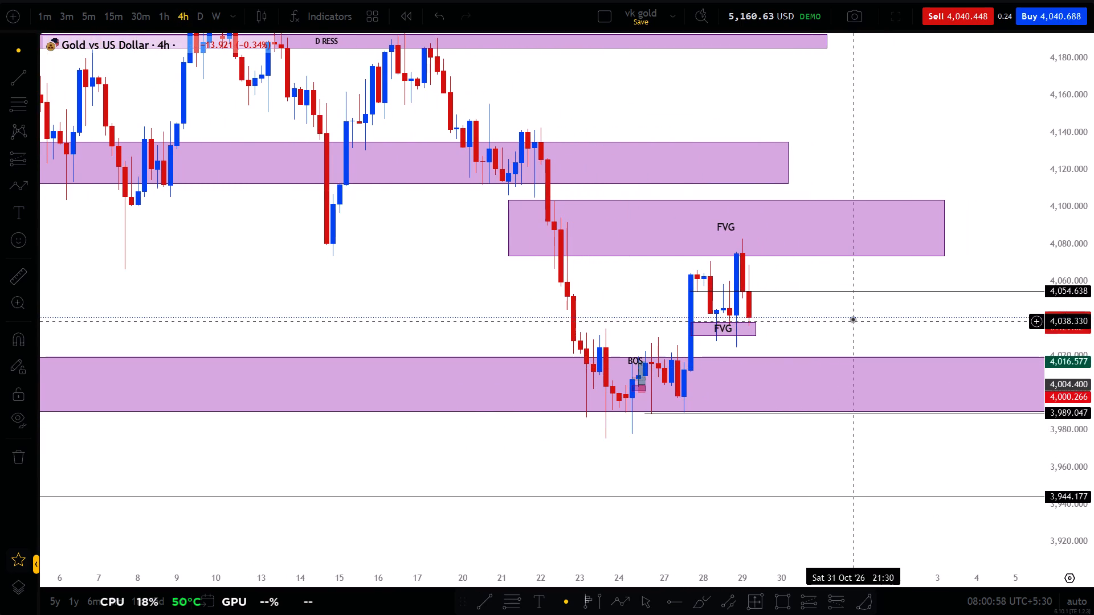
pyautogui.moveTo(853, 318); pyautogui.dragTo(832, 338)
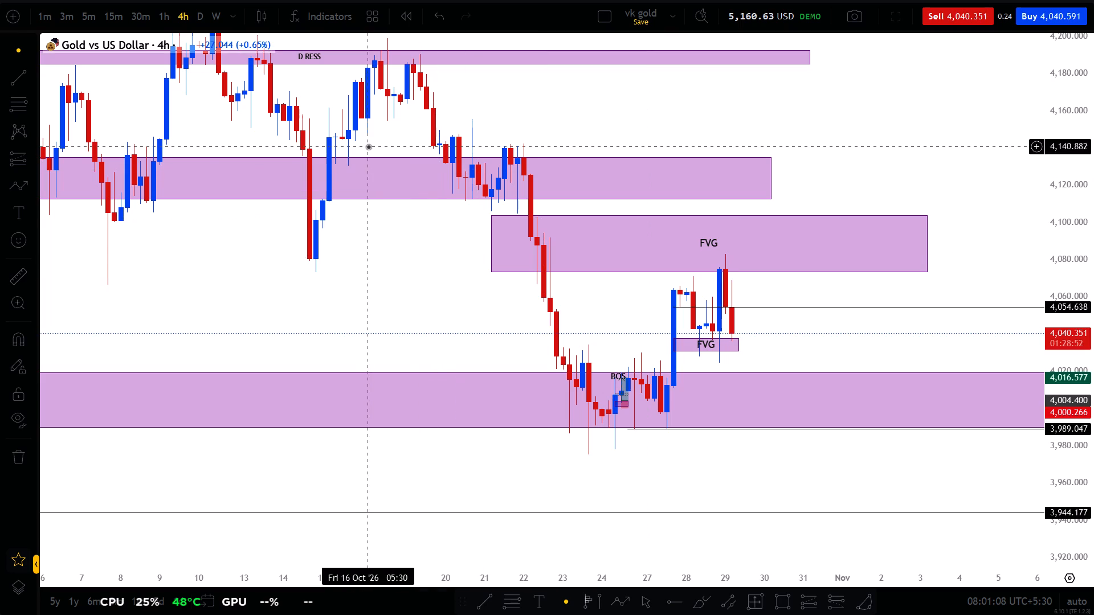
pyautogui.click(432, 274)
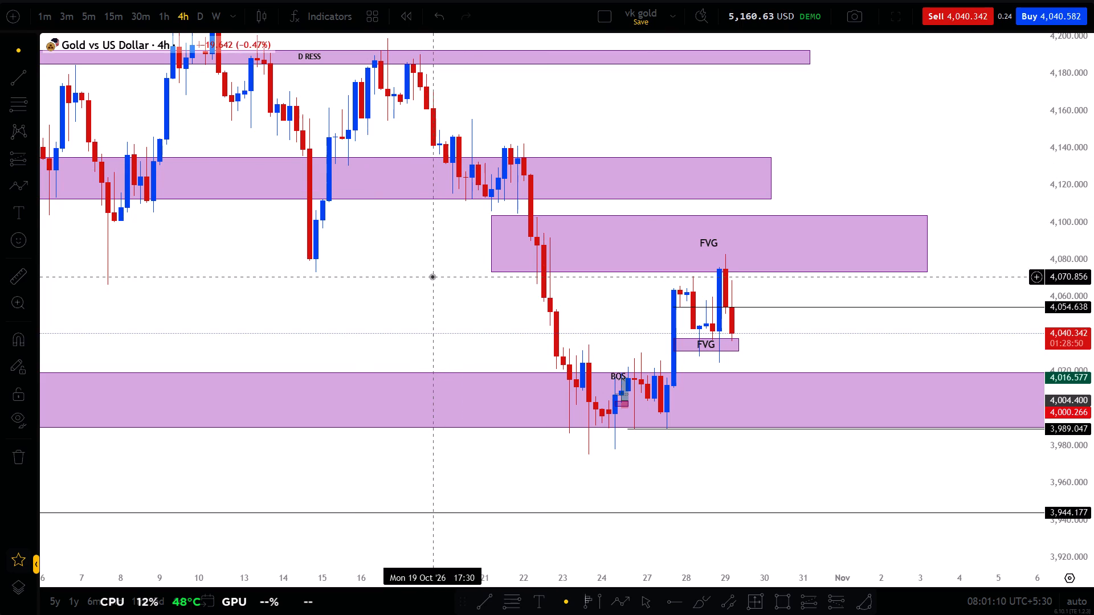
pyautogui.moveTo(432, 276); pyautogui.dragTo(416, 281)
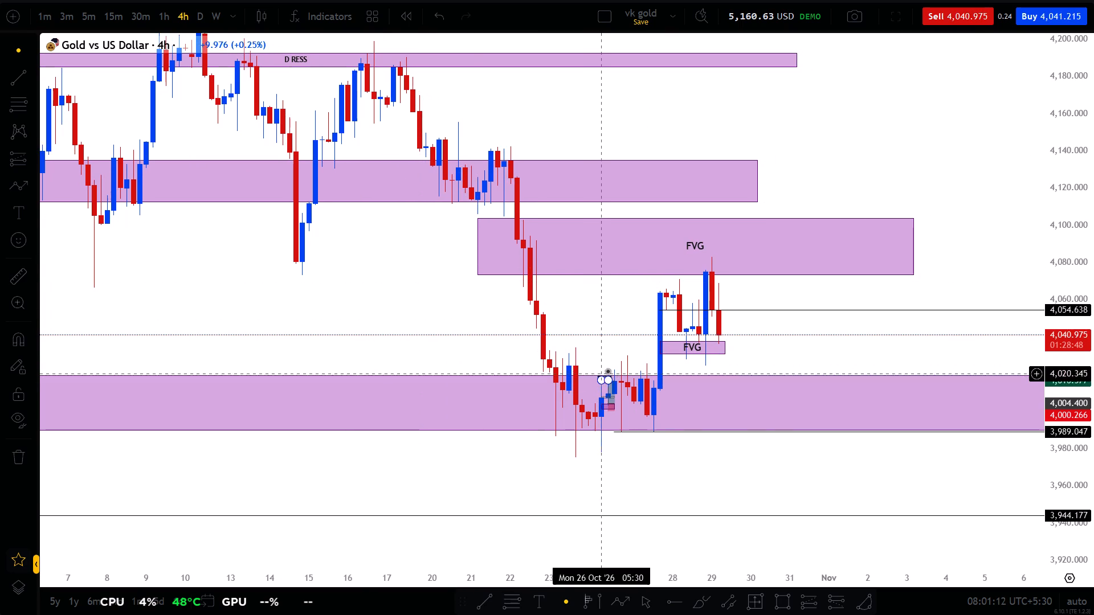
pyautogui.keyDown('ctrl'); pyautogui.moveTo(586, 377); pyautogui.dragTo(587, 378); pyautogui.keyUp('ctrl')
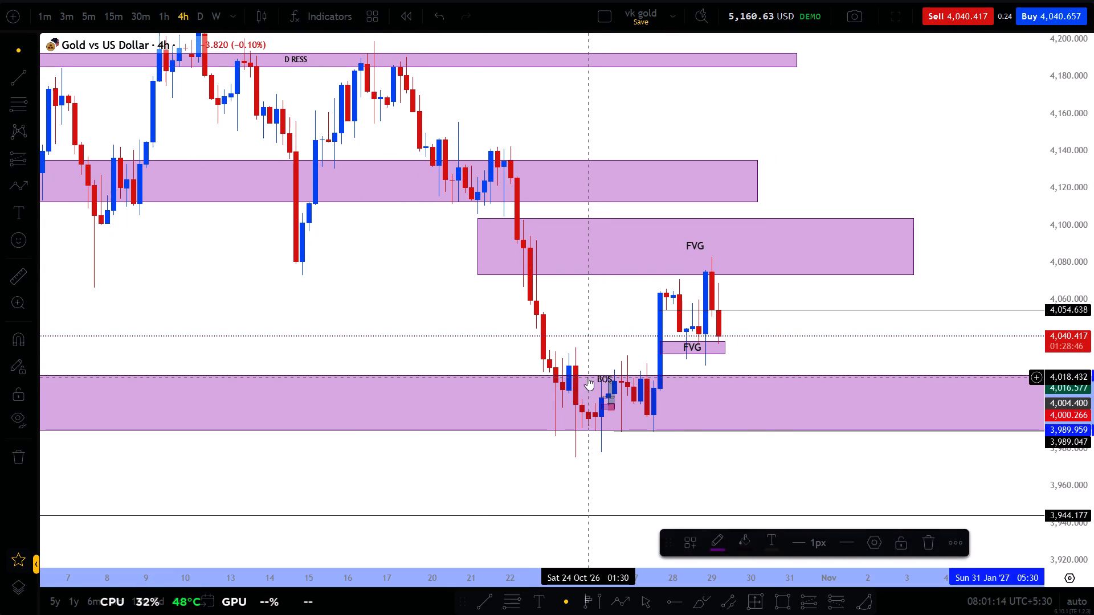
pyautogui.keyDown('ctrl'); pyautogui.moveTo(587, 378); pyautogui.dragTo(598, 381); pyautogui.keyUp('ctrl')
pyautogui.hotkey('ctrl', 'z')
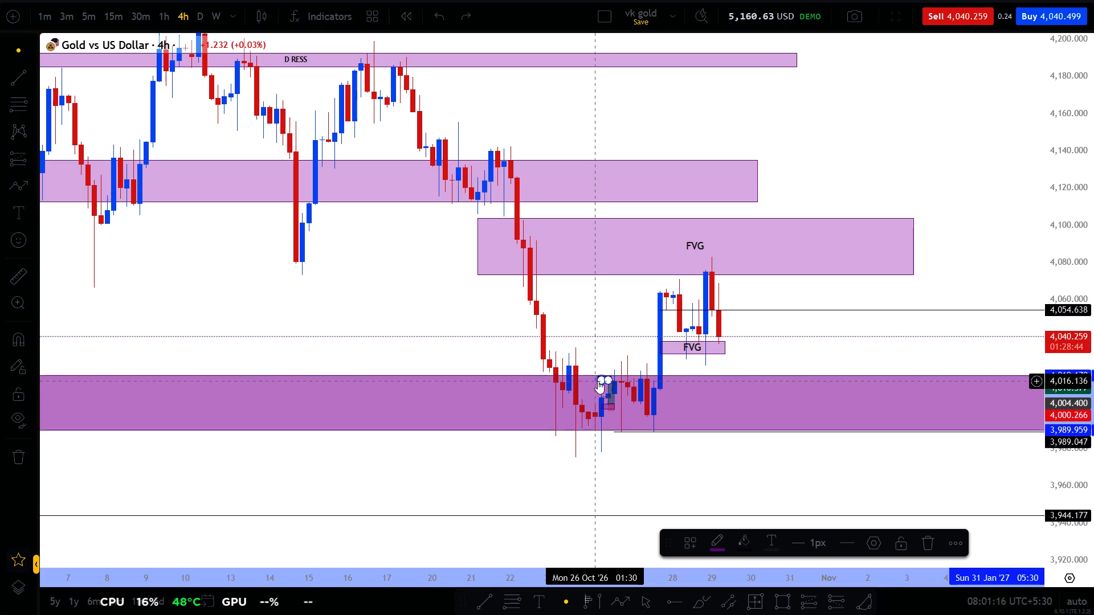
# Delete the BOS marking and the old trade position drawing around 26 Oct inside the lower support zone.
pyautogui.click(612, 396)
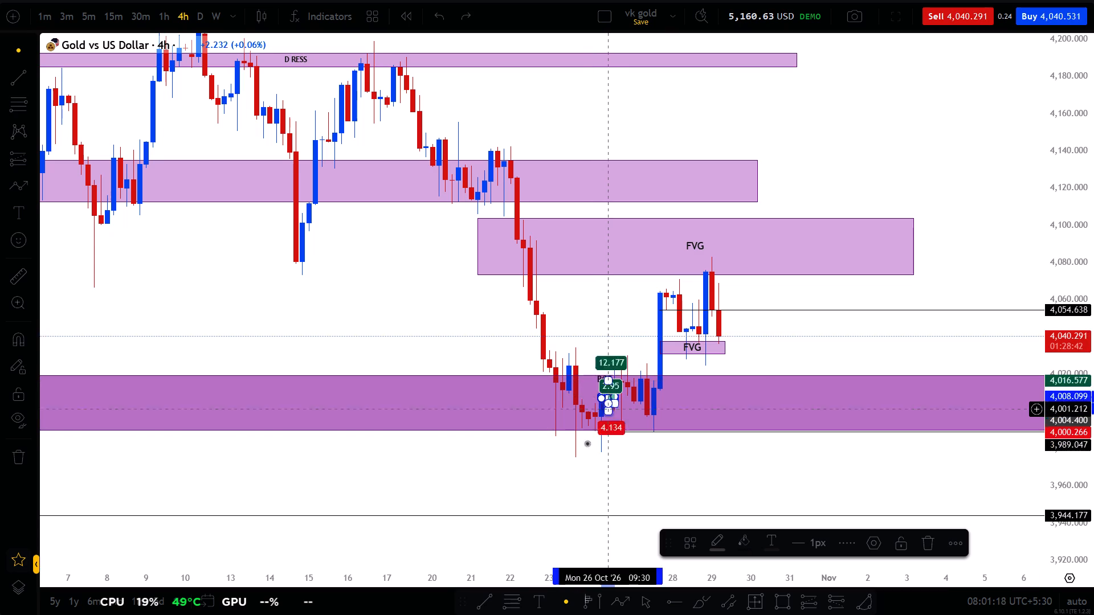
pyautogui.click(580, 452)
pyautogui.keyDown('ctrl'); pyautogui.moveTo(568, 403); pyautogui.dragTo(636, 379); pyautogui.keyUp('ctrl')
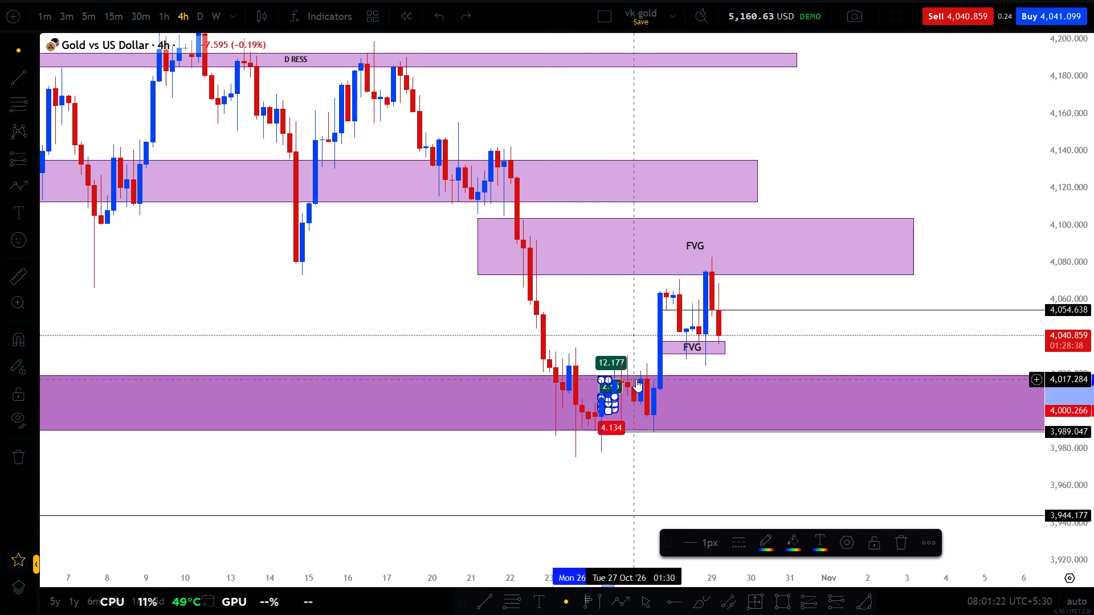
pyautogui.press('Delete')
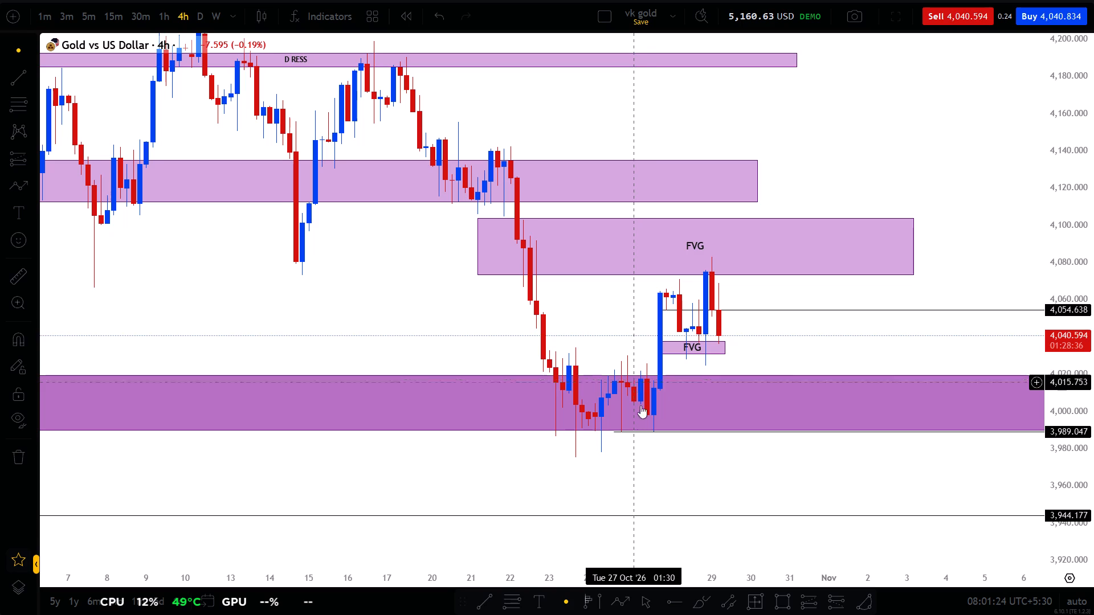
# Delete the horizontal ray at 3,989.047 along the bottom of the support zone.
pyautogui.click(652, 433)
pyautogui.click(657, 464)
pyautogui.moveTo(657, 464); pyautogui.dragTo(358, 483)
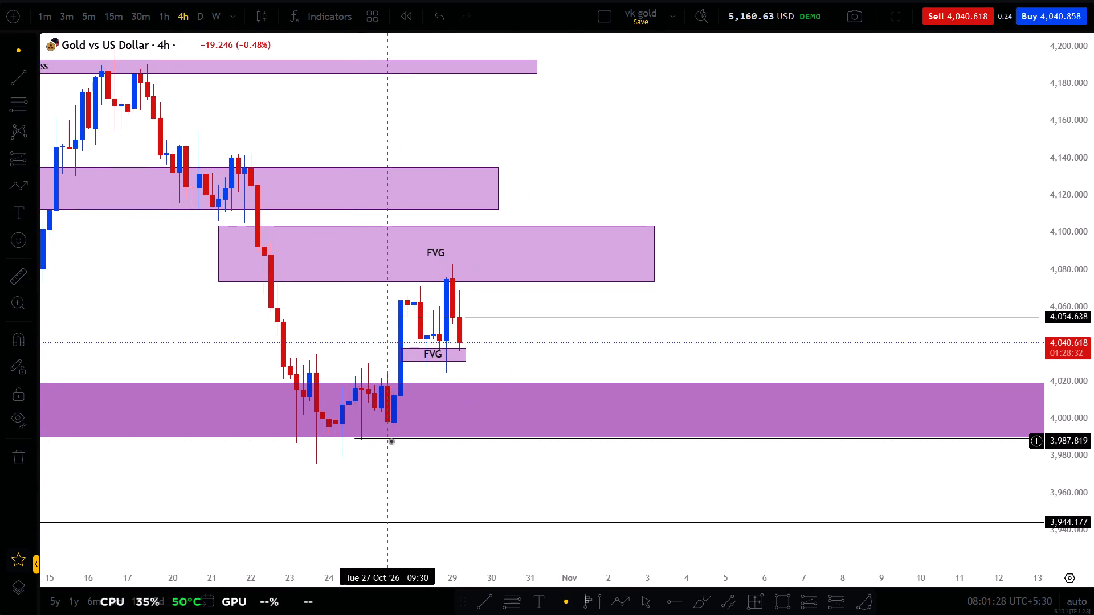
pyautogui.click(397, 440)
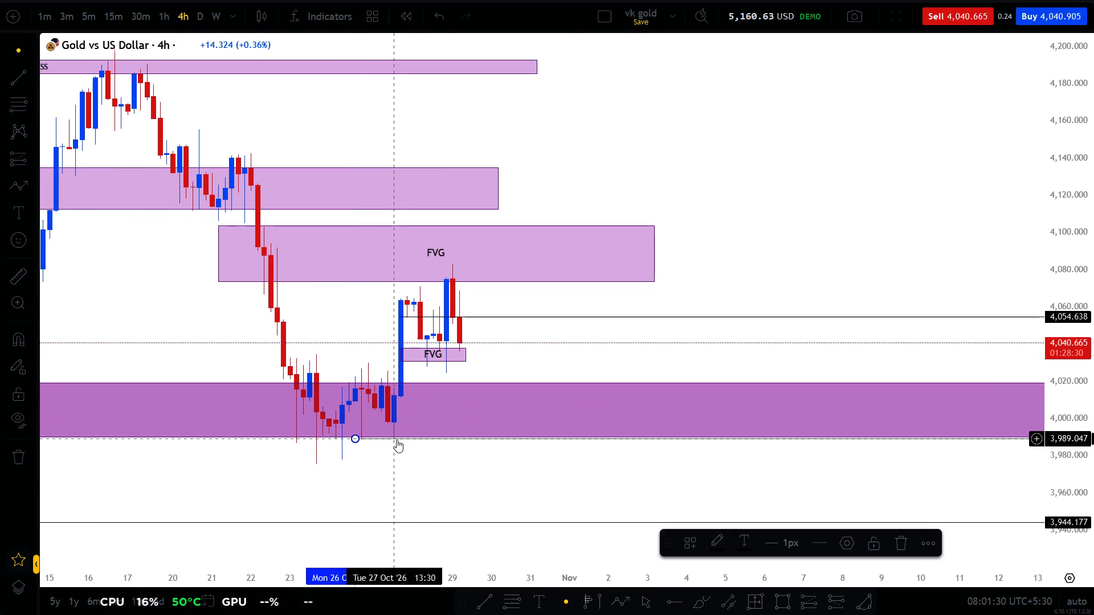
pyautogui.press('Delete')
# Save the vk gold chart layout.
pyautogui.click(637, 17)
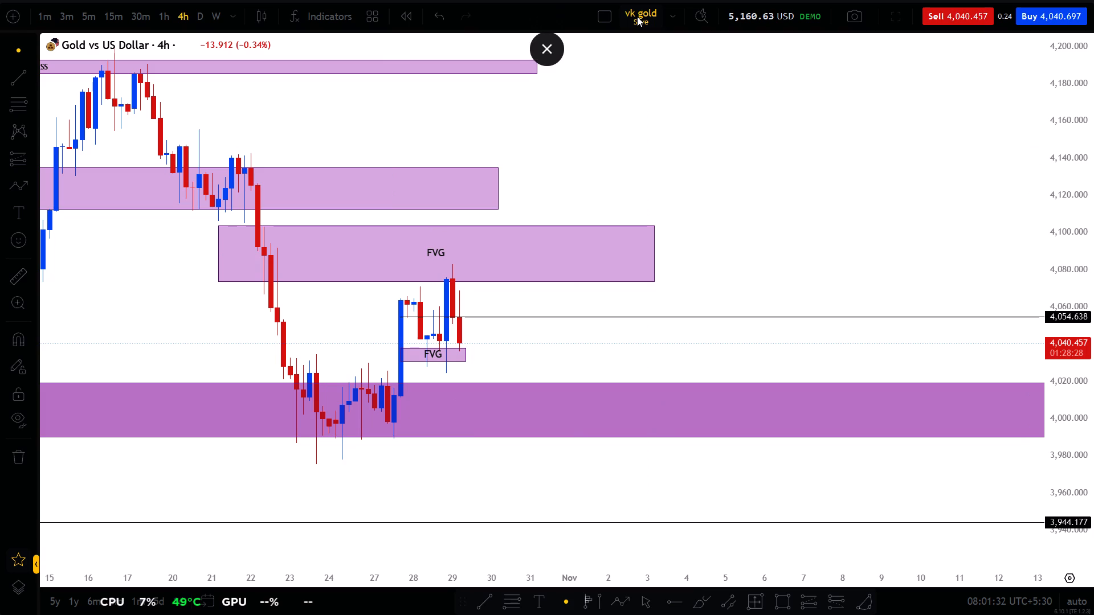
# Examine the wider 4h gold structure back to March against the marked zones and horizontal levels.
pyautogui.scroll(-3, 851, 308)
pyautogui.scroll(-3, 1093, 416)
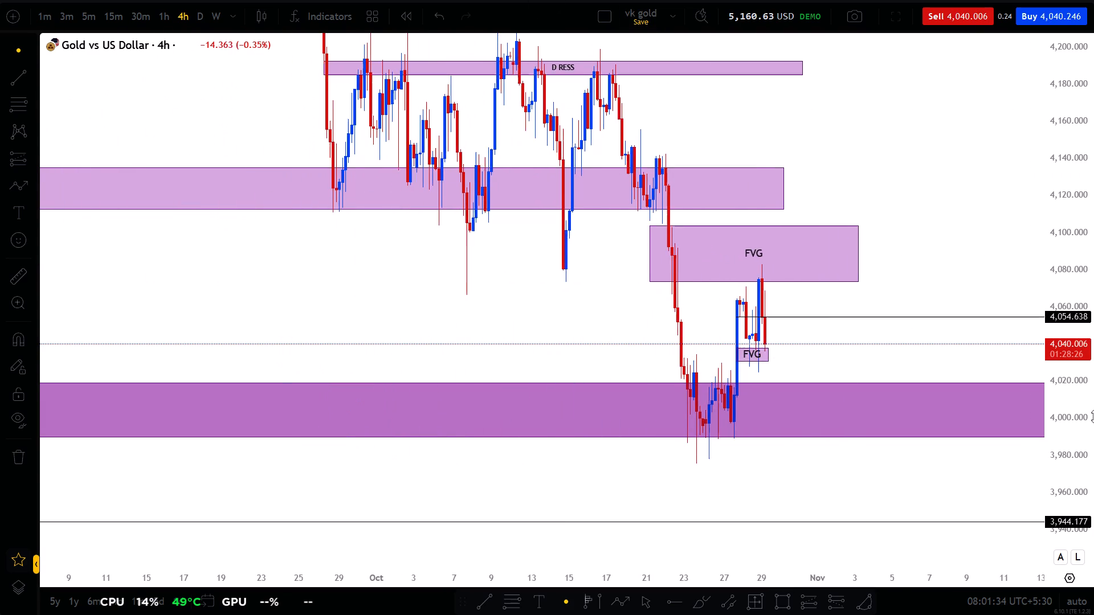
pyautogui.scroll(-5, 1093, 416)
pyautogui.scroll(-5, 940, 481)
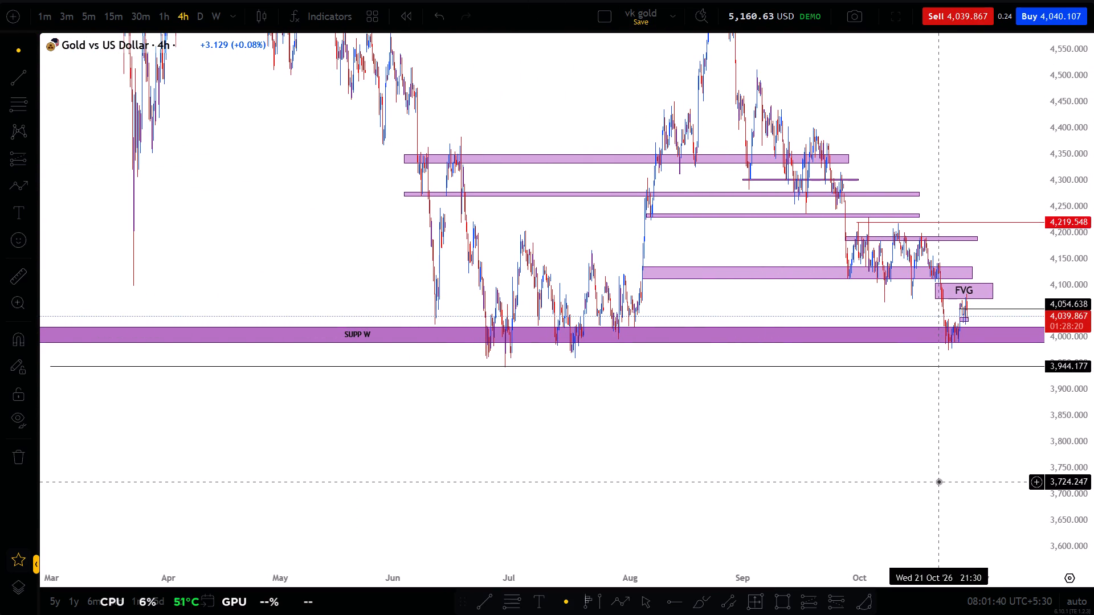
pyautogui.scroll(5, 938, 481)
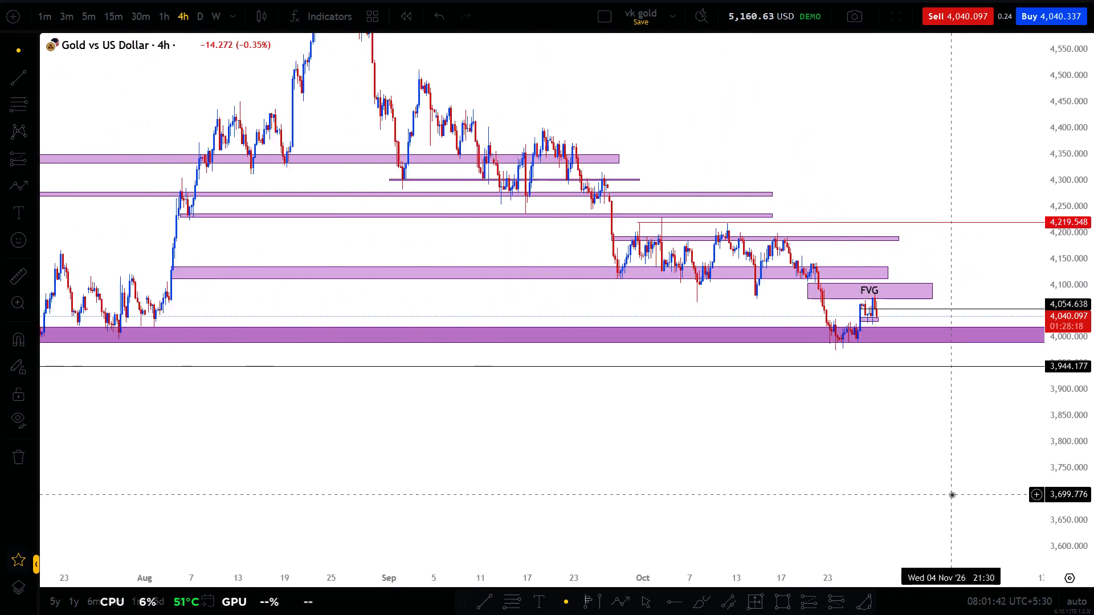
pyautogui.scroll(1, 952, 494)
pyautogui.scroll(4, 1093, 398)
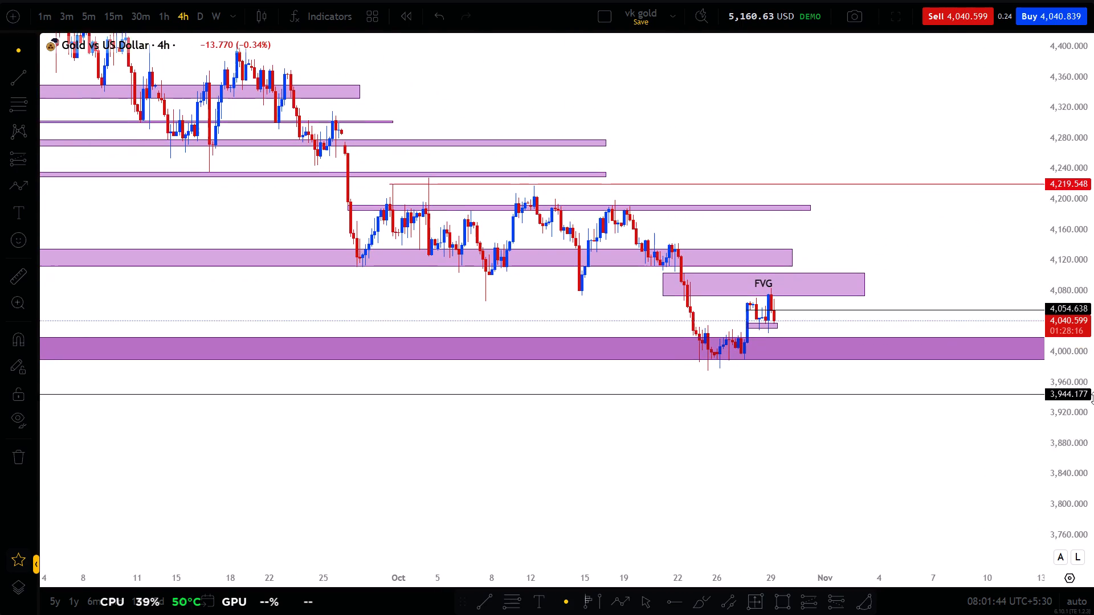
pyautogui.scroll(2, 1093, 398)
# Examine October's 4h gold price movement between the red 4,219.548 line and the 3,944.177 level.
pyautogui.moveTo(925, 224); pyautogui.dragTo(875, 257)
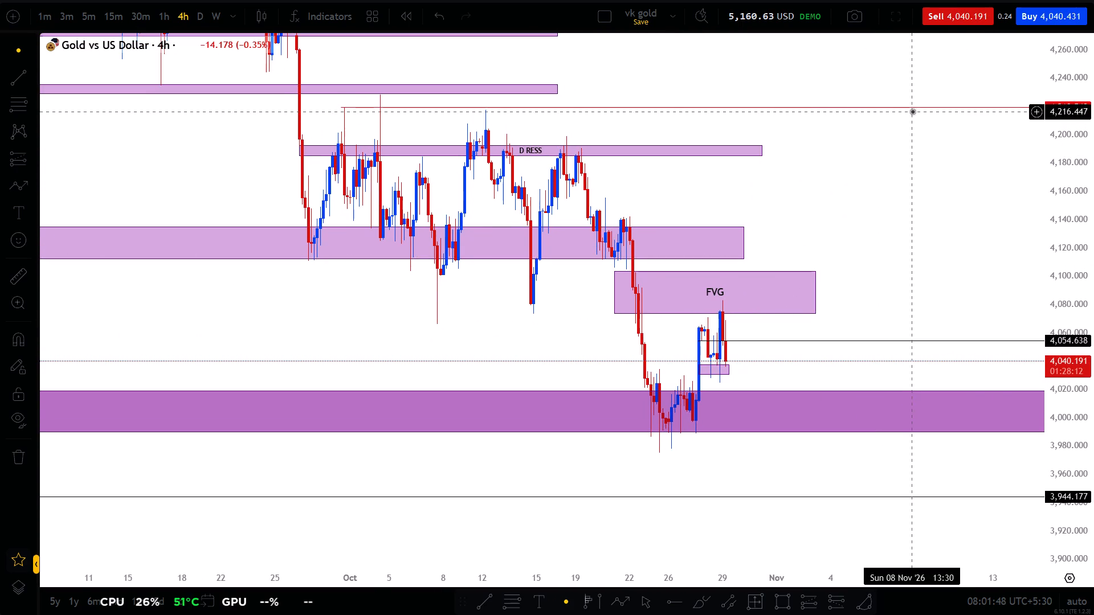
pyautogui.click(925, 106)
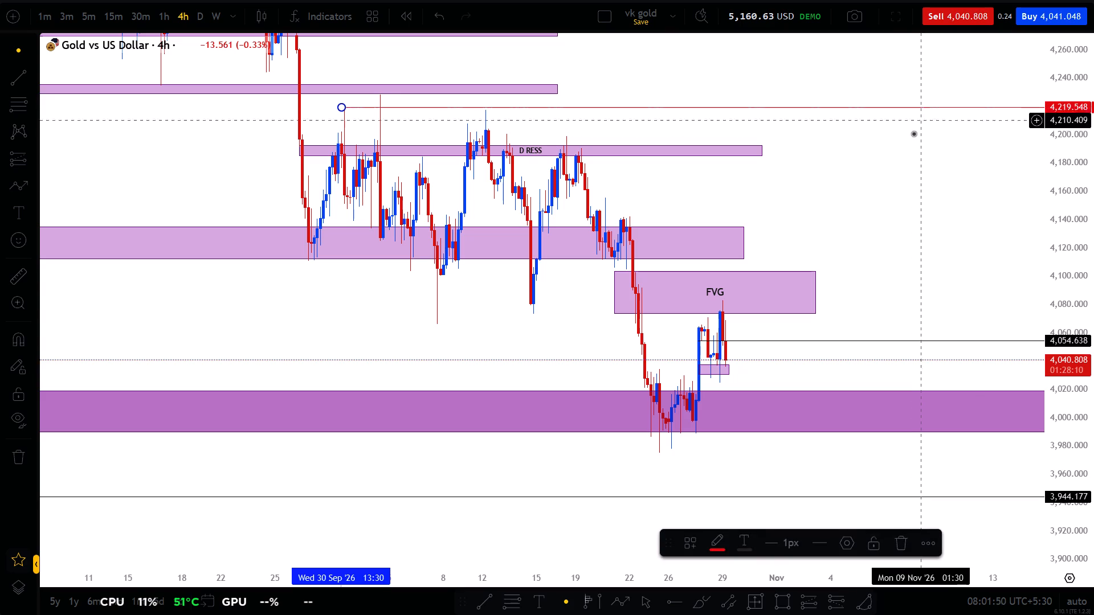
pyautogui.moveTo(907, 143); pyautogui.dragTo(670, 200)
pyautogui.click(670, 200)
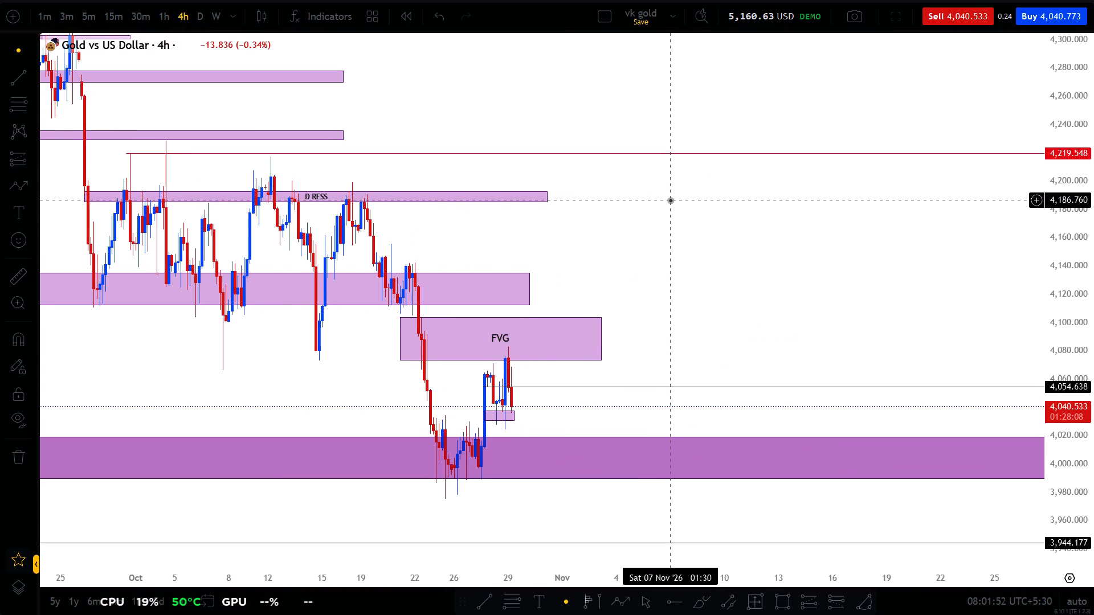
pyautogui.scroll(3, 721, 293)
pyautogui.hscroll(4, 721, 293)
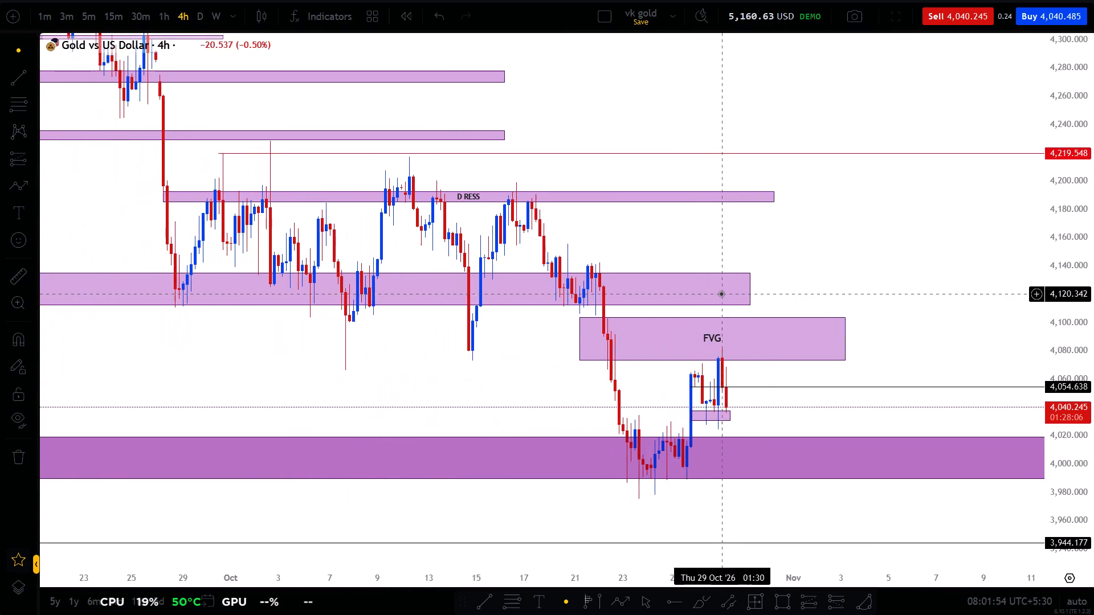
pyautogui.scroll(3, 721, 293)
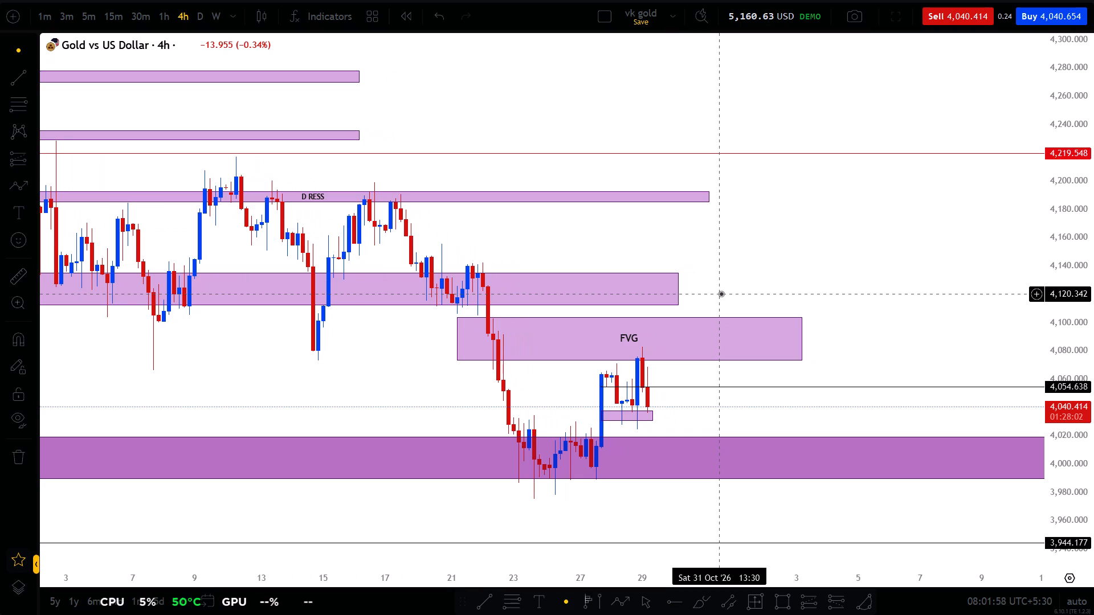
pyautogui.moveTo(828, 282); pyautogui.dragTo(828, 210)
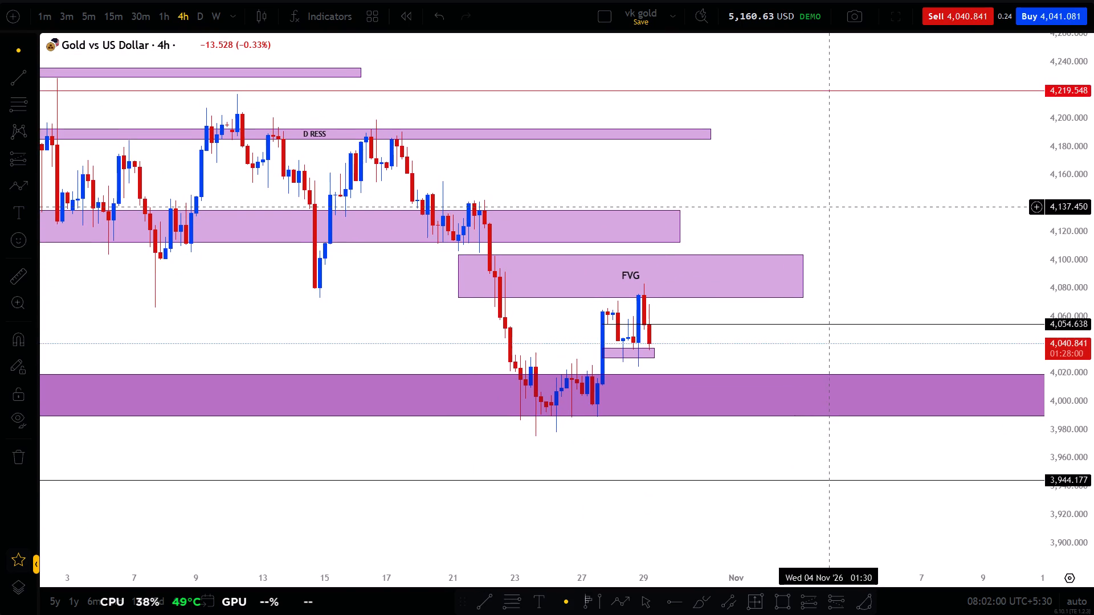
pyautogui.moveTo(828, 210); pyautogui.dragTo(828, 215)
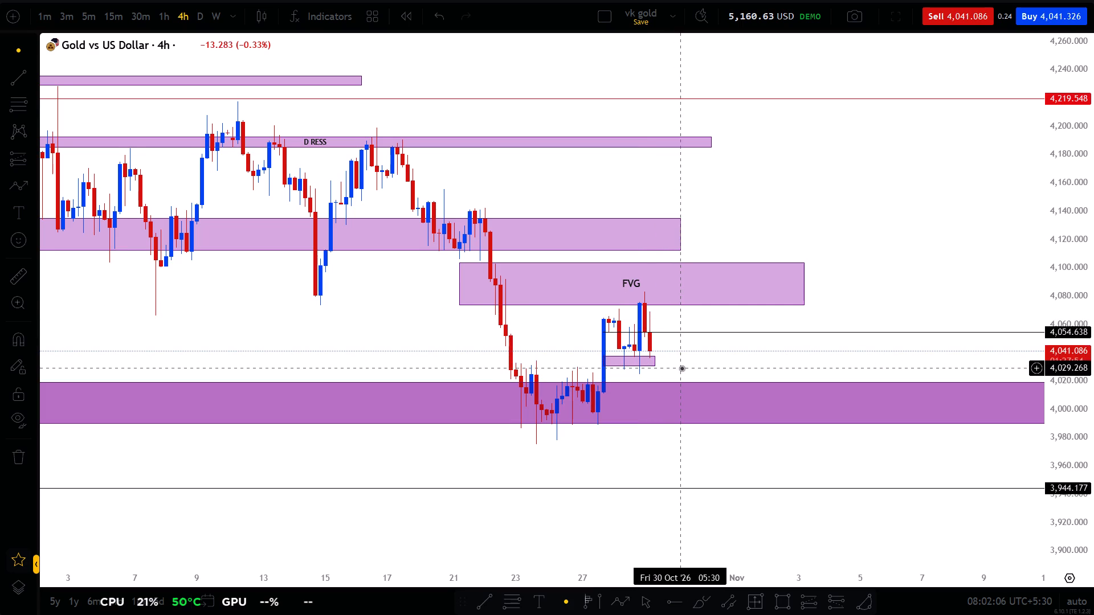
pyautogui.scroll(1, 681, 368)
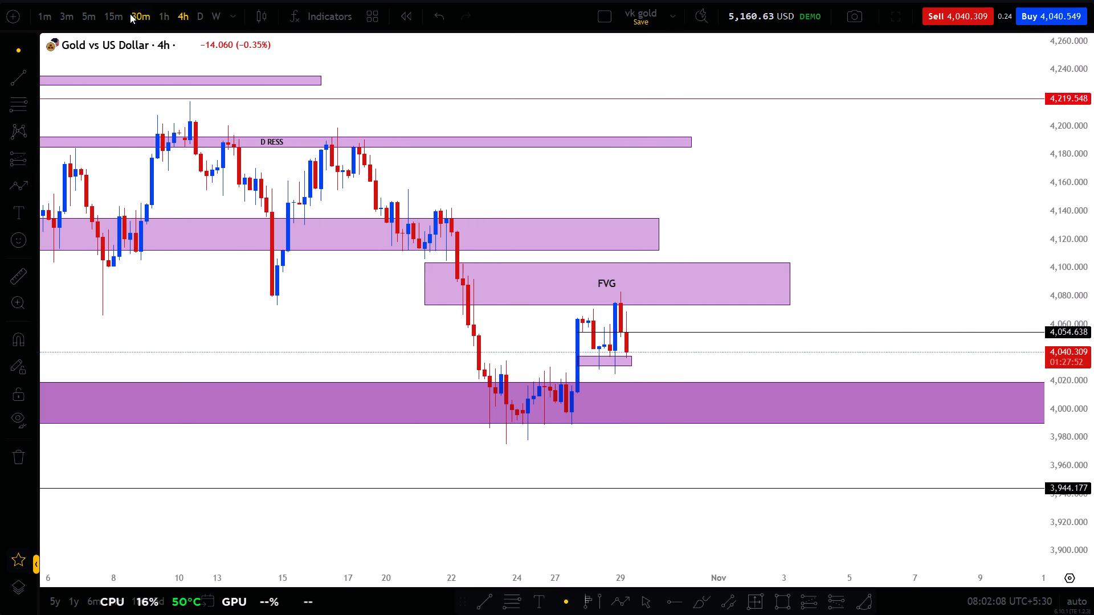
# Switch gold to the 15m chart and extend the end of the small FVG zone to about 29 Oct 18:00.
pyautogui.click(121, 9)
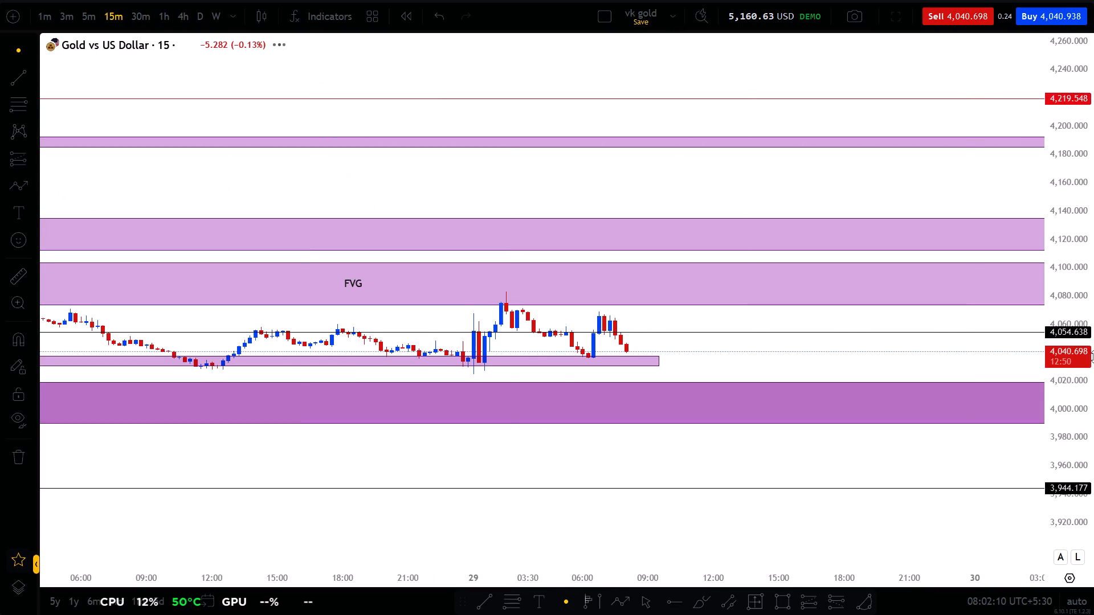
pyautogui.scroll(8, 1093, 356)
pyautogui.scroll(-3, 866, 478)
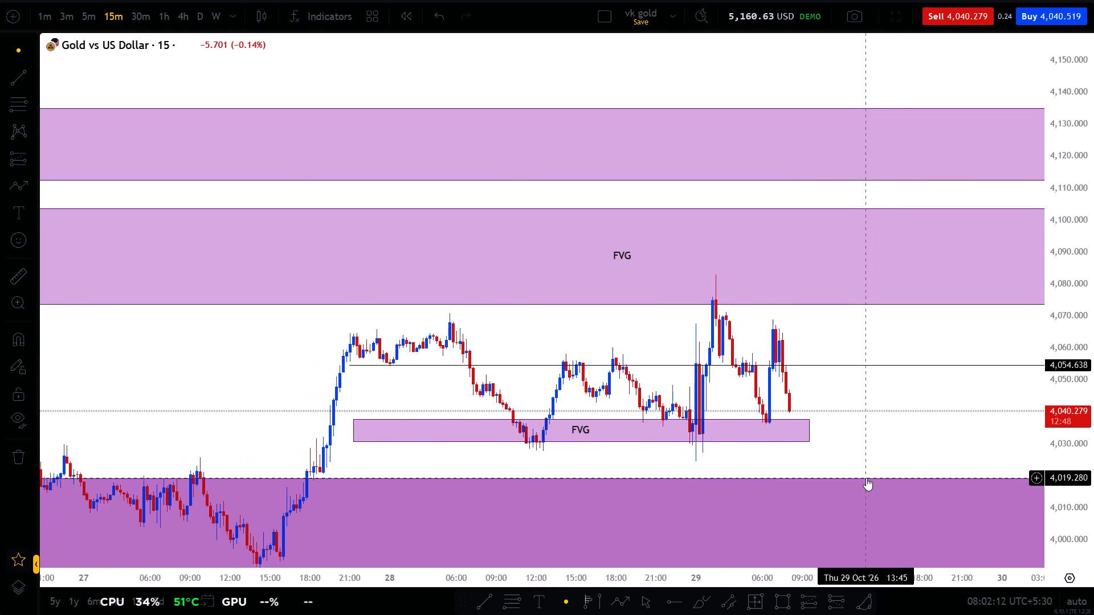
pyautogui.scroll(1, 866, 478)
pyautogui.moveTo(871, 429); pyautogui.dragTo(800, 364)
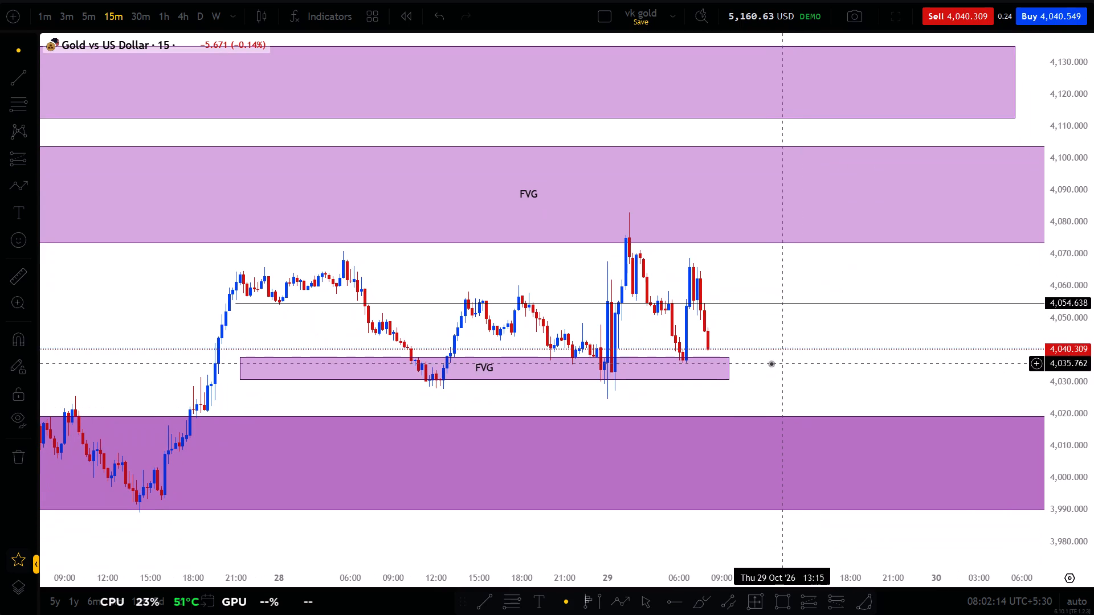
pyautogui.moveTo(734, 366); pyautogui.dragTo(851, 380)
pyautogui.click(938, 387)
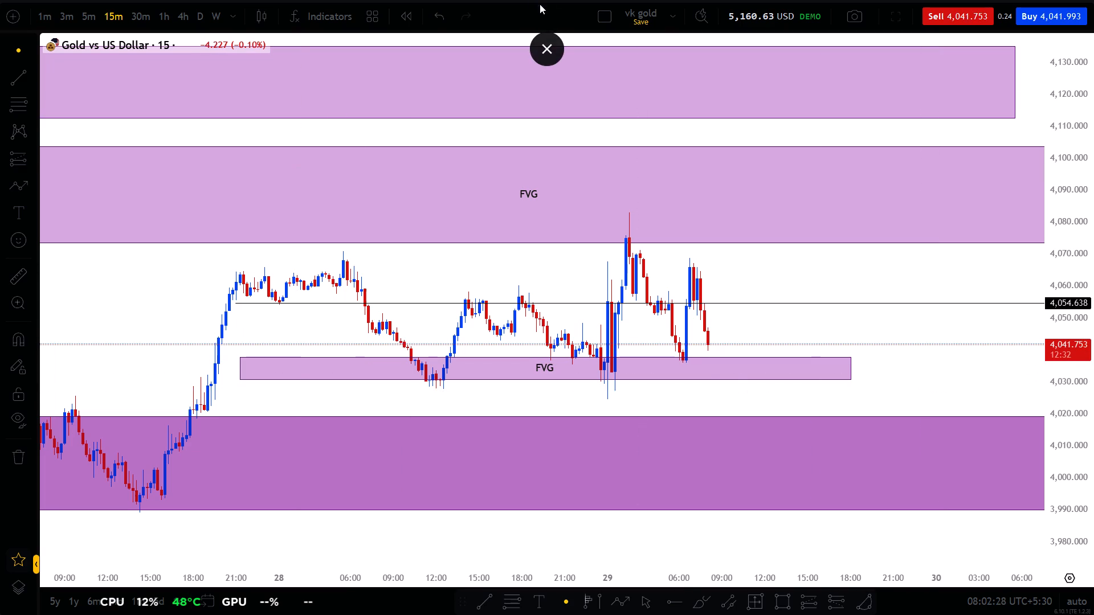
# Leave the full-screen chart view and open the USTEC chart.
pyautogui.press('Escape')
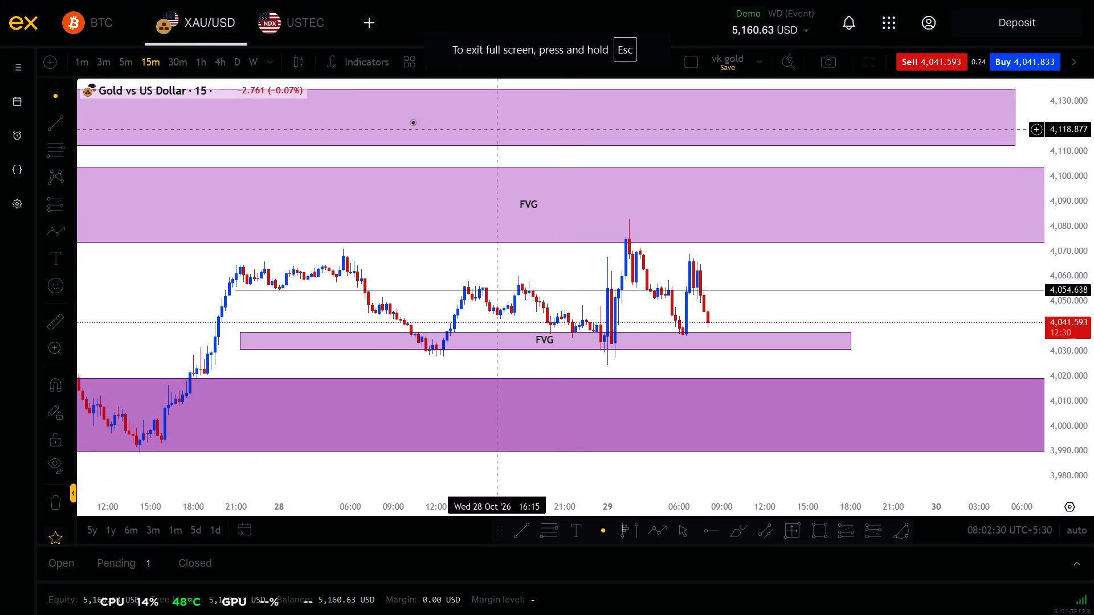
pyautogui.click(303, 36)
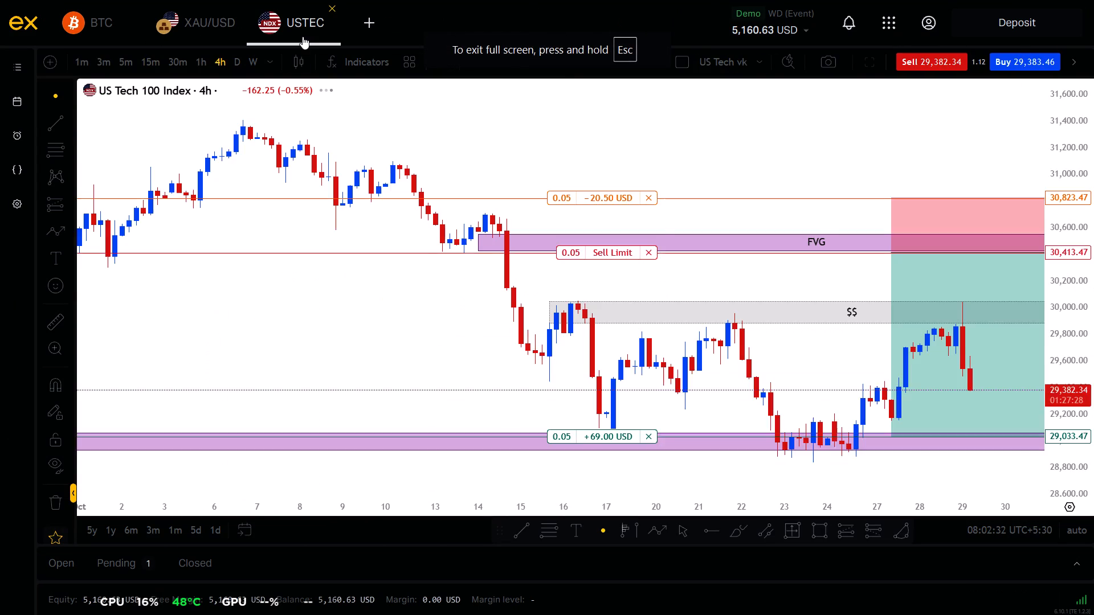
# Examine recent USTEC price movement around the FVG, $$ and lower purple zones on the 4h chart and on the 15m chart.
pyautogui.moveTo(790, 128); pyautogui.dragTo(642, 157)
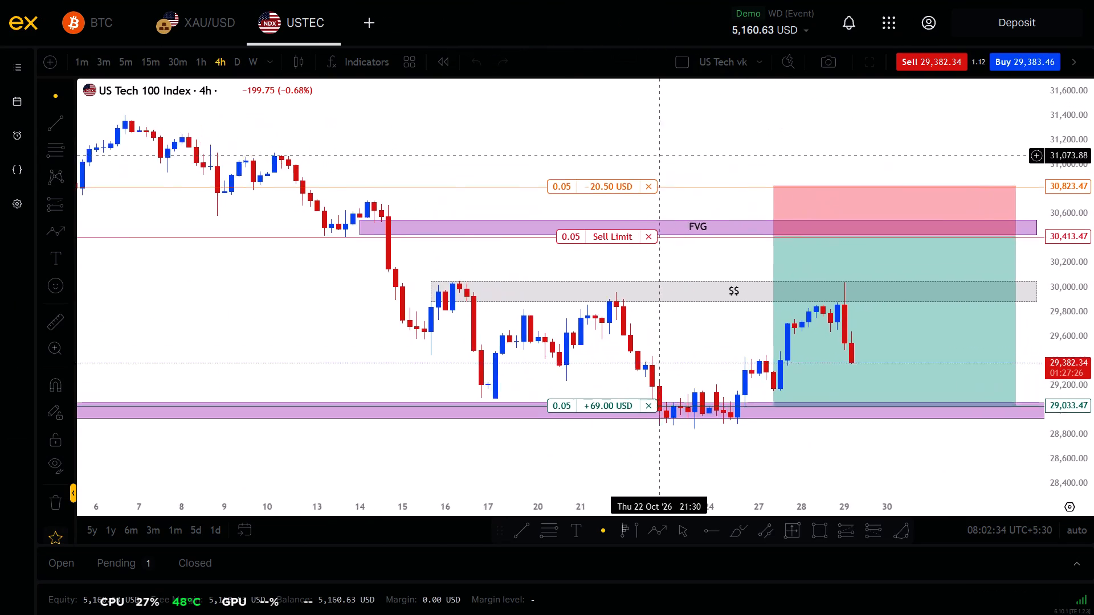
pyautogui.moveTo(642, 157); pyautogui.dragTo(581, 150)
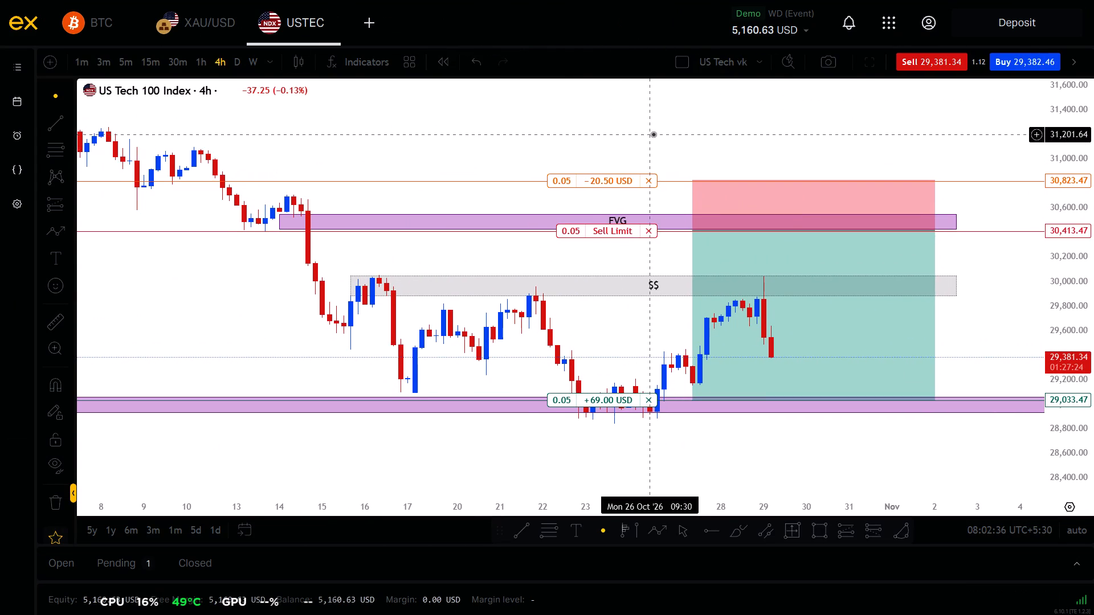
pyautogui.moveTo(653, 134); pyautogui.dragTo(544, 124)
pyautogui.moveTo(544, 124); pyautogui.dragTo(524, 117)
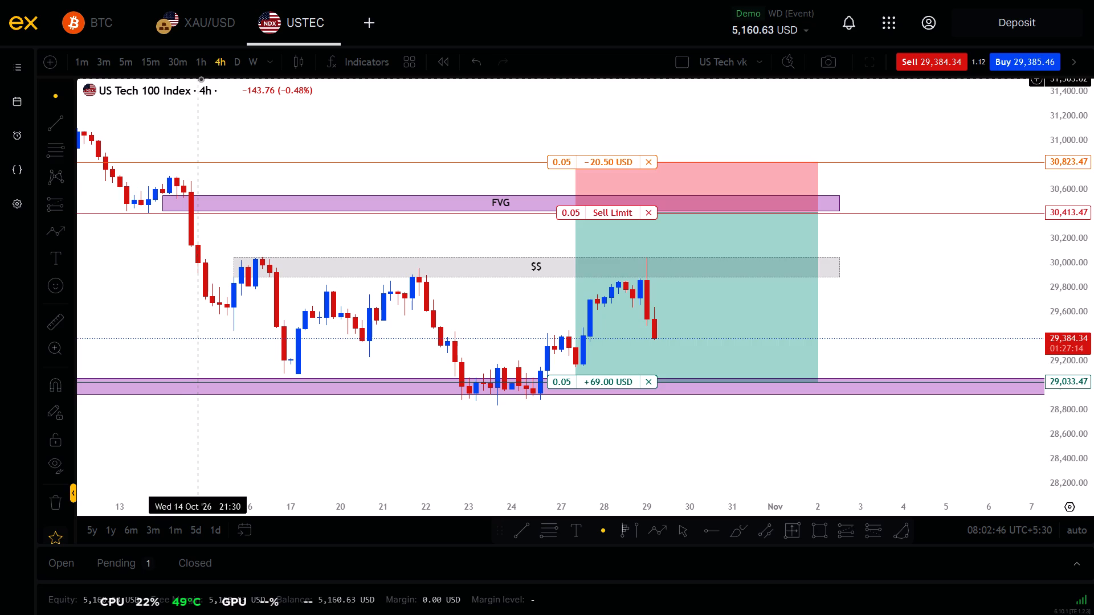
pyautogui.click(141, 62)
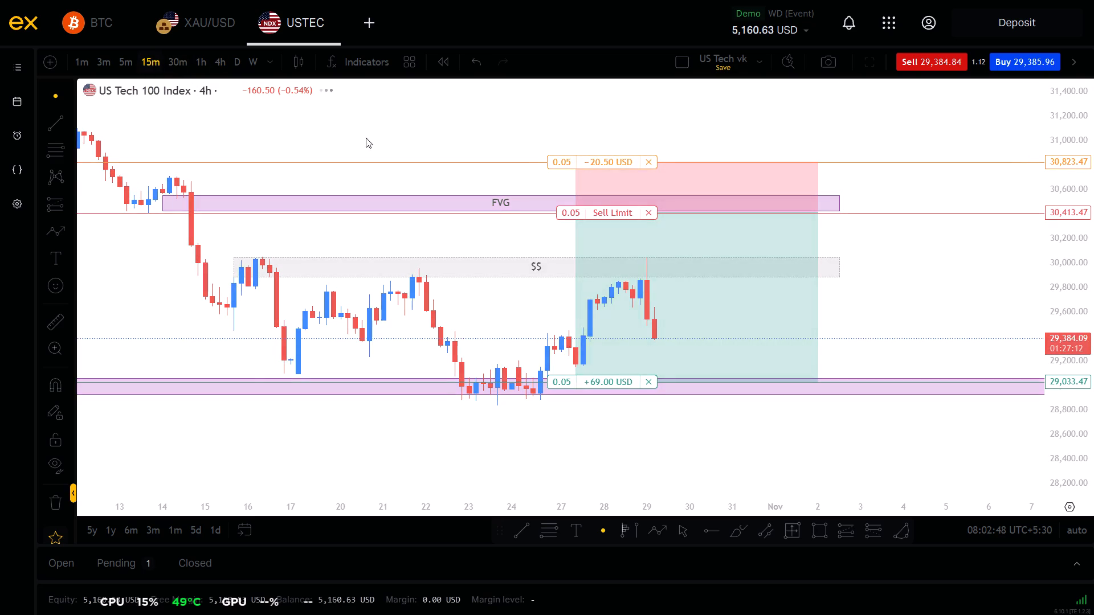
pyautogui.doubleClick(1093, 268)
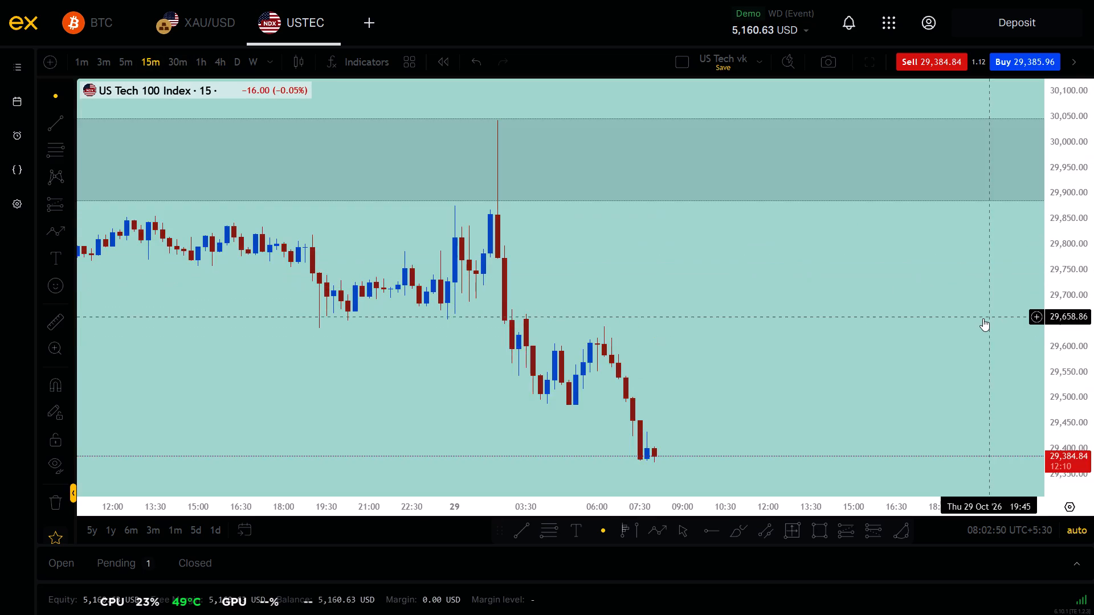
pyautogui.scroll(-7, 983, 318)
pyautogui.scroll(-5, 1093, 354)
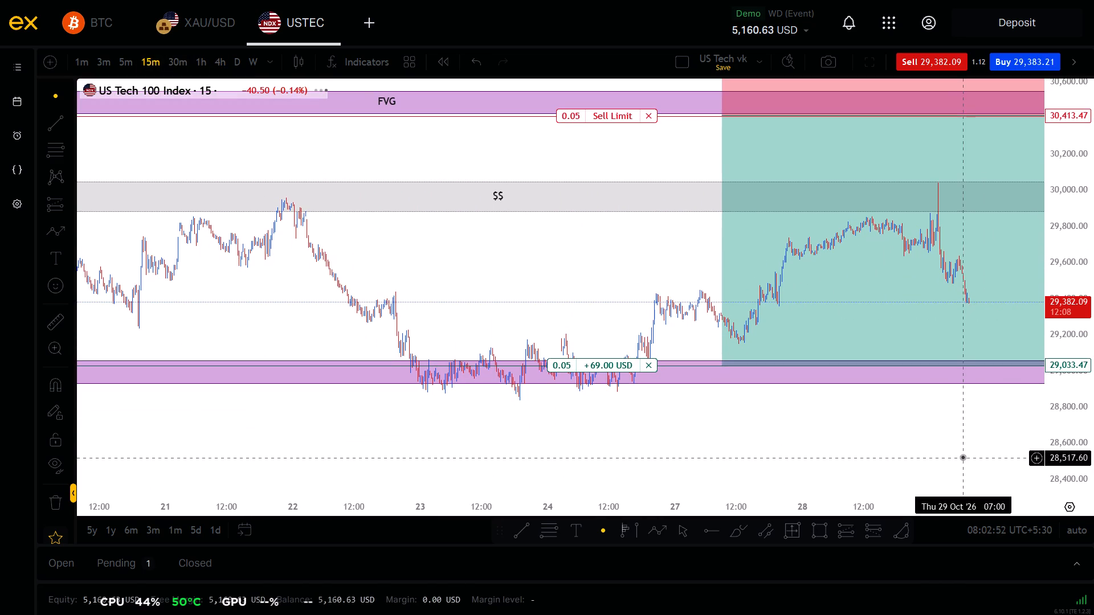
pyautogui.moveTo(973, 440); pyautogui.dragTo(692, 491)
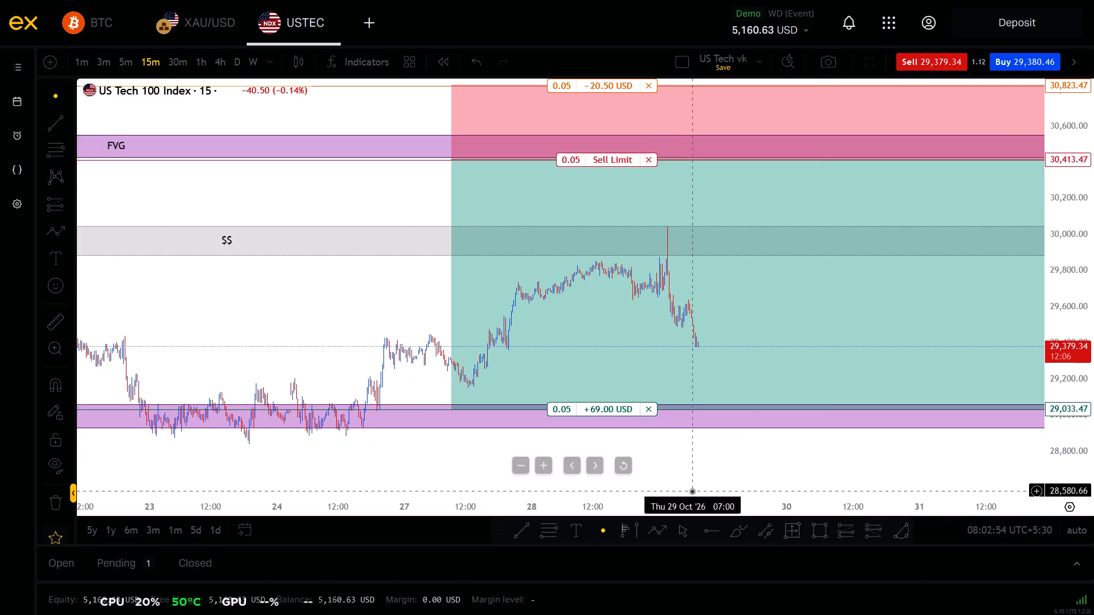
pyautogui.moveTo(831, 481); pyautogui.dragTo(783, 486)
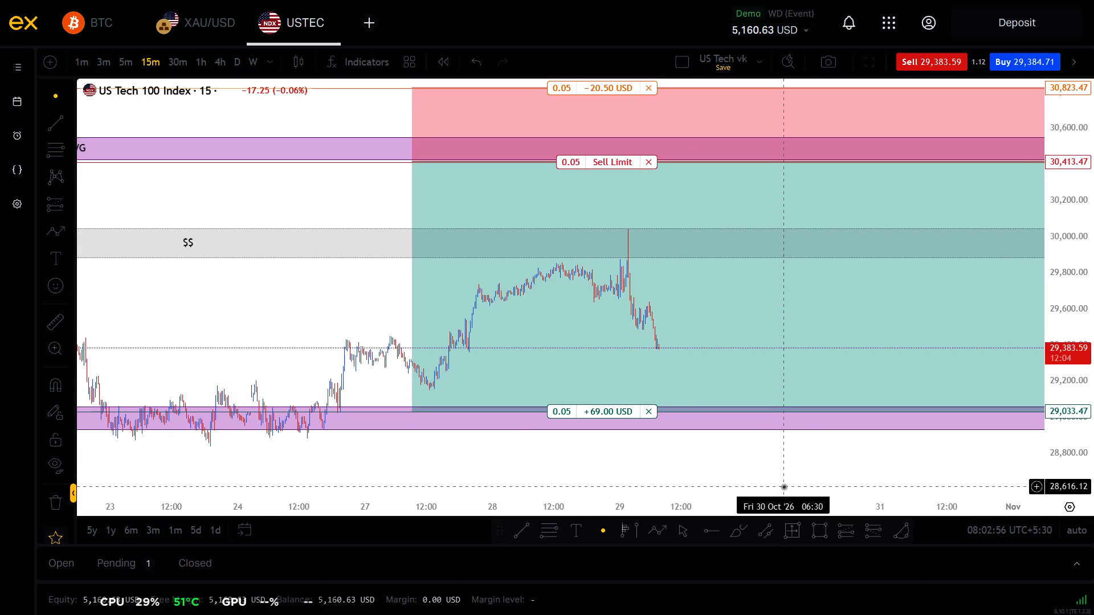
pyautogui.moveTo(851, 486); pyautogui.dragTo(828, 500)
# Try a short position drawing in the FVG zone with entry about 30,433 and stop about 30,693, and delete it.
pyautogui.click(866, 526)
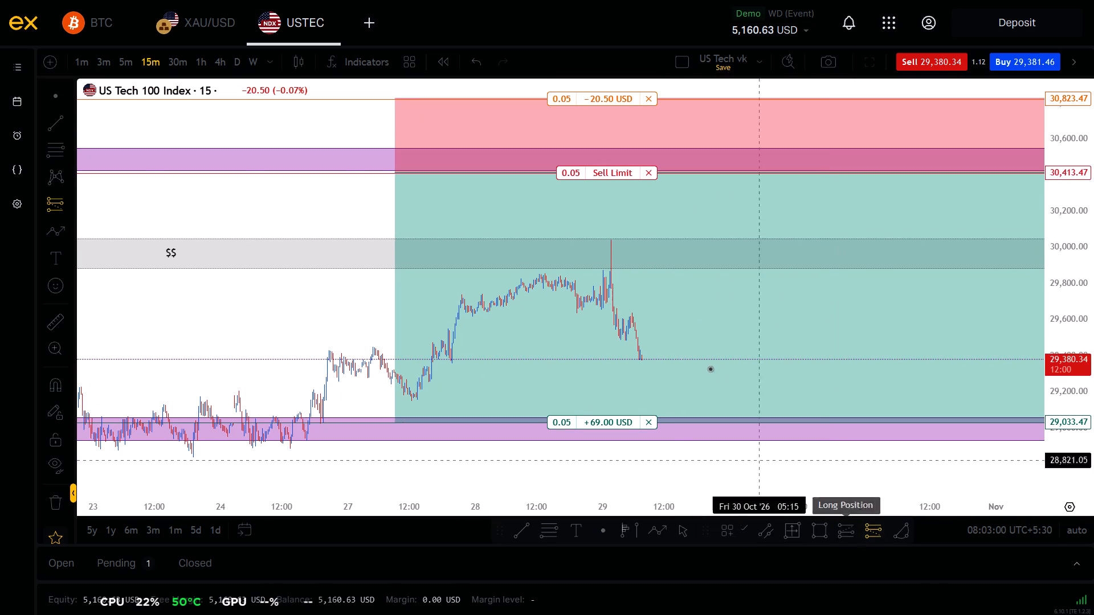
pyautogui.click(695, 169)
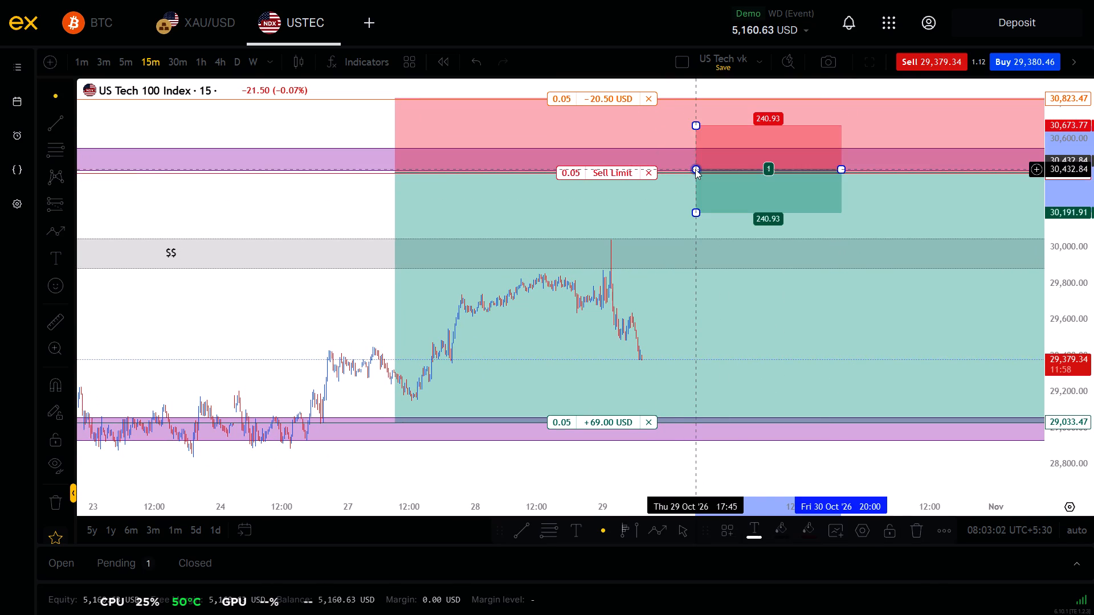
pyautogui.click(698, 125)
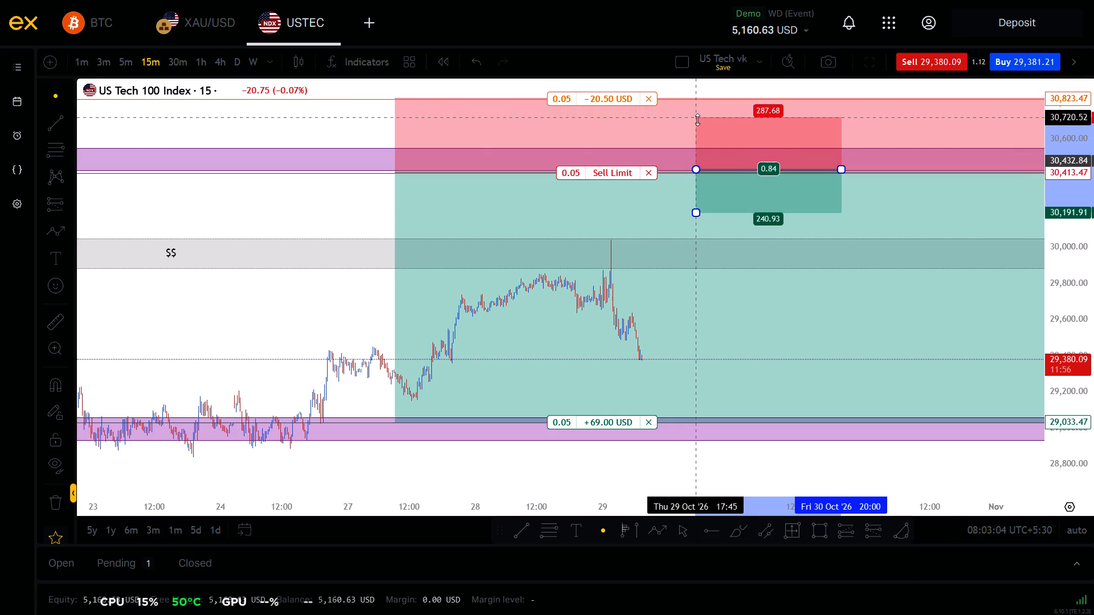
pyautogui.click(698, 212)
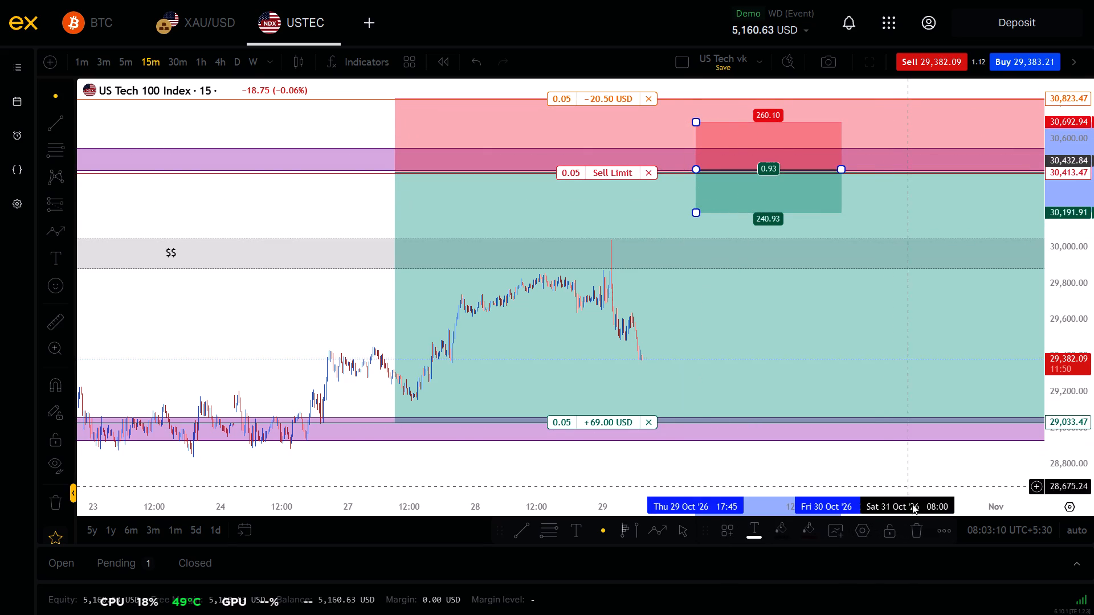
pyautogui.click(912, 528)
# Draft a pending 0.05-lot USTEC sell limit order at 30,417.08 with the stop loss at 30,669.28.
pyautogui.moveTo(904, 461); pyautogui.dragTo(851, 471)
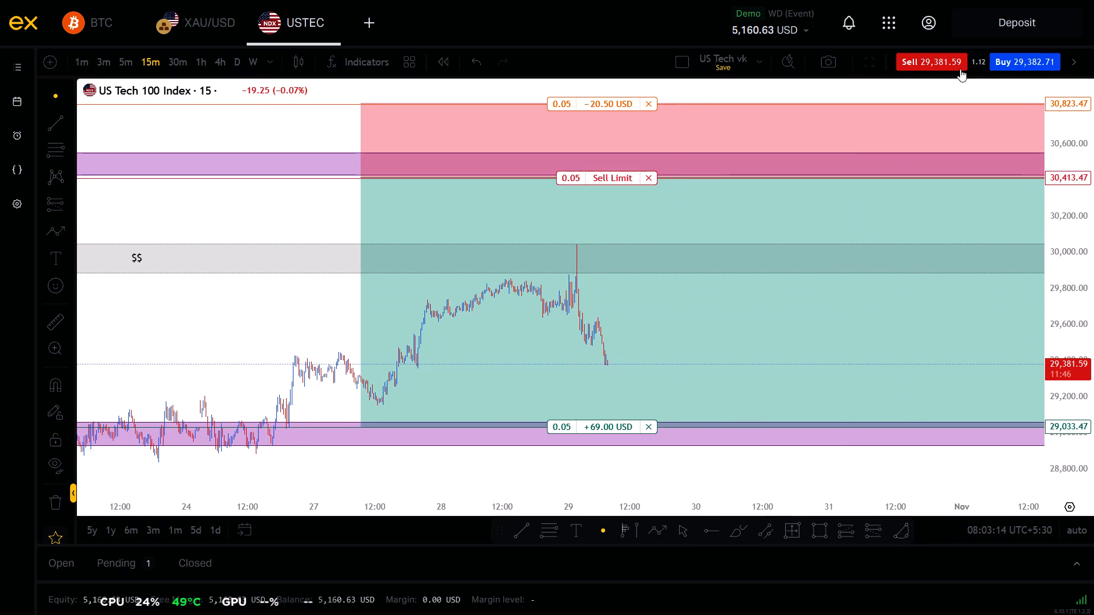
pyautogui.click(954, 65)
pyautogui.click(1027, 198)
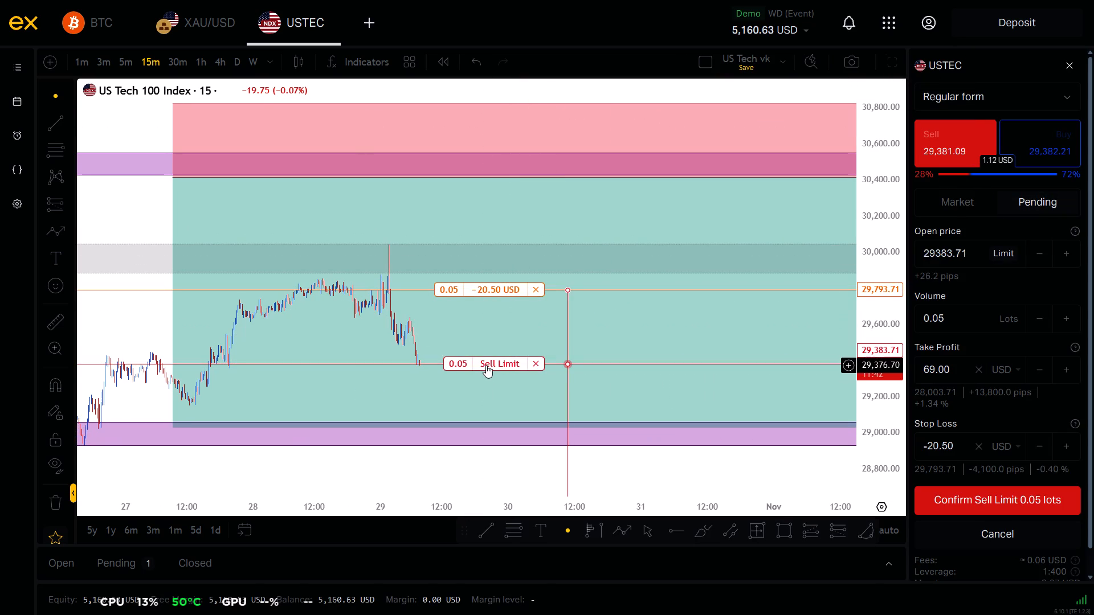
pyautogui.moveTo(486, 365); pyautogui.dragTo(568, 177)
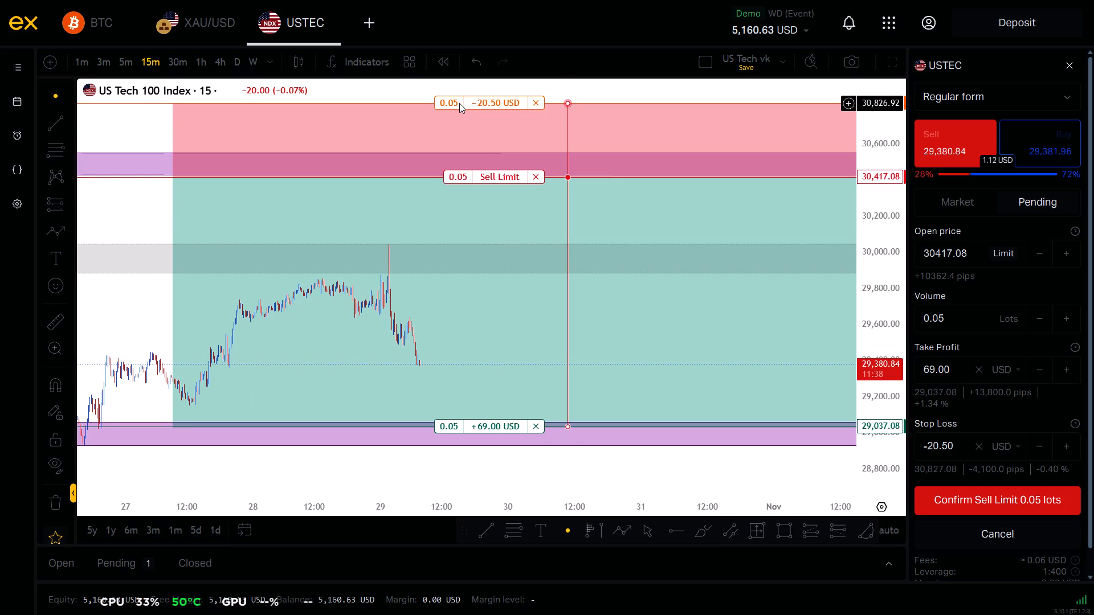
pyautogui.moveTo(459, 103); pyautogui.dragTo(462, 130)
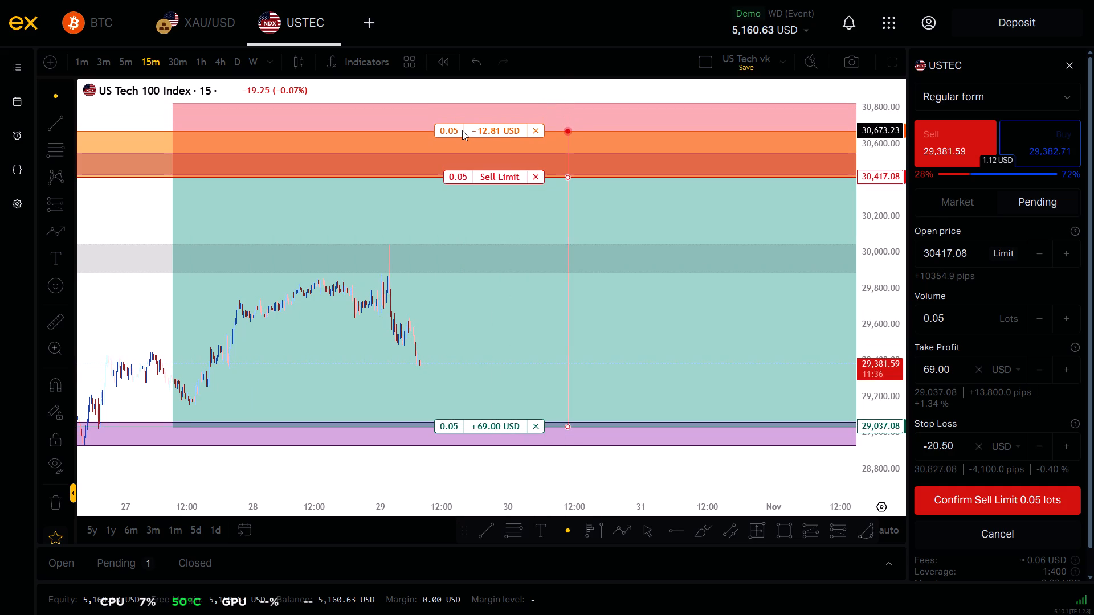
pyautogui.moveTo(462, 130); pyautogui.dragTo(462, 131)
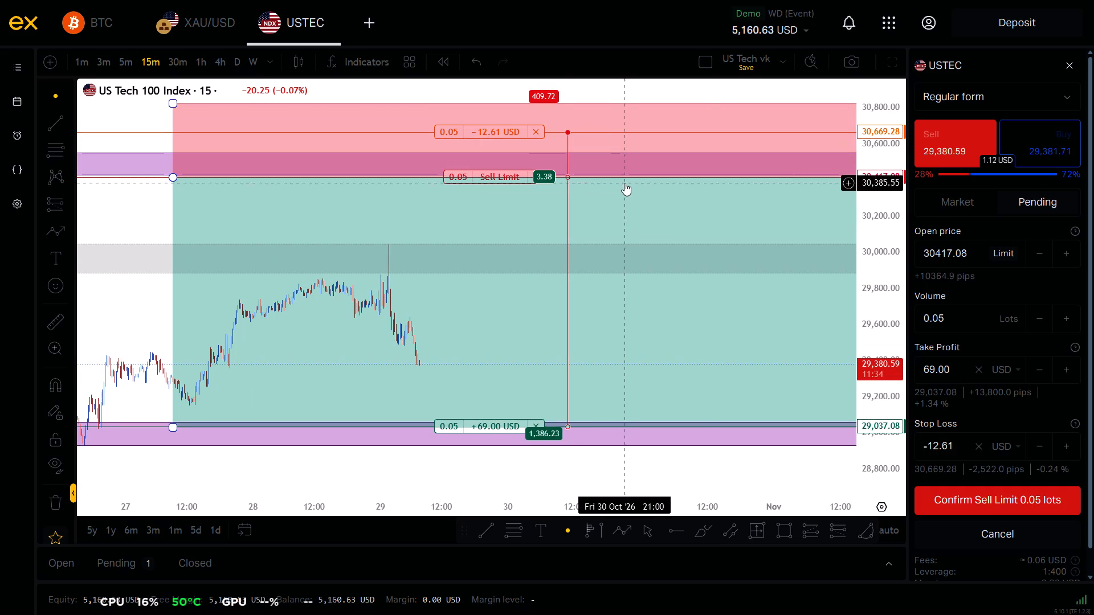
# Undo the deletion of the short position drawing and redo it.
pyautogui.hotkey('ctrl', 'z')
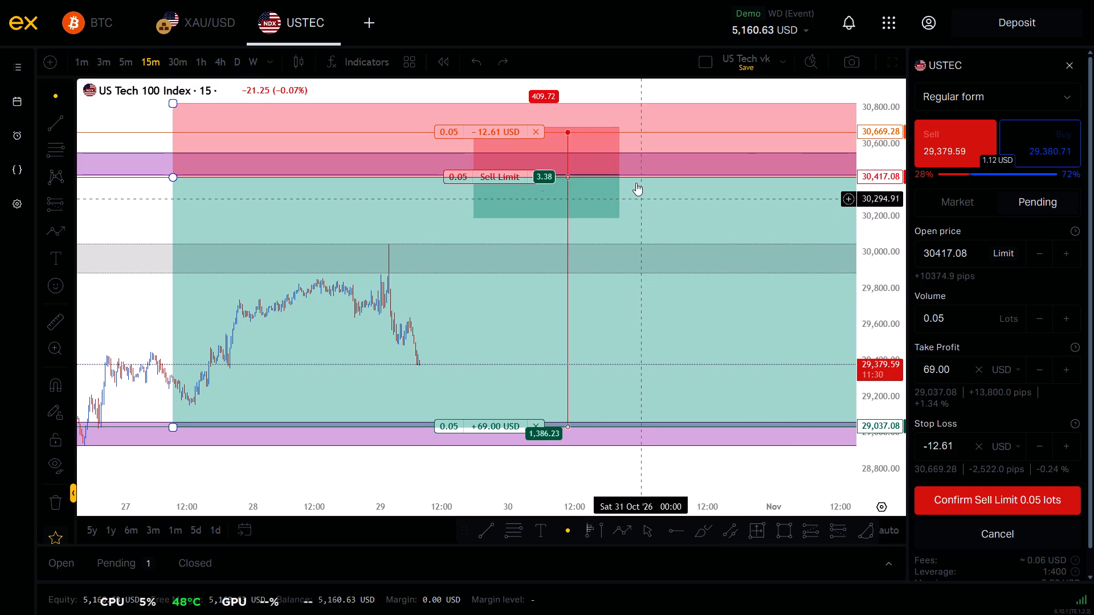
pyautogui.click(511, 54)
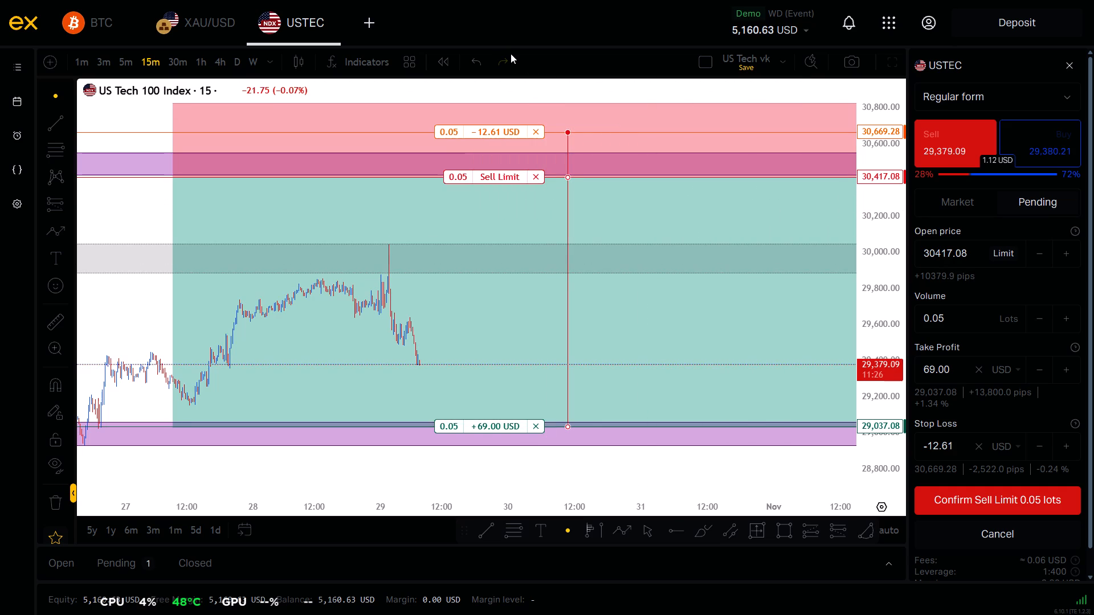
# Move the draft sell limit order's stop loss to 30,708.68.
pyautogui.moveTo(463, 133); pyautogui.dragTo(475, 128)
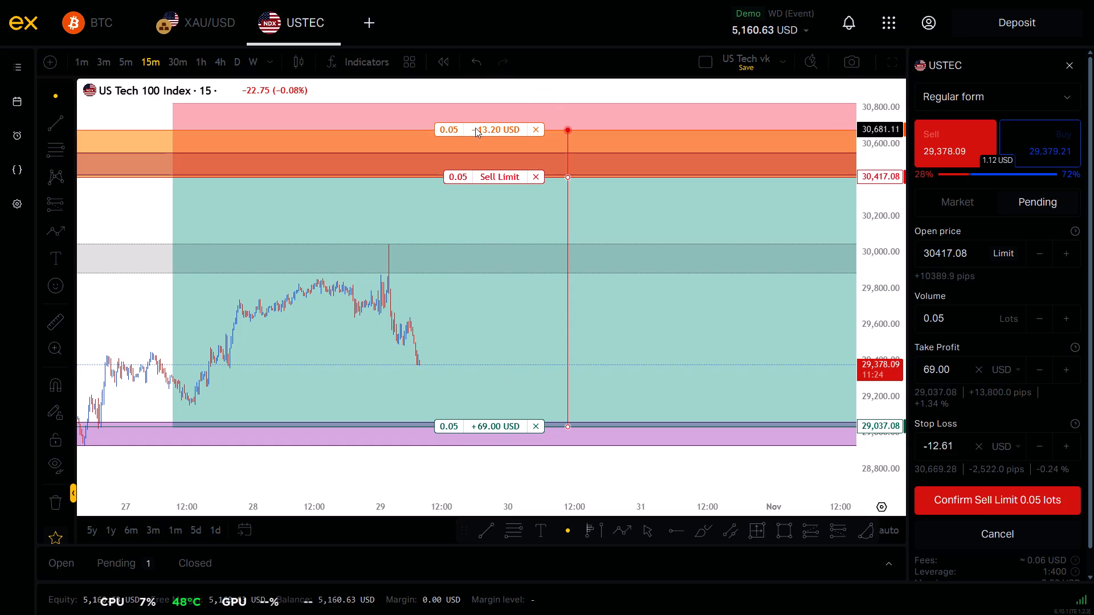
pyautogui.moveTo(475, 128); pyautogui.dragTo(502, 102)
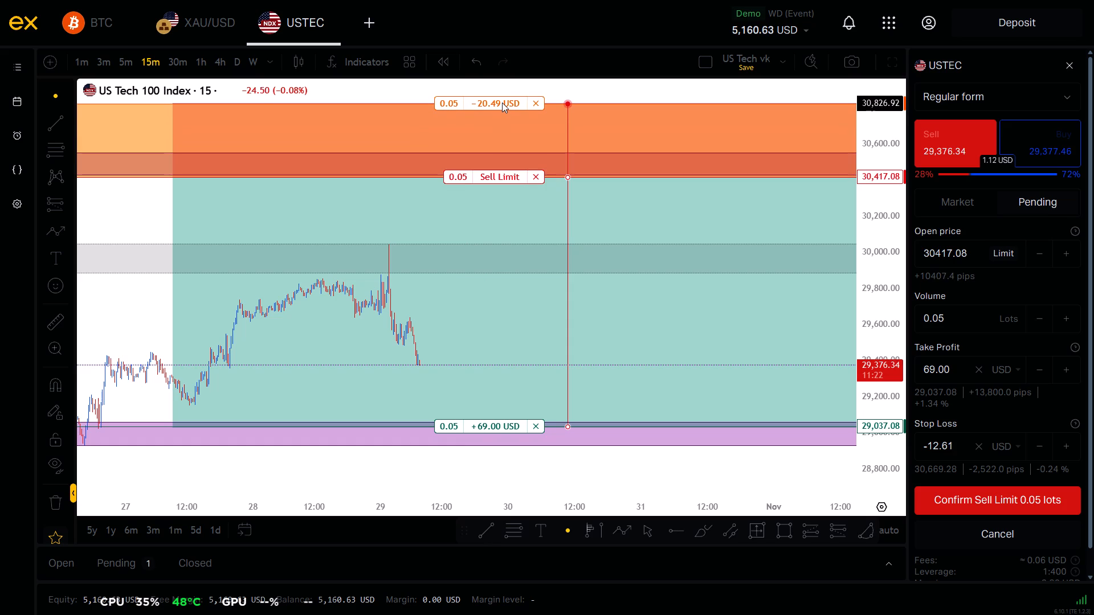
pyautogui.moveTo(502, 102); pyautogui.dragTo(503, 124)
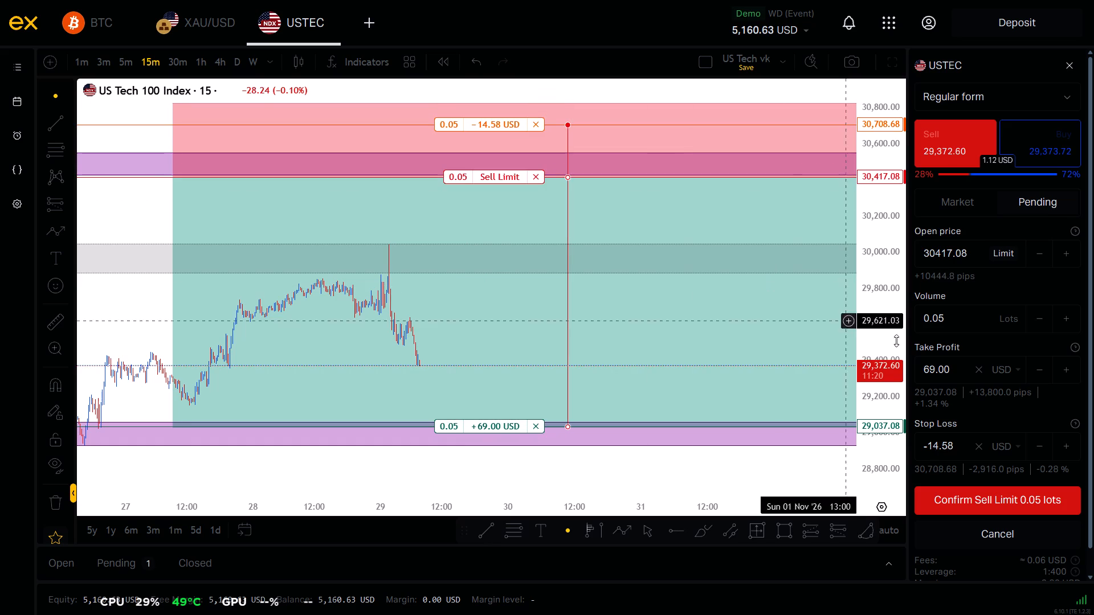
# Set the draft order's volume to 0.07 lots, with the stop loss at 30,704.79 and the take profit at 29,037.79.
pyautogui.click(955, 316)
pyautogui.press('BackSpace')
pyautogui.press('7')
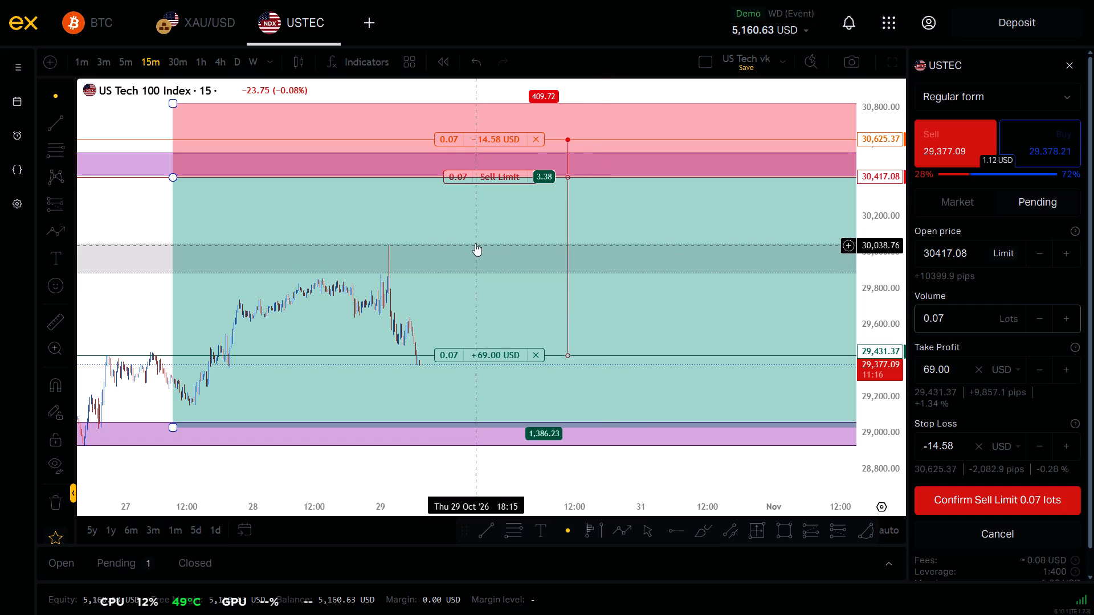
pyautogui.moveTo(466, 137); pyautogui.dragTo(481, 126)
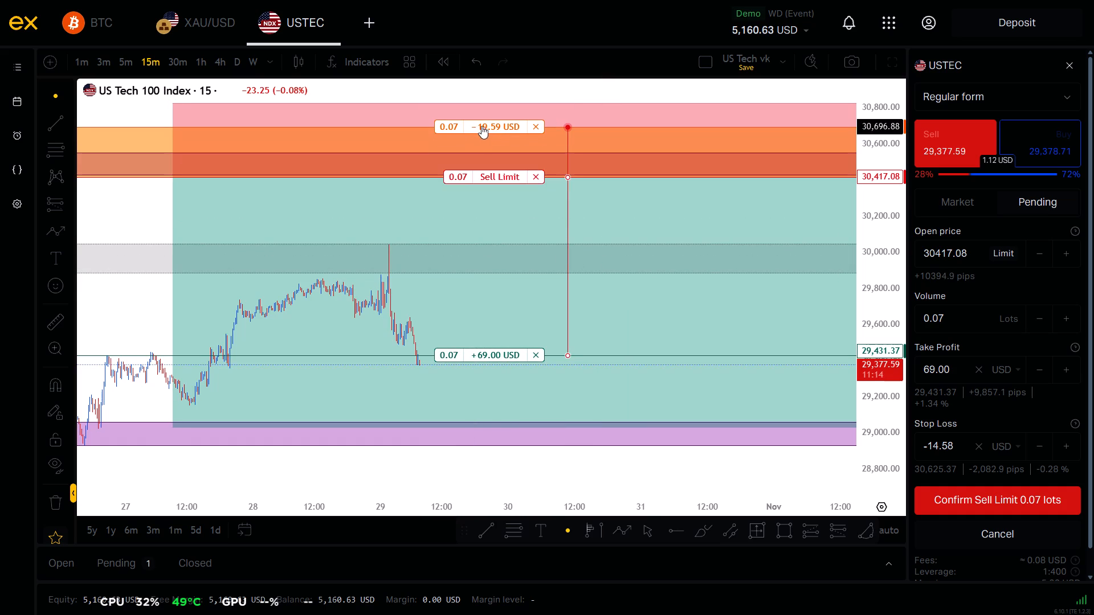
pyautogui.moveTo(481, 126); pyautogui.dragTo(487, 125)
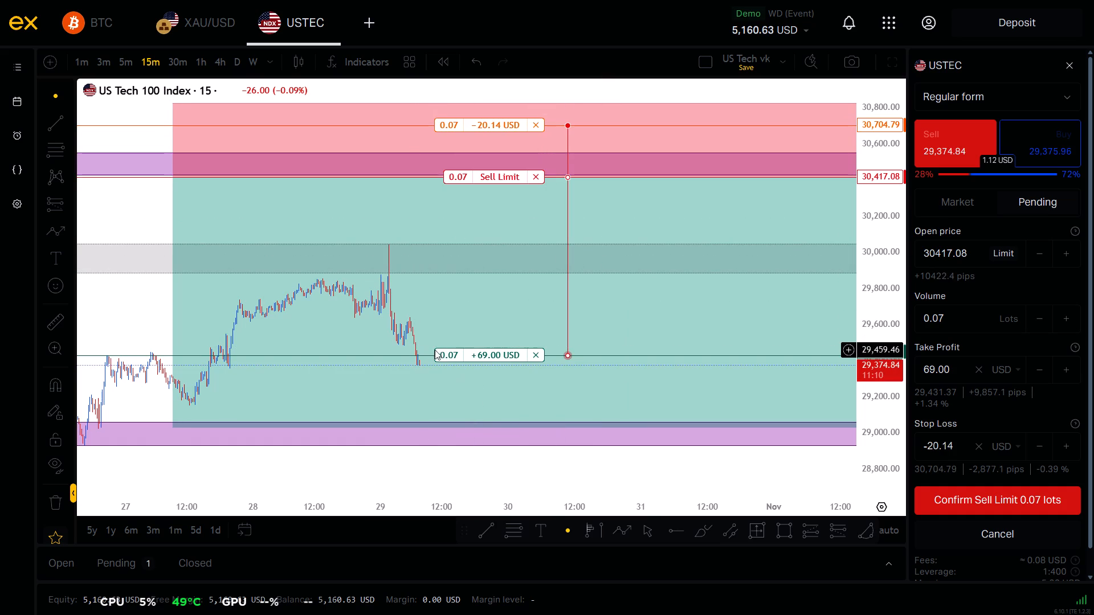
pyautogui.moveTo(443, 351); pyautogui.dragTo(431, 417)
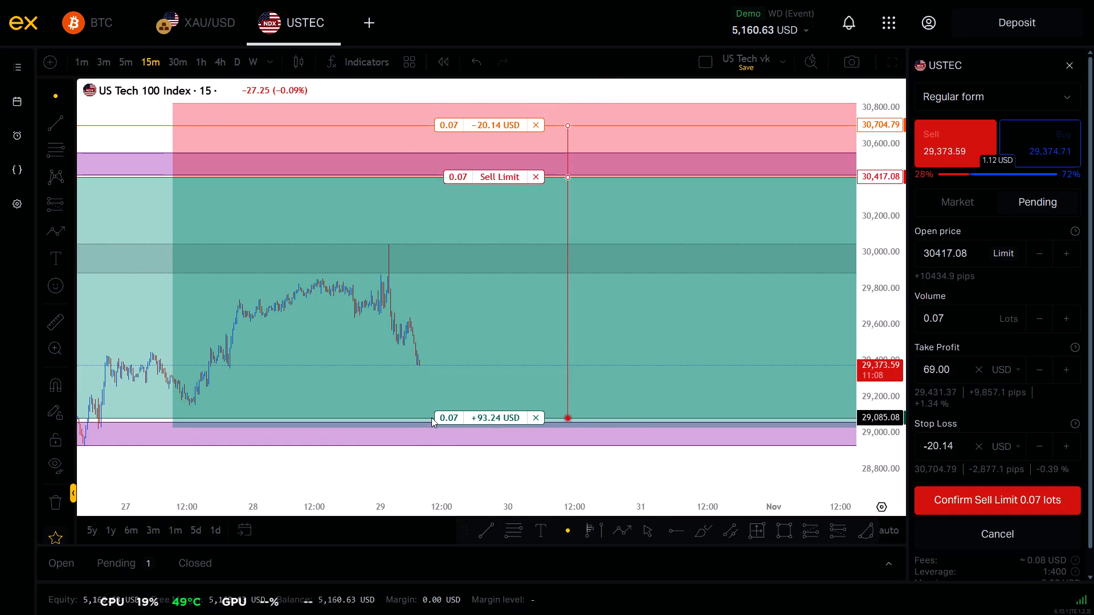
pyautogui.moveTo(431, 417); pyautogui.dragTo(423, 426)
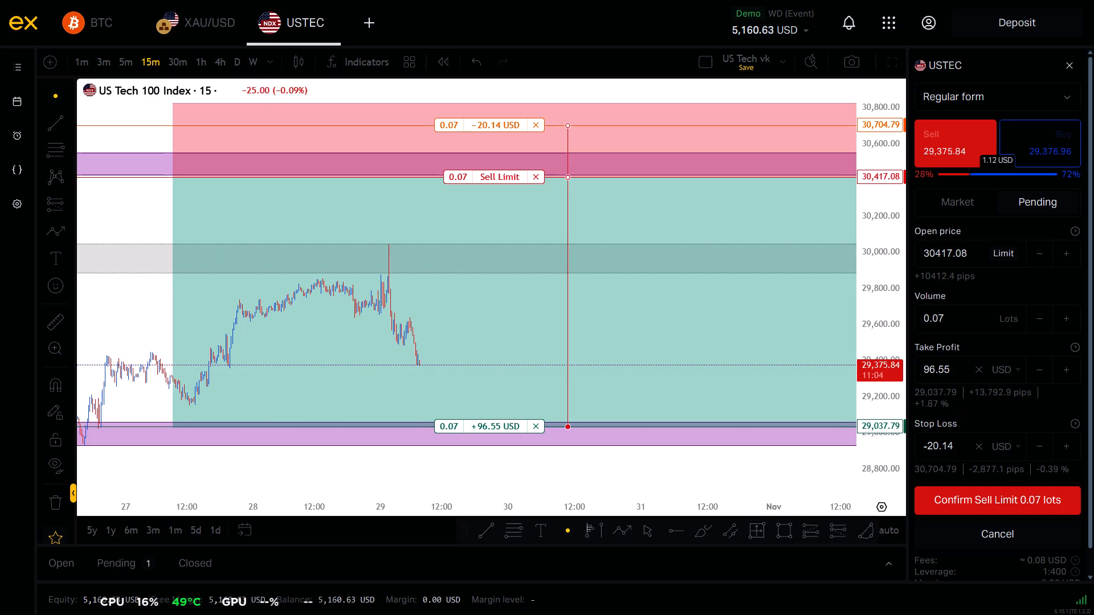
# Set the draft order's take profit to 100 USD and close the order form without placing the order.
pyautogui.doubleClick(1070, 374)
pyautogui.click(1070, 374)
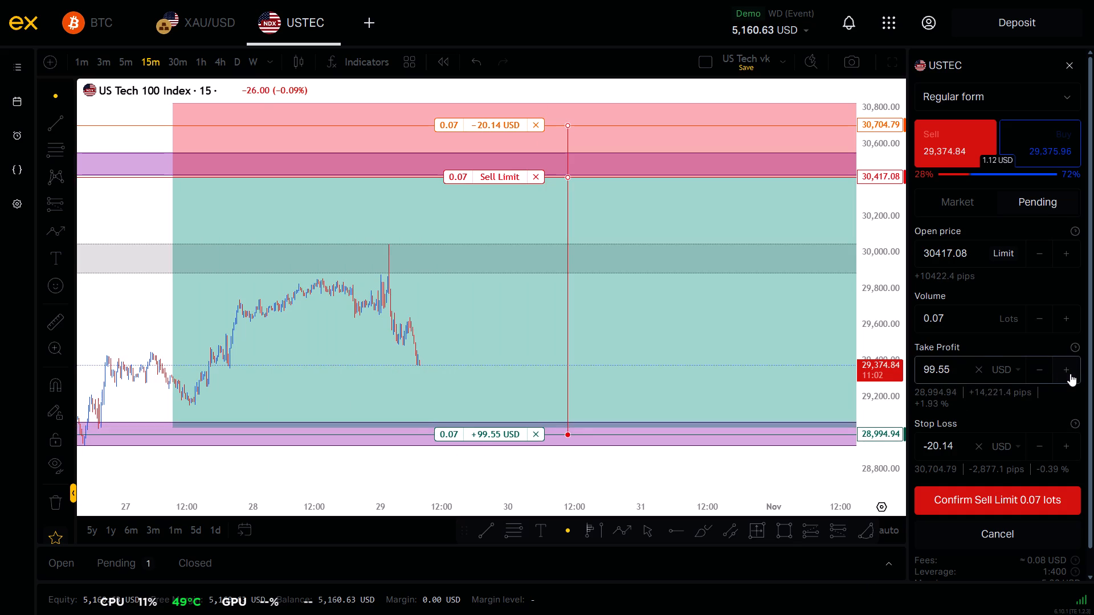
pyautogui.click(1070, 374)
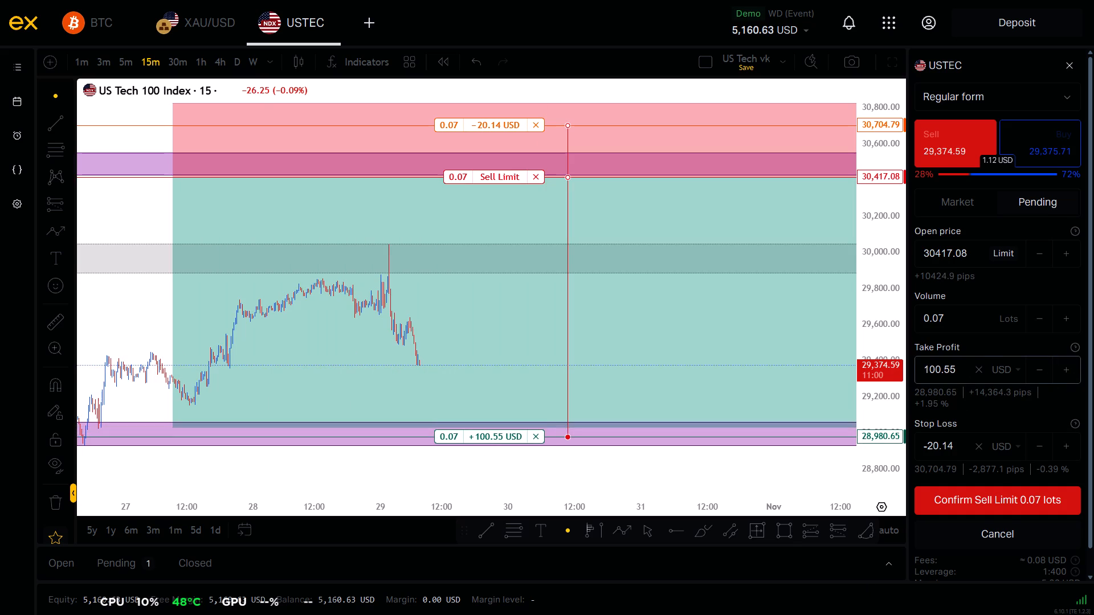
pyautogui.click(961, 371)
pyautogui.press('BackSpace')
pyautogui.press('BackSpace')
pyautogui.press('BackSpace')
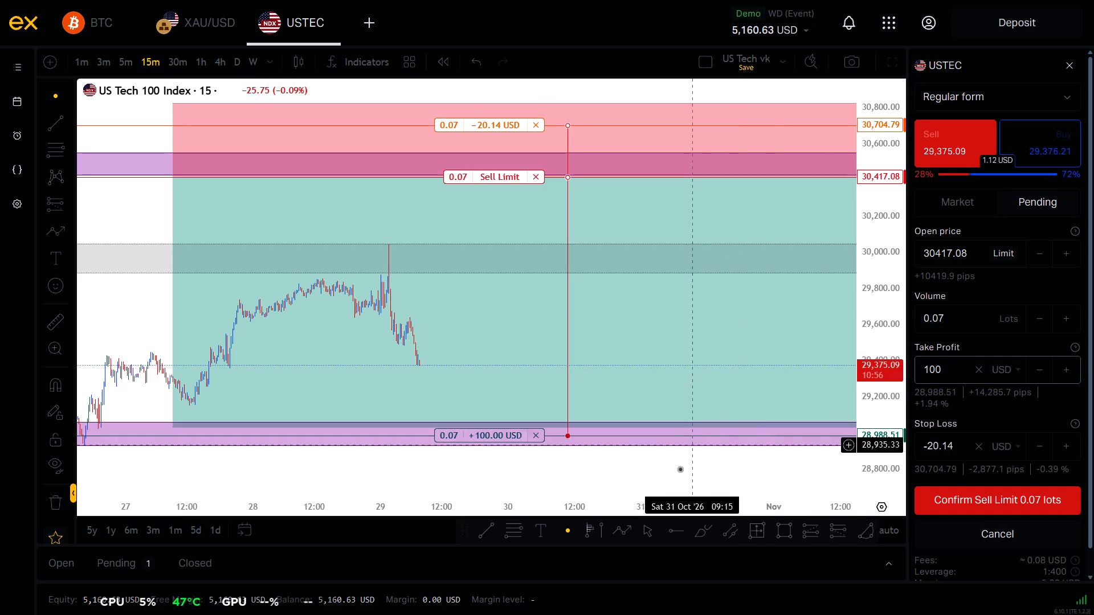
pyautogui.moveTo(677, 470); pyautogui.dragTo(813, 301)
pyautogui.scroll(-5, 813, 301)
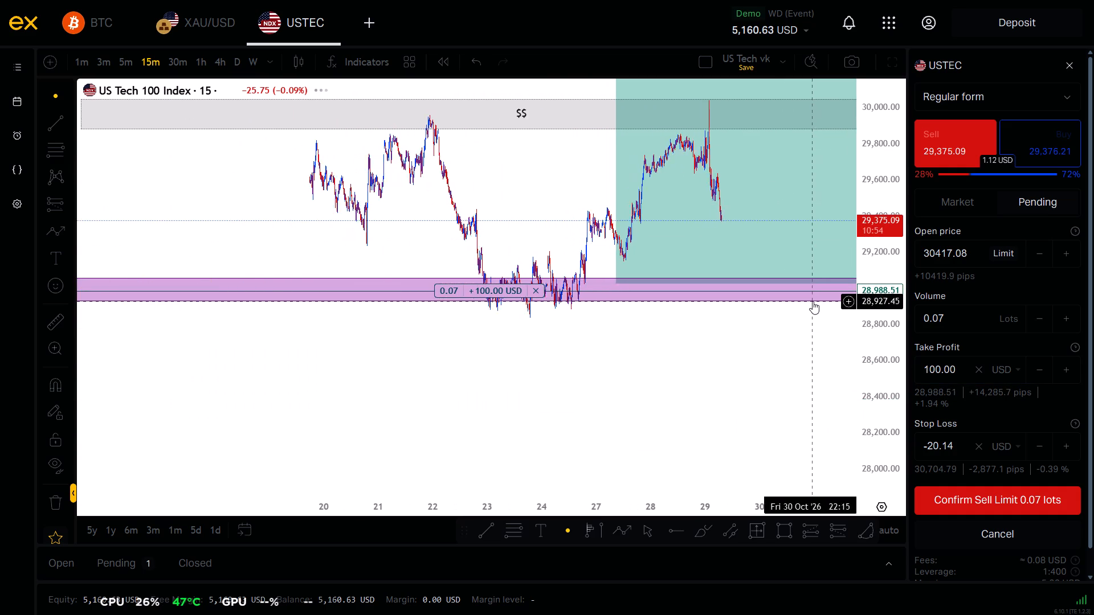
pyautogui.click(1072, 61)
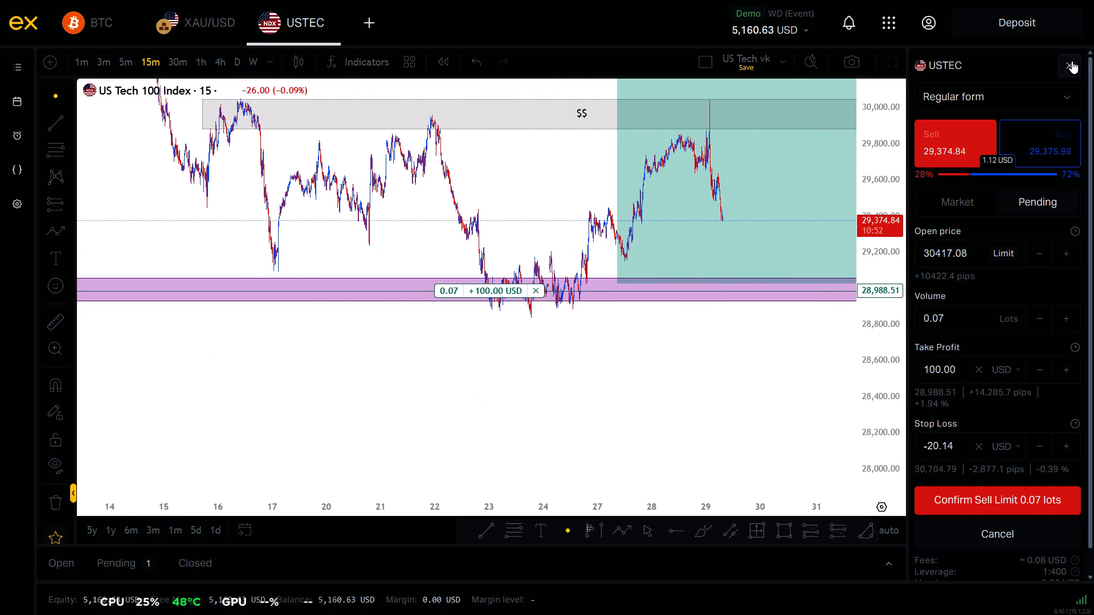
# Return the USTEC chart to the 4h timeframe and view its wider structure back to July against the SUPP zones.
pyautogui.moveTo(895, 408); pyautogui.dragTo(727, 525)
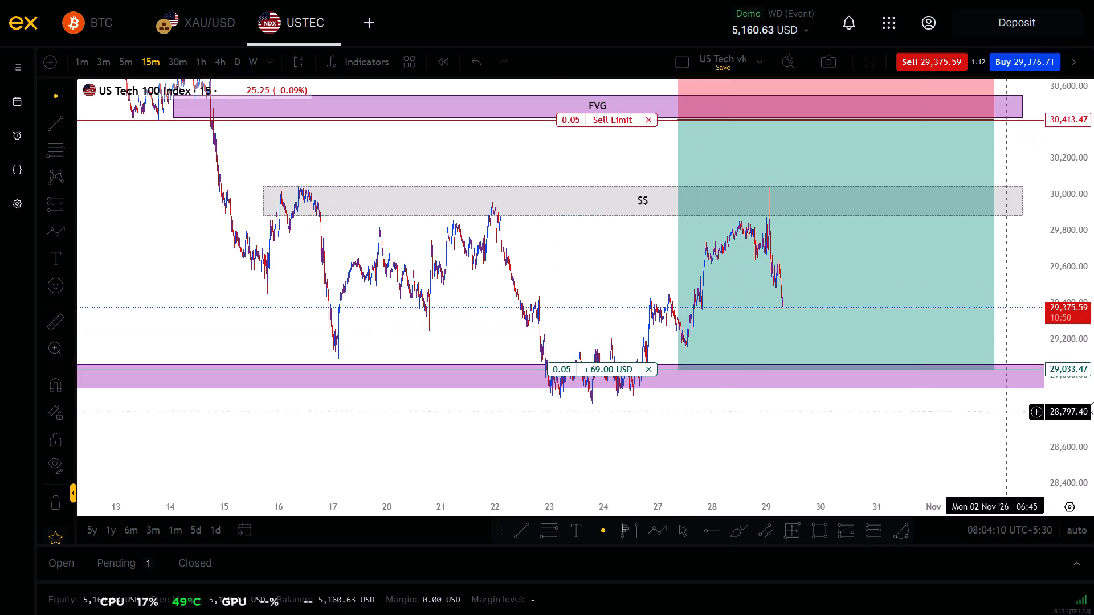
pyautogui.scroll(-7, 1093, 408)
pyautogui.click(218, 55)
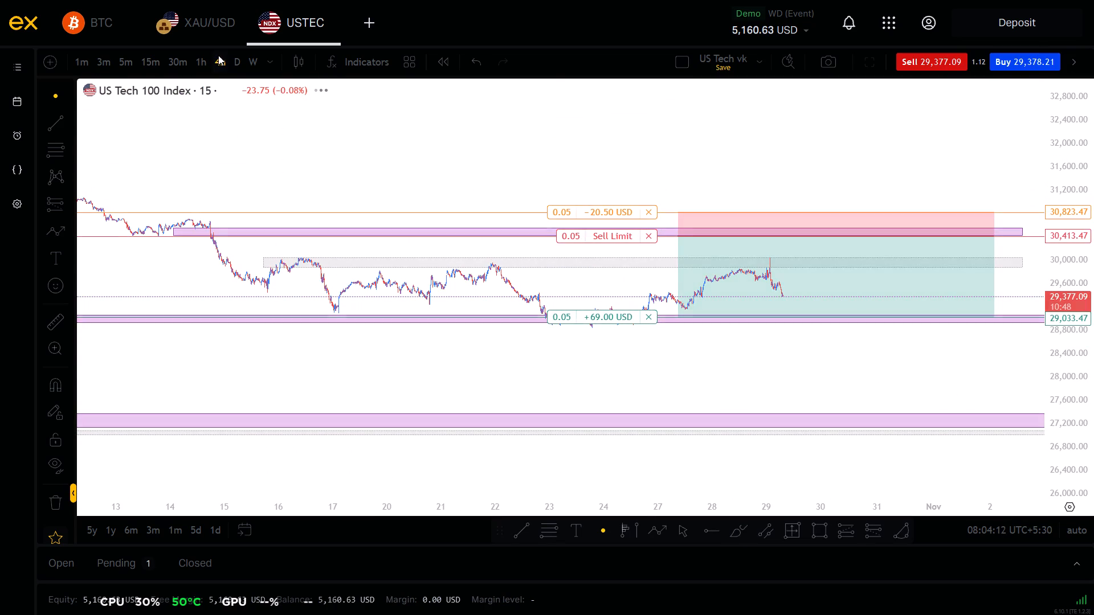
pyautogui.scroll(3, 802, 379)
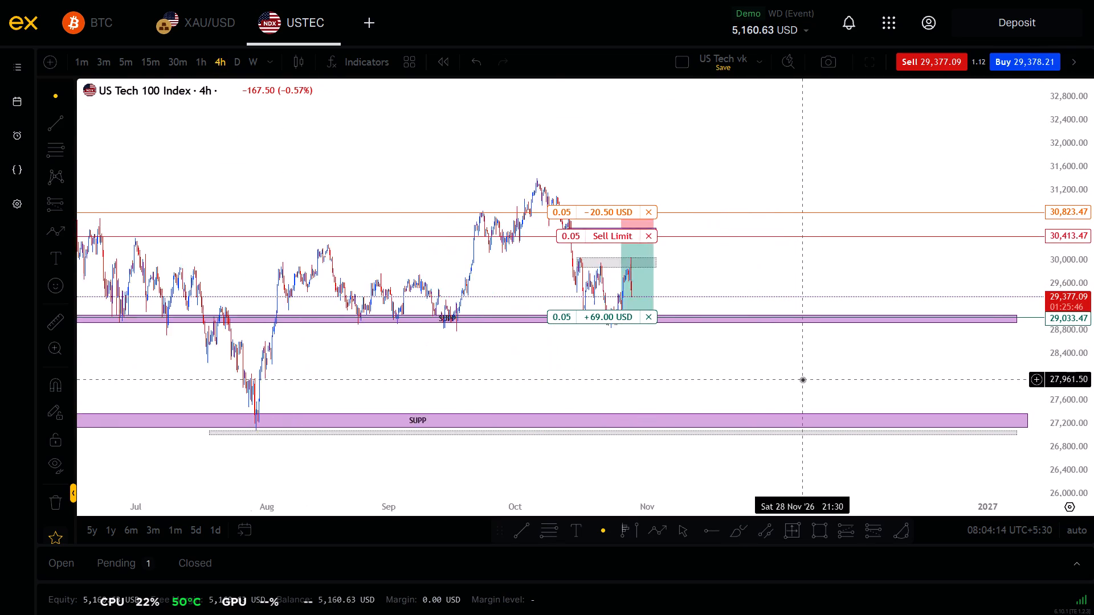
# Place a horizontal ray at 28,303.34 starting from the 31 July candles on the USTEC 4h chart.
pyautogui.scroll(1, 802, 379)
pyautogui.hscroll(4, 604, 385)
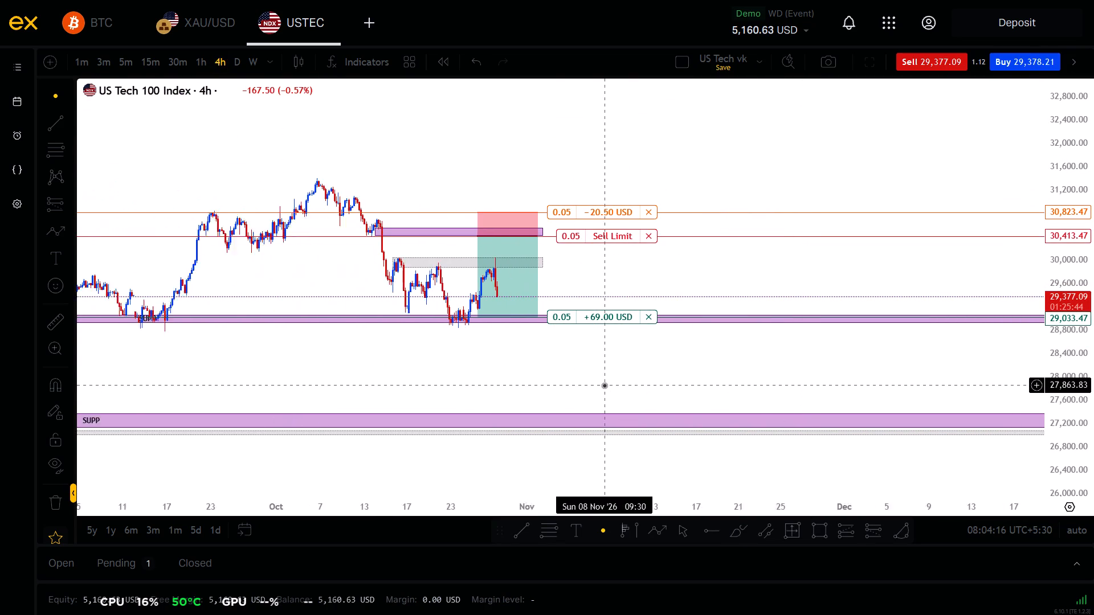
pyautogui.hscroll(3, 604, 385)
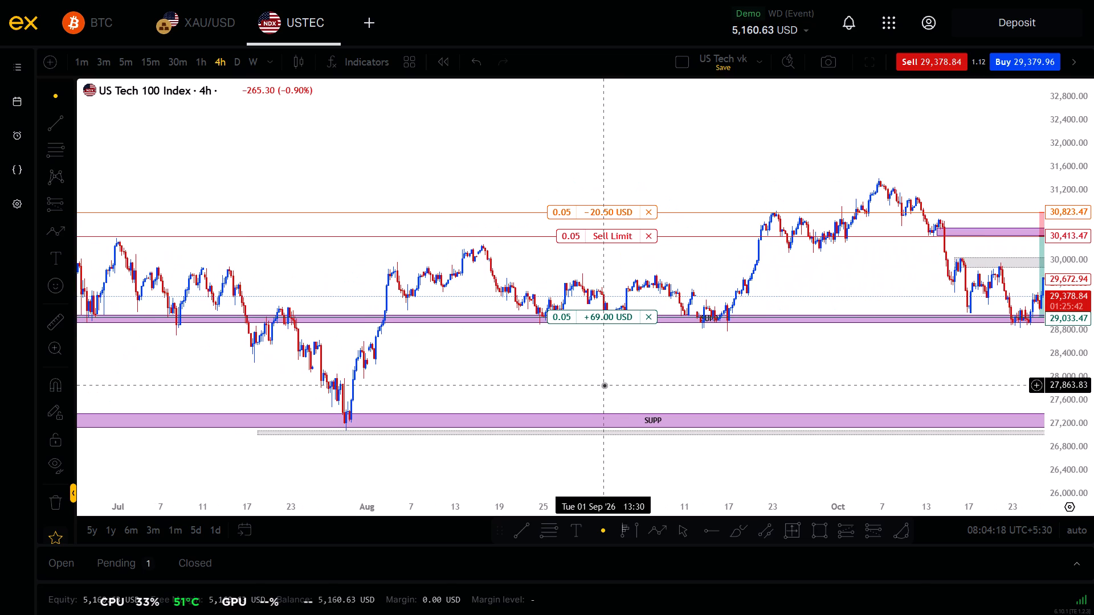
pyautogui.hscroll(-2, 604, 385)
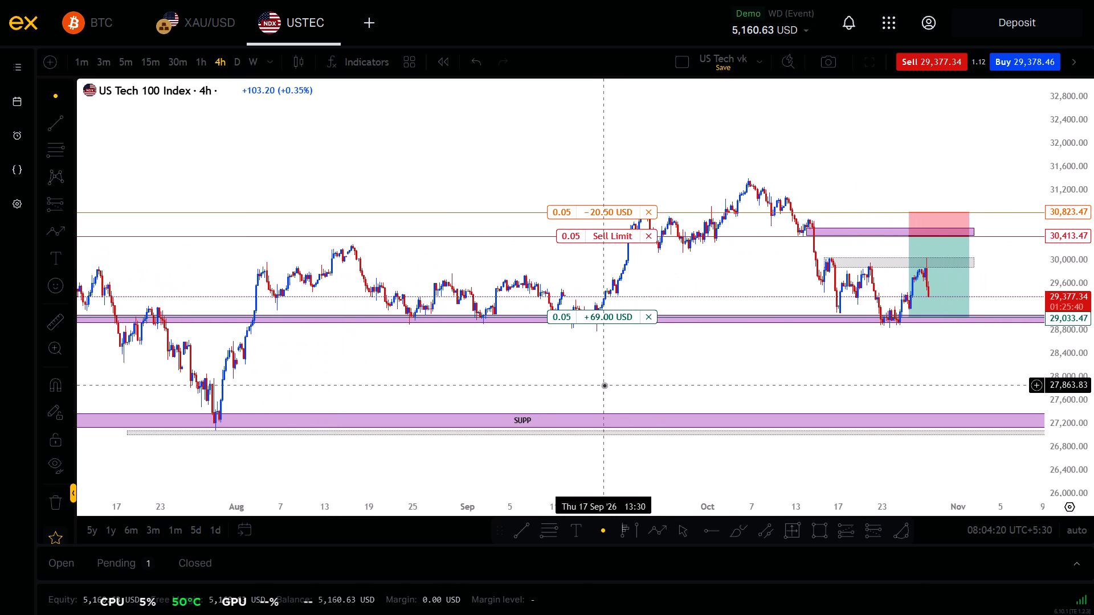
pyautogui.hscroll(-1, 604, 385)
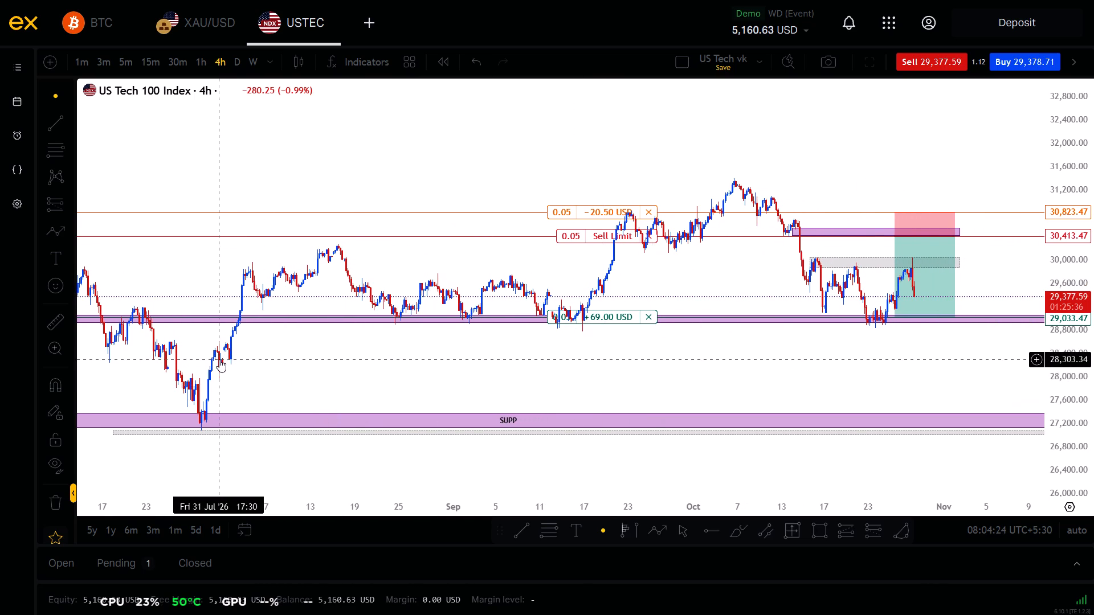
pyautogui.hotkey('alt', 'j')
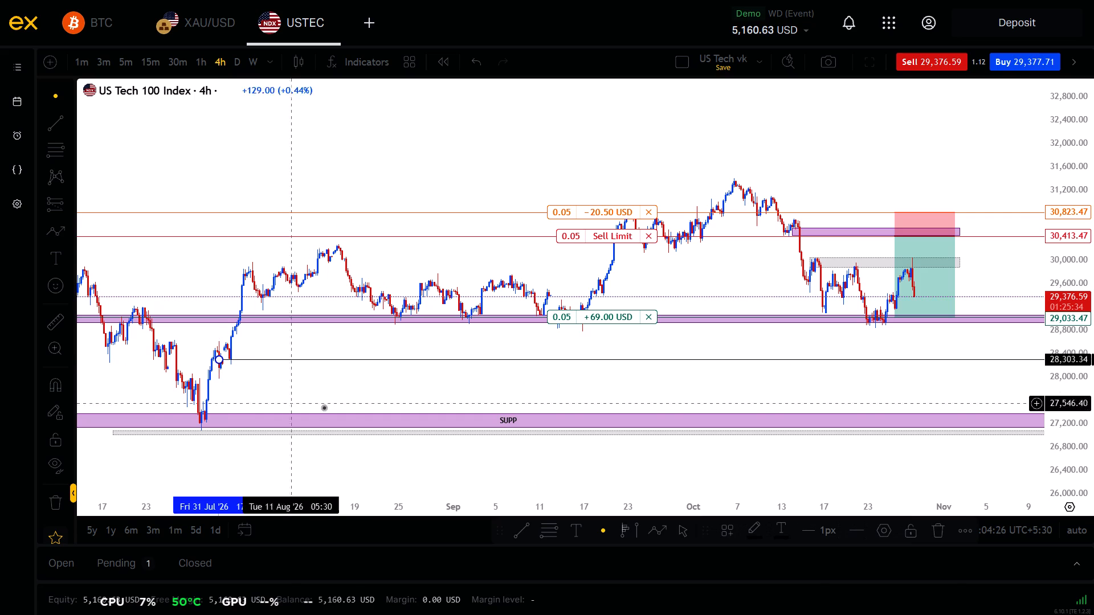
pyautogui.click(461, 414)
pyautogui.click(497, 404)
# Examine the USTEC 4h price structure back to May against the new horizontal ray and the SUPP zones.
pyautogui.moveTo(497, 404); pyautogui.dragTo(262, 400)
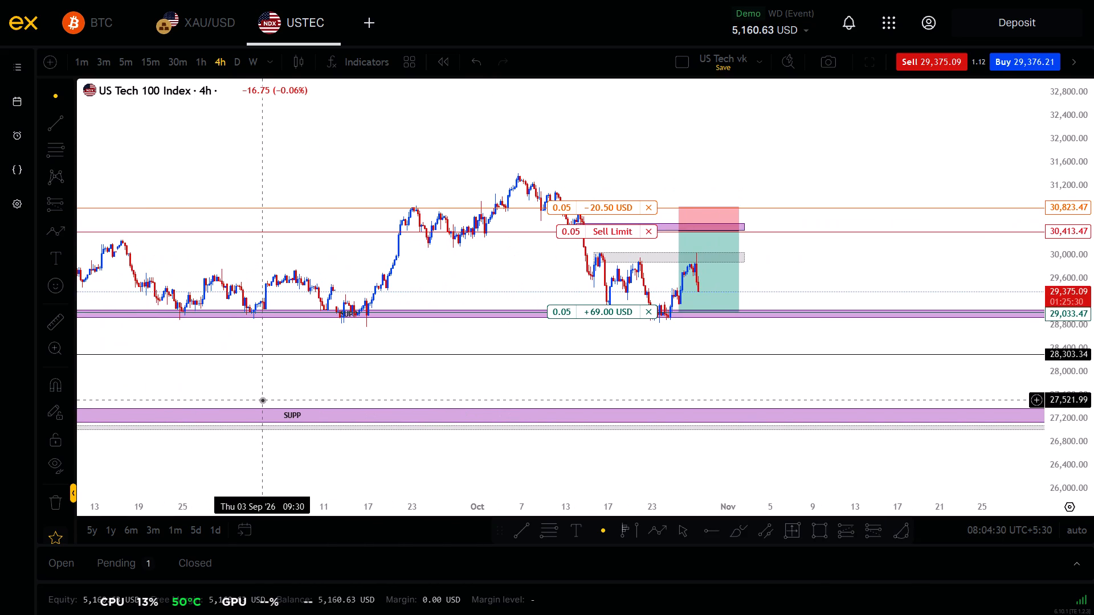
pyautogui.scroll(4, 1093, 248)
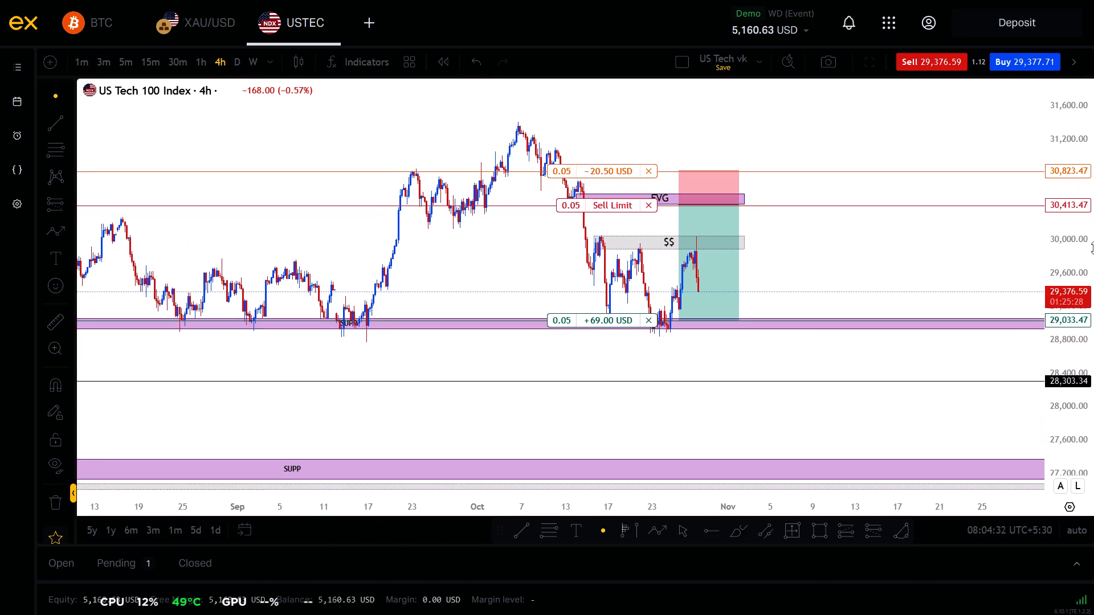
pyautogui.scroll(-7, 1093, 248)
pyautogui.scroll(5, 1093, 248)
pyautogui.scroll(-1, 897, 405)
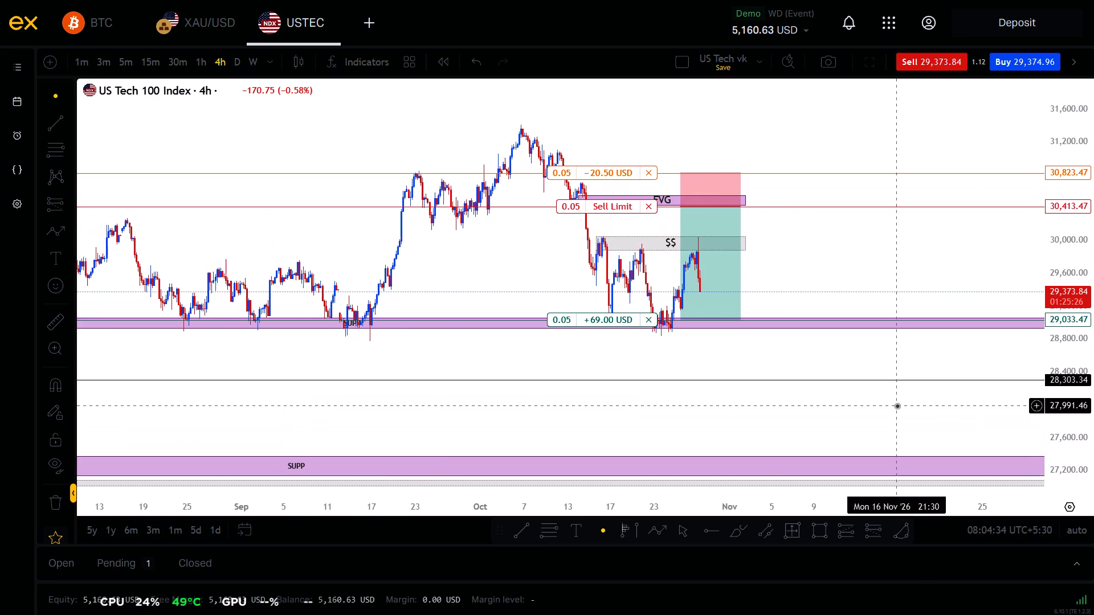
pyautogui.scroll(-1, 897, 405)
pyautogui.hscroll(3, 897, 405)
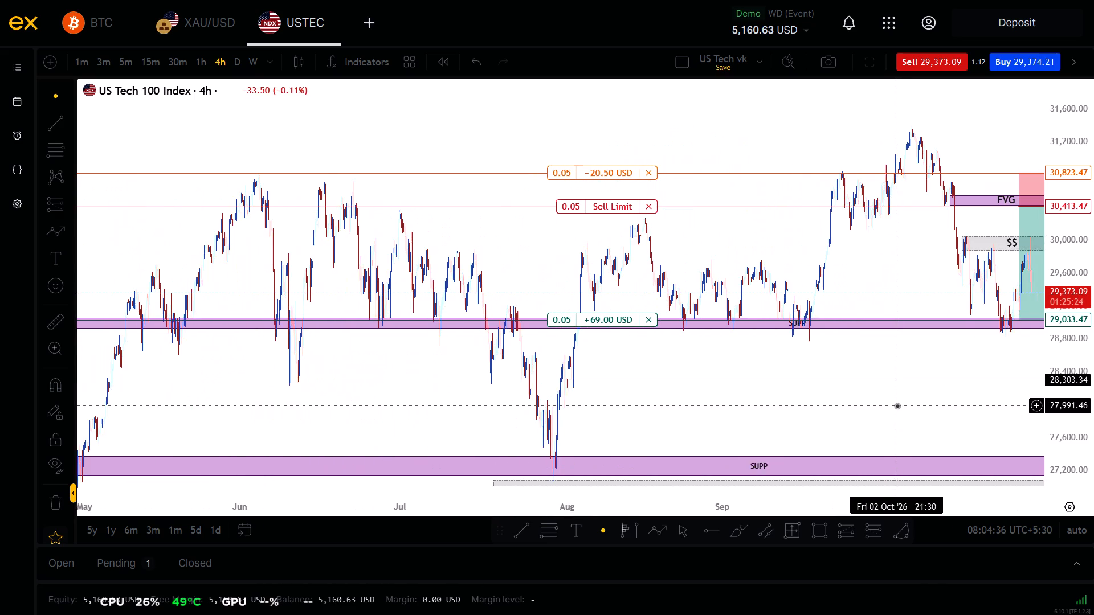
pyautogui.scroll(7, 897, 405)
pyautogui.hscroll(1, 897, 405)
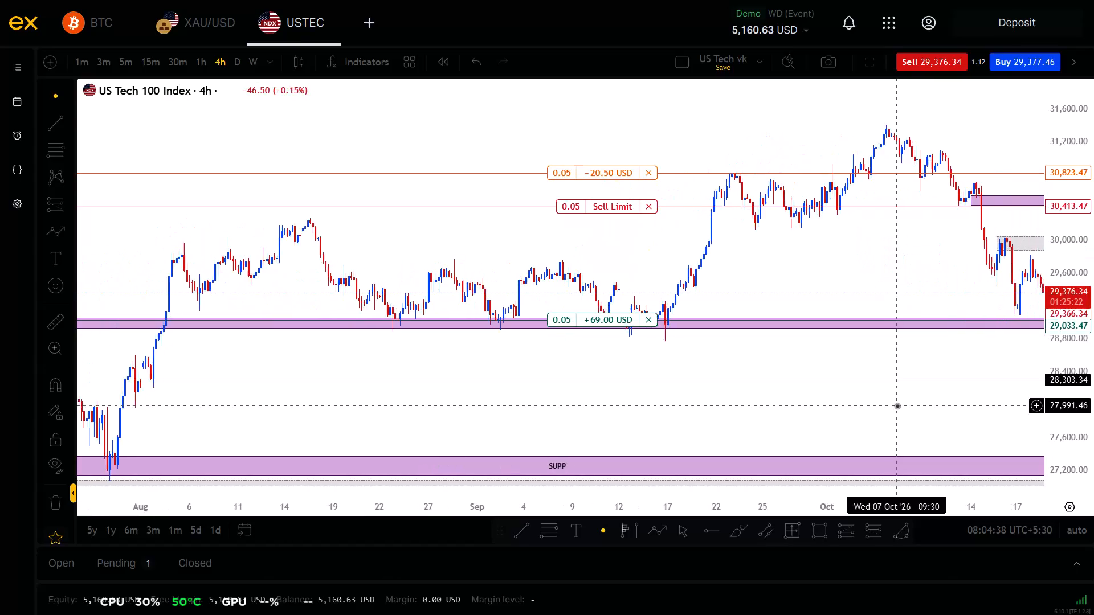
pyautogui.hscroll(1, 897, 405)
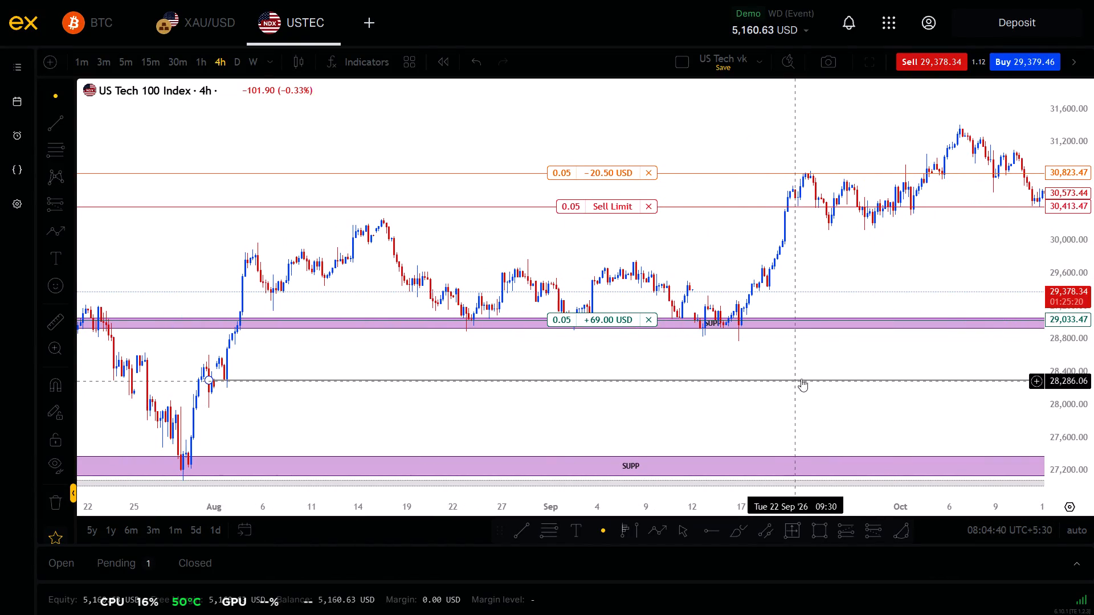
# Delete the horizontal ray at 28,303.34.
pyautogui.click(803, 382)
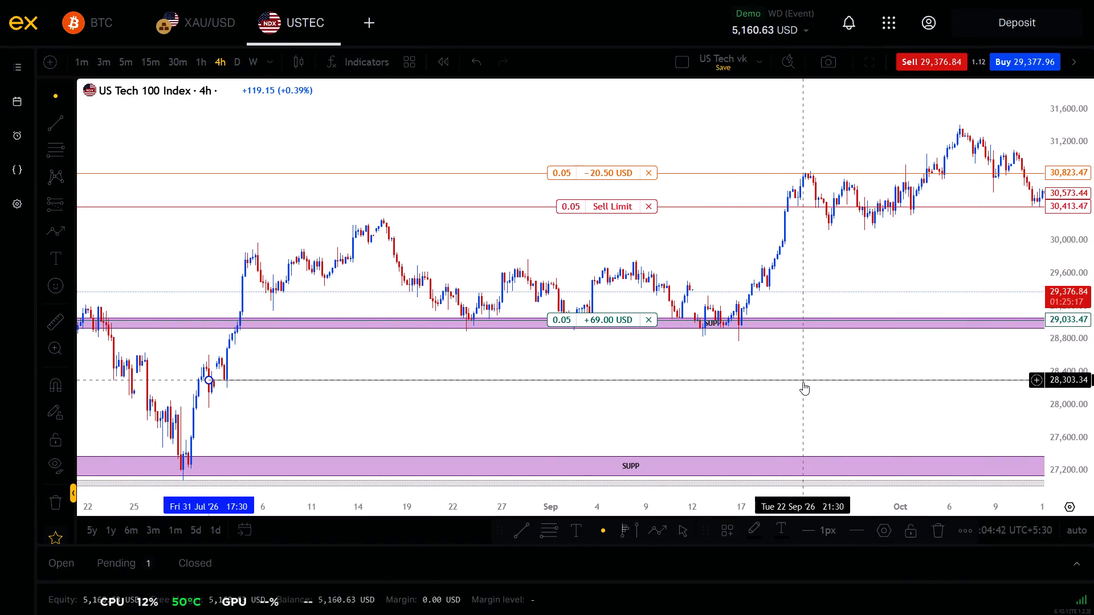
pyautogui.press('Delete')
# Place a horizontal ray at 28,315.68 starting from the 1 August candle between the two SUPP zones.
pyautogui.moveTo(540, 385); pyautogui.dragTo(1093, 349)
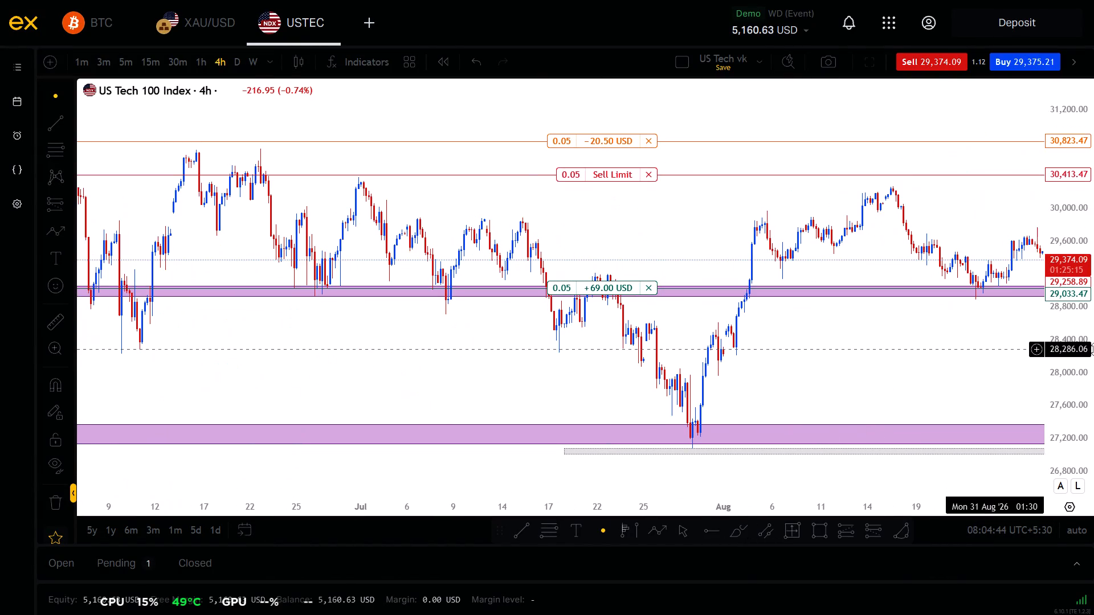
pyautogui.scroll(7, 1093, 343)
pyautogui.scroll(7, 935, 364)
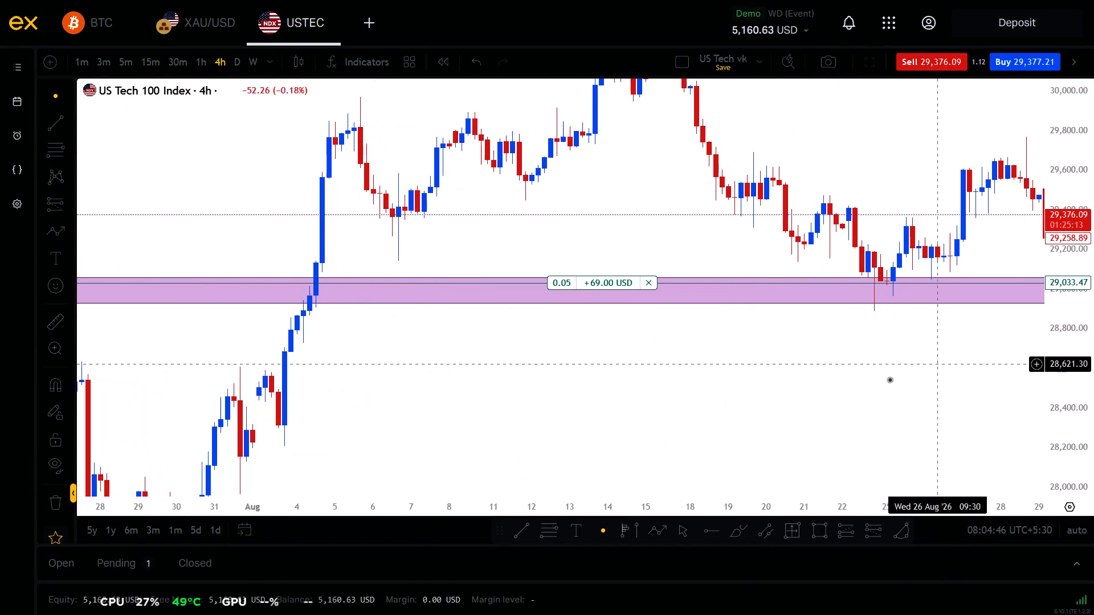
pyautogui.moveTo(728, 421); pyautogui.dragTo(798, 314)
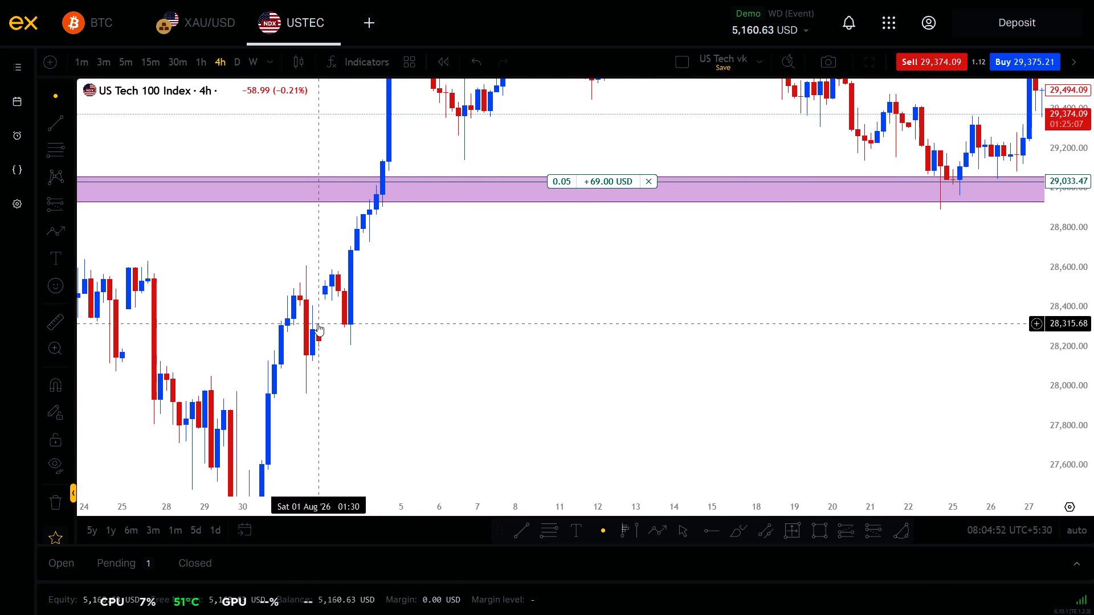
pyautogui.hotkey('alt', 'j')
pyautogui.click(499, 398)
# Save the US Tech vk chart layout with the new horizontal ray.
pyautogui.moveTo(499, 398); pyautogui.dragTo(281, 444)
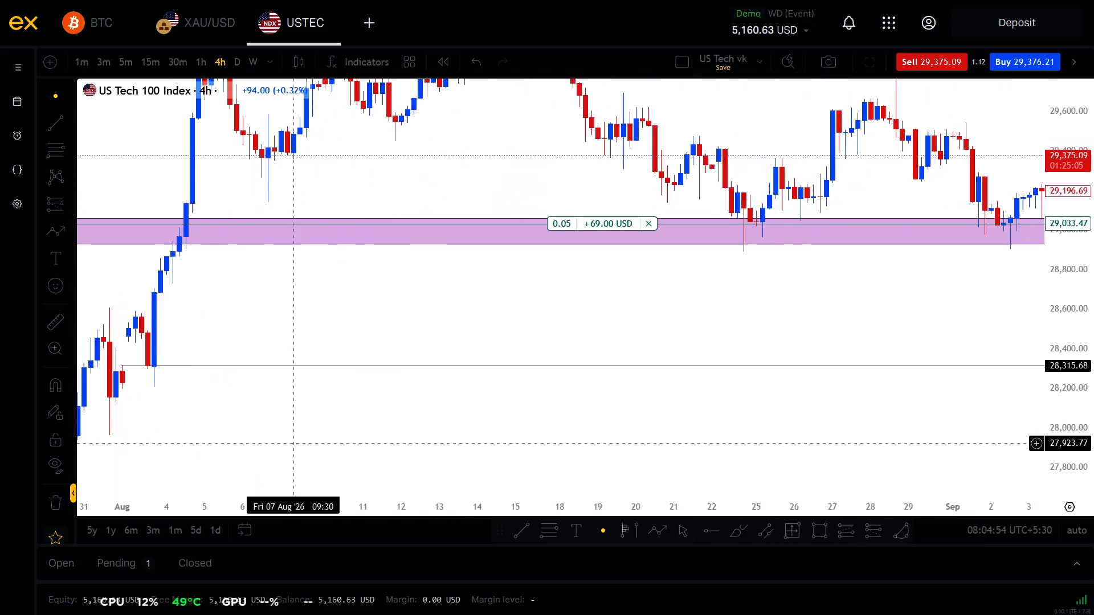
pyautogui.moveTo(281, 444); pyautogui.dragTo(258, 441)
pyautogui.scroll(-3, 565, 438)
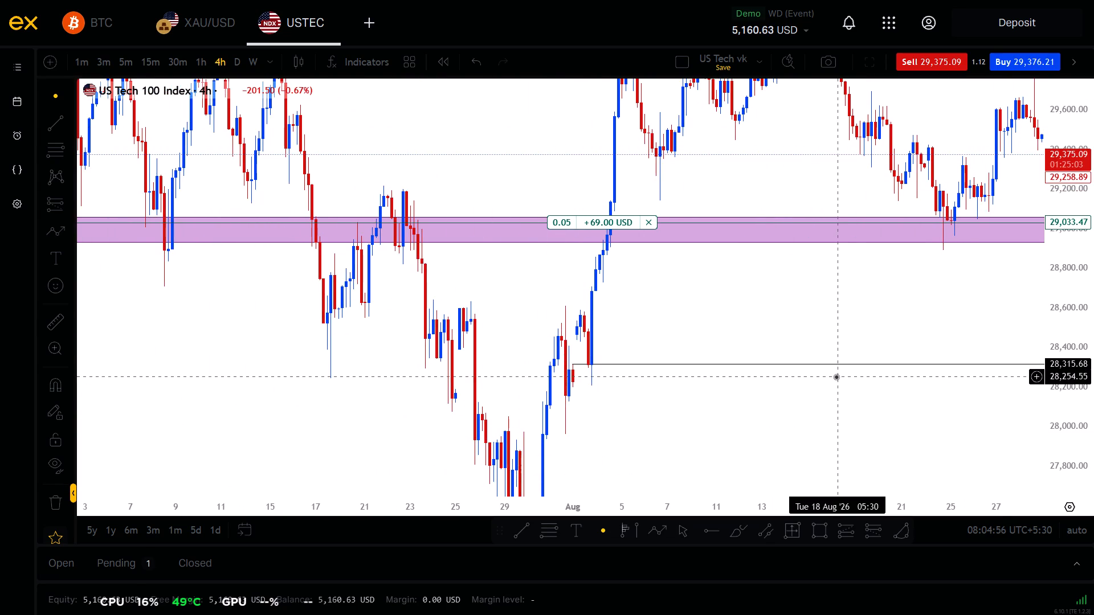
pyautogui.doubleClick(1093, 335)
pyautogui.scroll(2, 1093, 335)
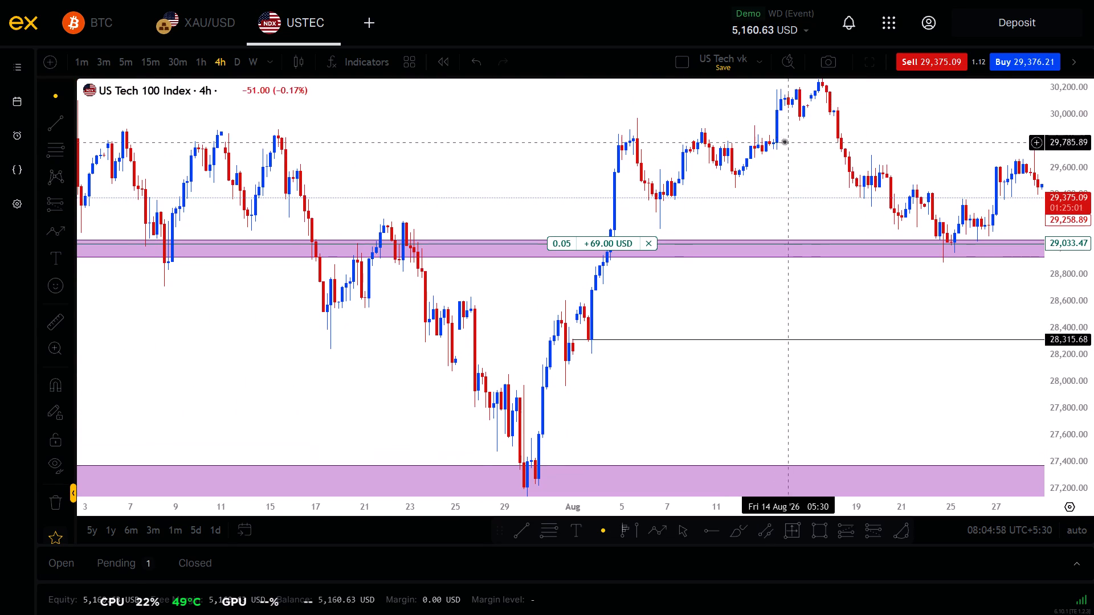
pyautogui.click(726, 55)
# Open a sell order form for USTEC and make it a pending order.
pyautogui.moveTo(946, 286); pyautogui.dragTo(865, 312)
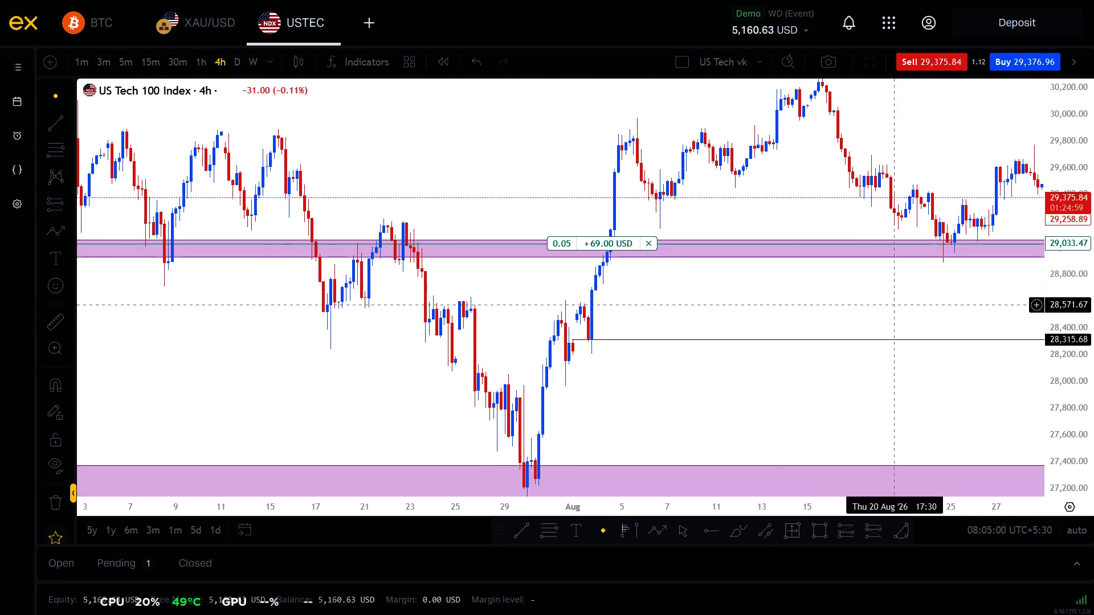
pyautogui.moveTo(865, 312); pyautogui.dragTo(301, 345)
pyautogui.moveTo(824, 335); pyautogui.dragTo(415, 431)
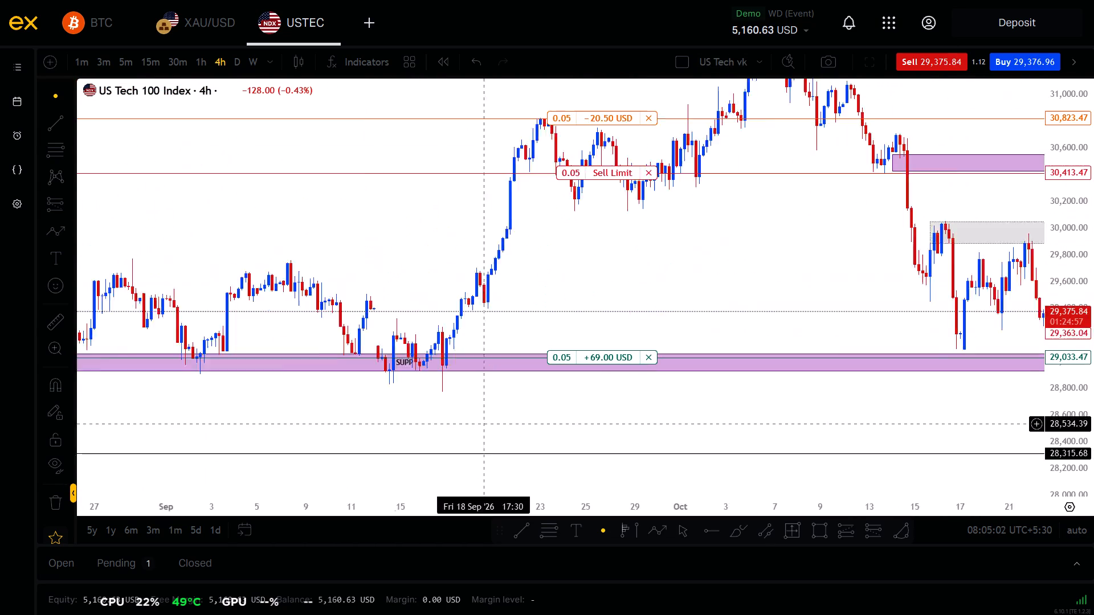
pyautogui.moveTo(415, 431); pyautogui.dragTo(262, 432)
pyautogui.moveTo(815, 405); pyautogui.dragTo(527, 418)
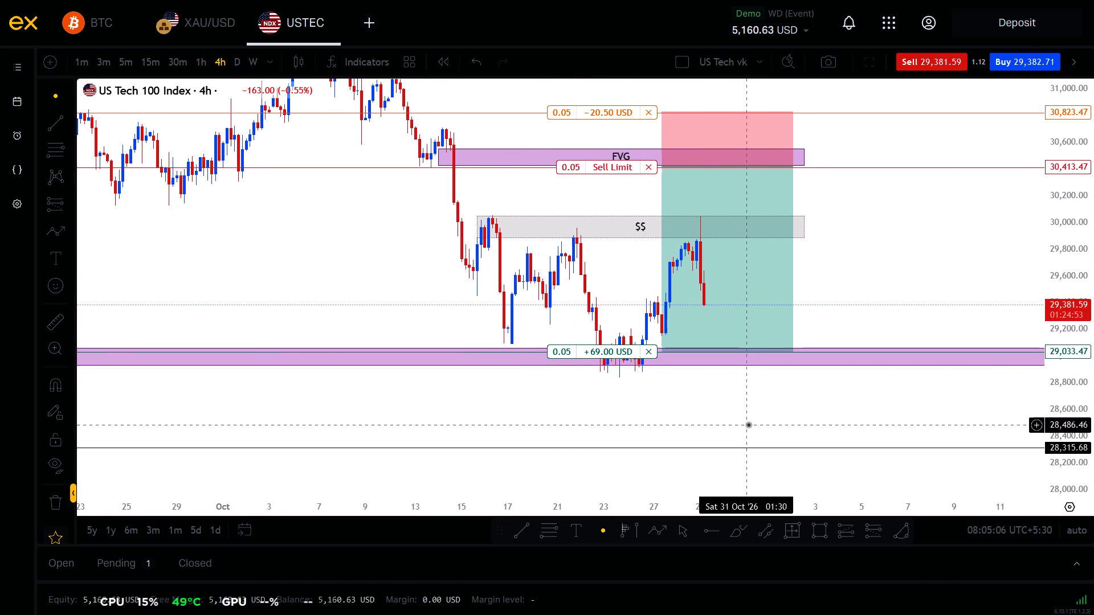
pyautogui.moveTo(769, 424); pyautogui.dragTo(863, 424)
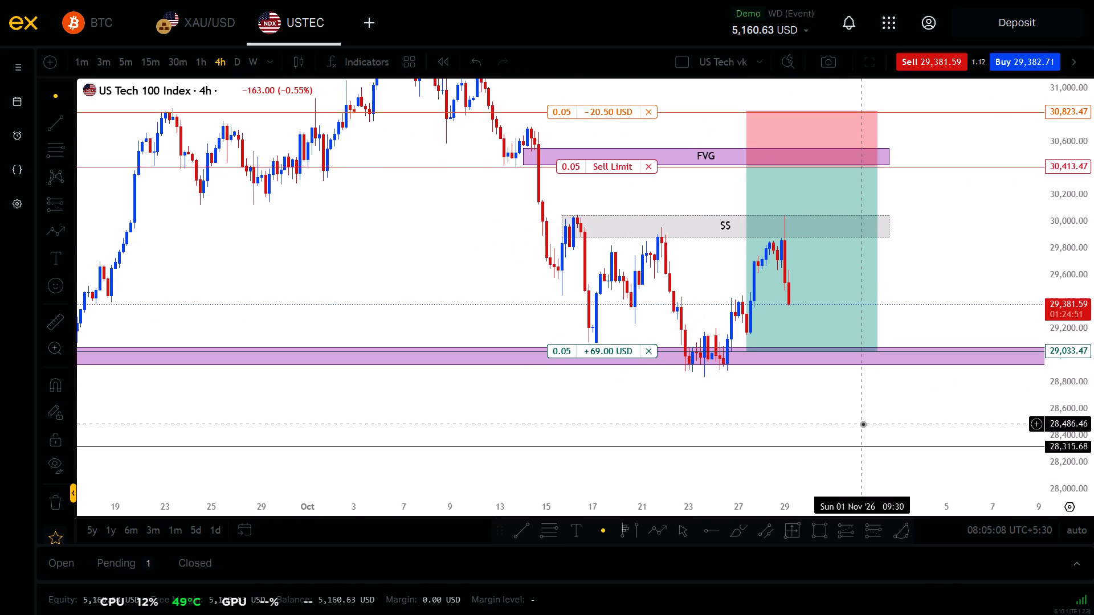
pyautogui.moveTo(993, 228); pyautogui.dragTo(928, 220)
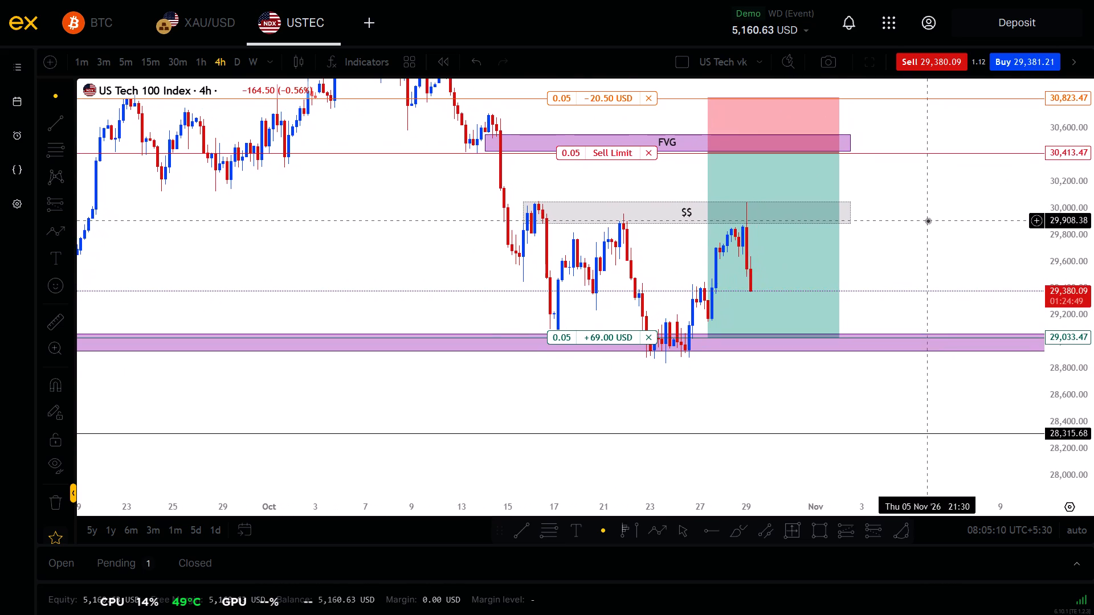
pyautogui.click(934, 56)
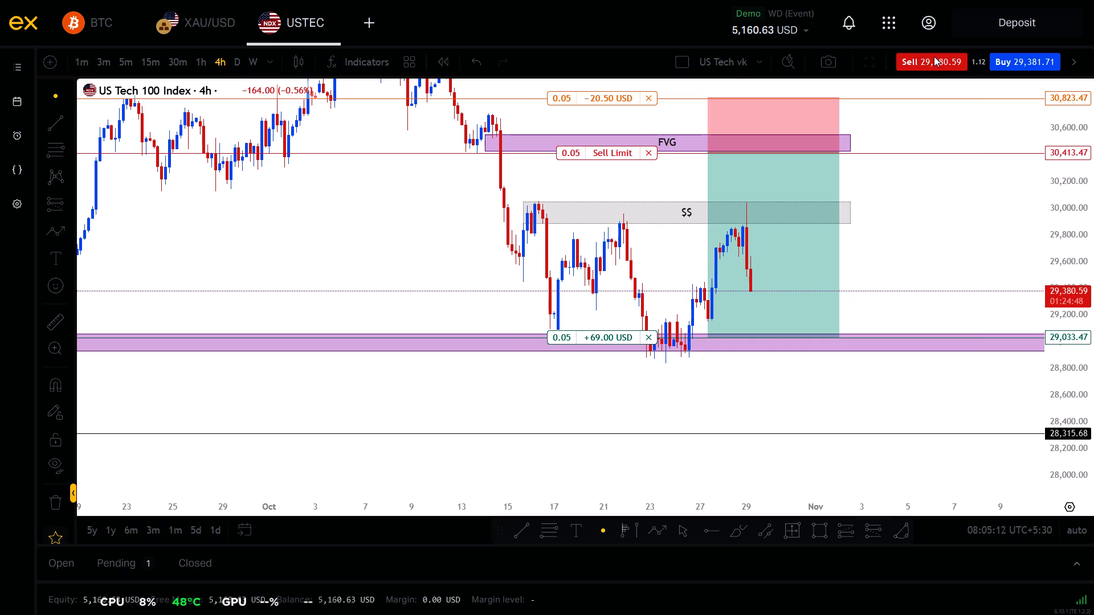
pyautogui.click(785, 139)
pyautogui.moveTo(785, 139); pyautogui.dragTo(785, 148)
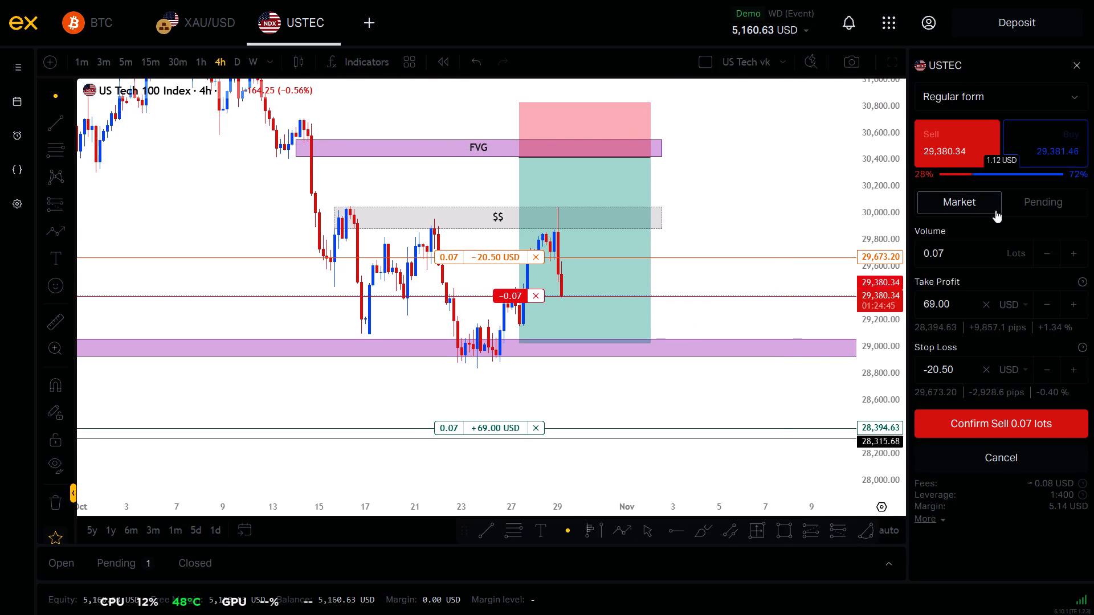
pyautogui.click(1017, 202)
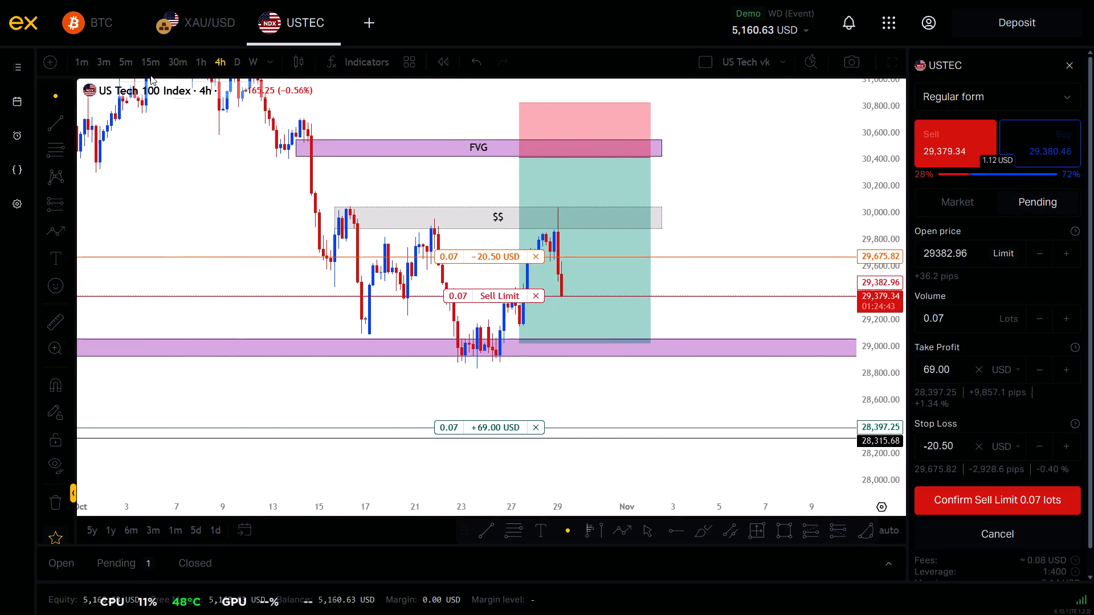
# Switch USTEC to the 15m timeframe and move the draft sell limit's open price to 30,420.51 at the FVG zone's lower edge.
pyautogui.click(148, 69)
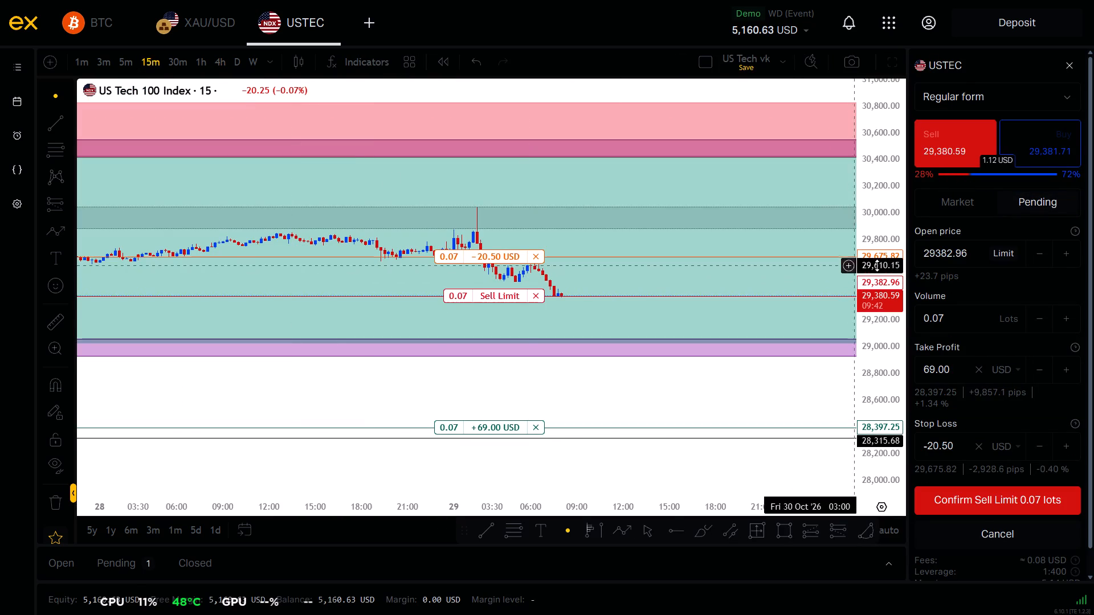
pyautogui.doubleClick(879, 266)
pyautogui.scroll(-5, 879, 266)
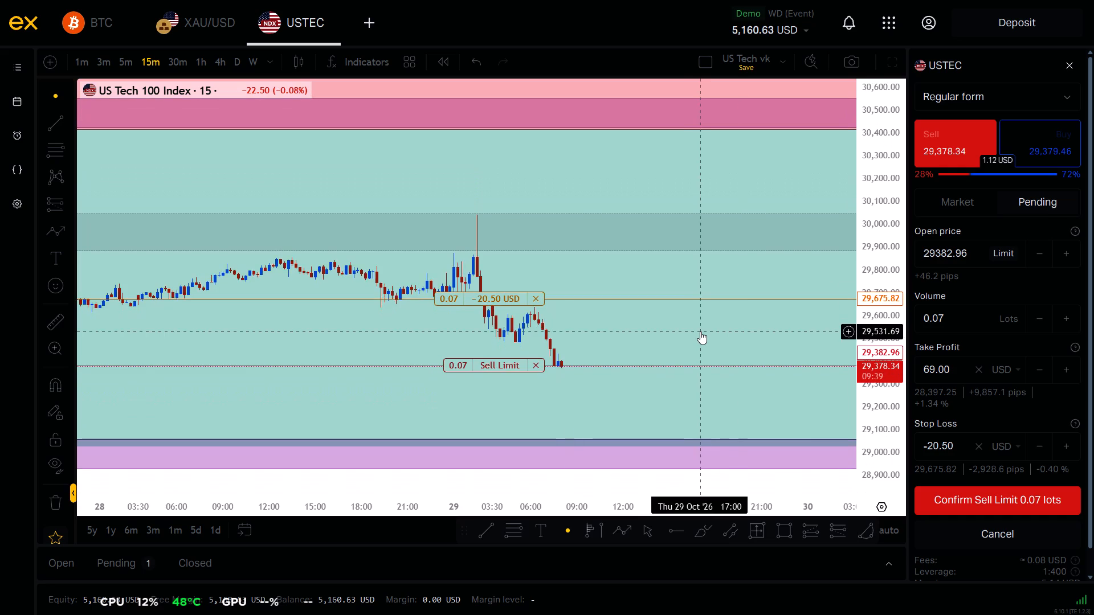
pyautogui.scroll(-3, 700, 331)
pyautogui.scroll(-4, 880, 311)
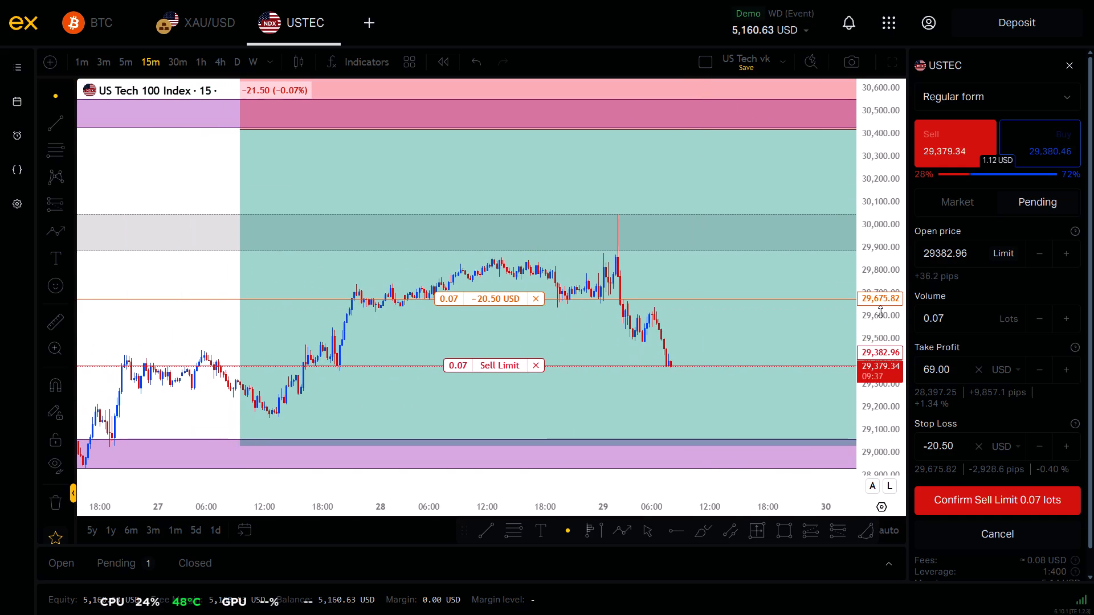
pyautogui.scroll(-7, 880, 311)
pyautogui.scroll(-4, 675, 417)
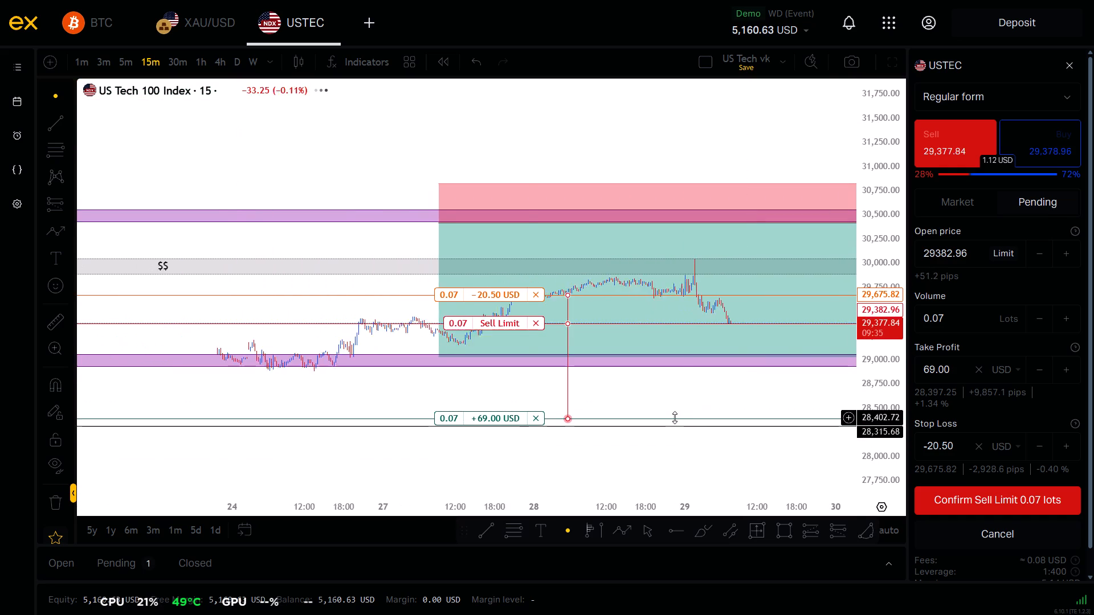
pyautogui.scroll(-1, 675, 417)
pyautogui.moveTo(752, 397); pyautogui.dragTo(661, 424)
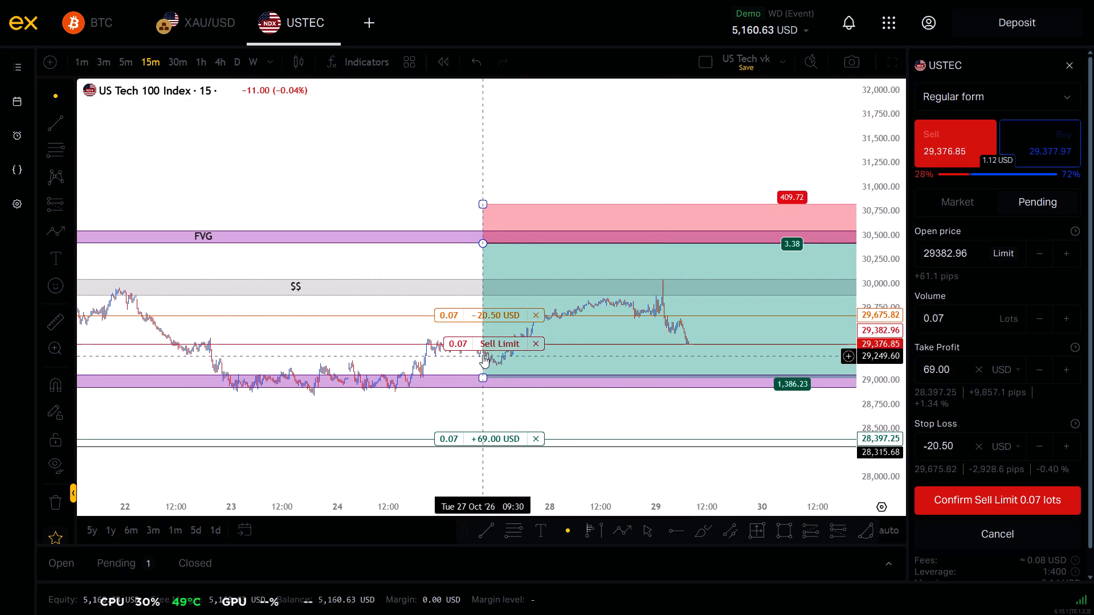
pyautogui.moveTo(483, 346); pyautogui.dragTo(581, 245)
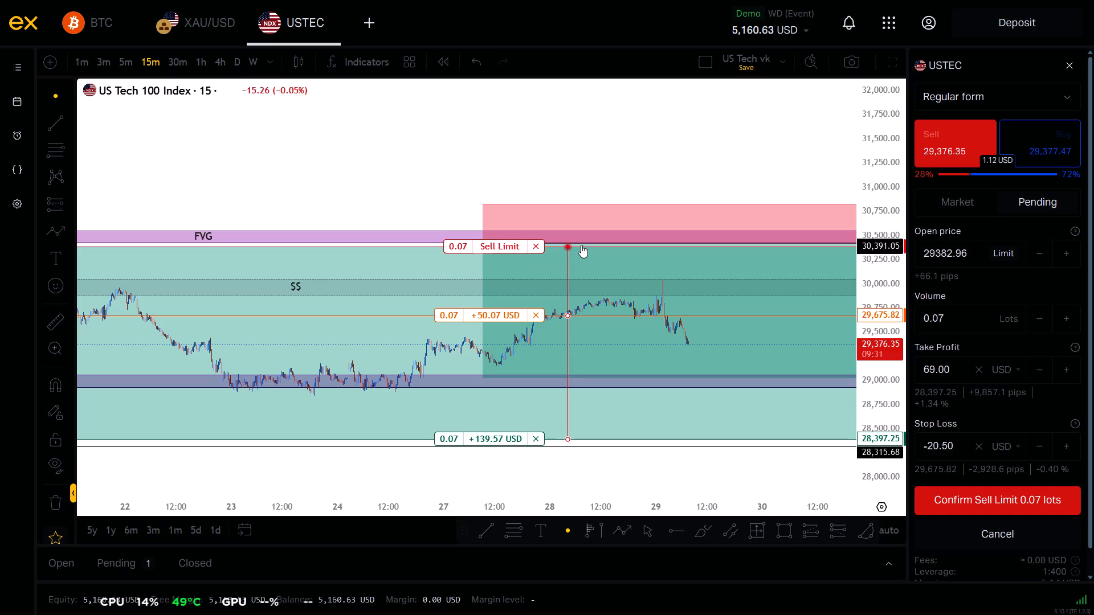
pyautogui.moveTo(581, 245); pyautogui.dragTo(585, 243)
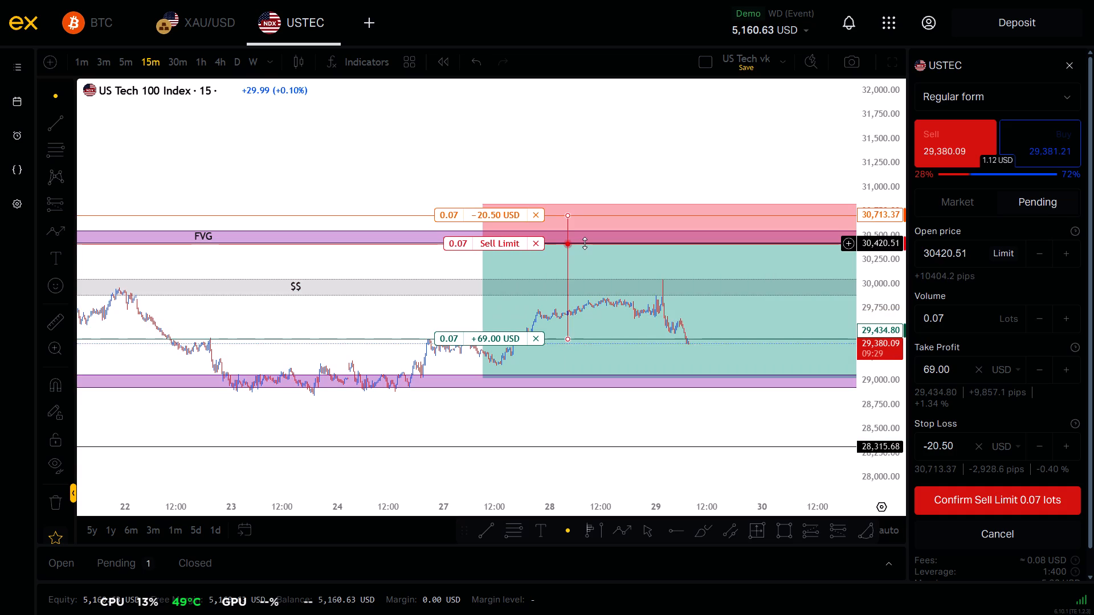
pyautogui.moveTo(537, 421); pyautogui.dragTo(511, 411)
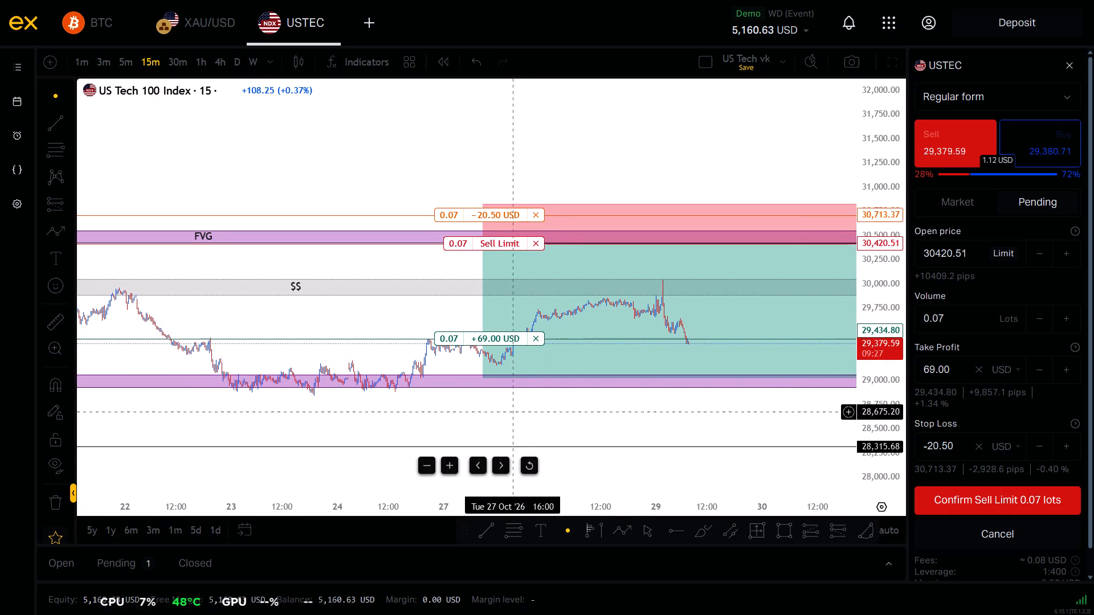
pyautogui.moveTo(511, 411); pyautogui.dragTo(492, 367)
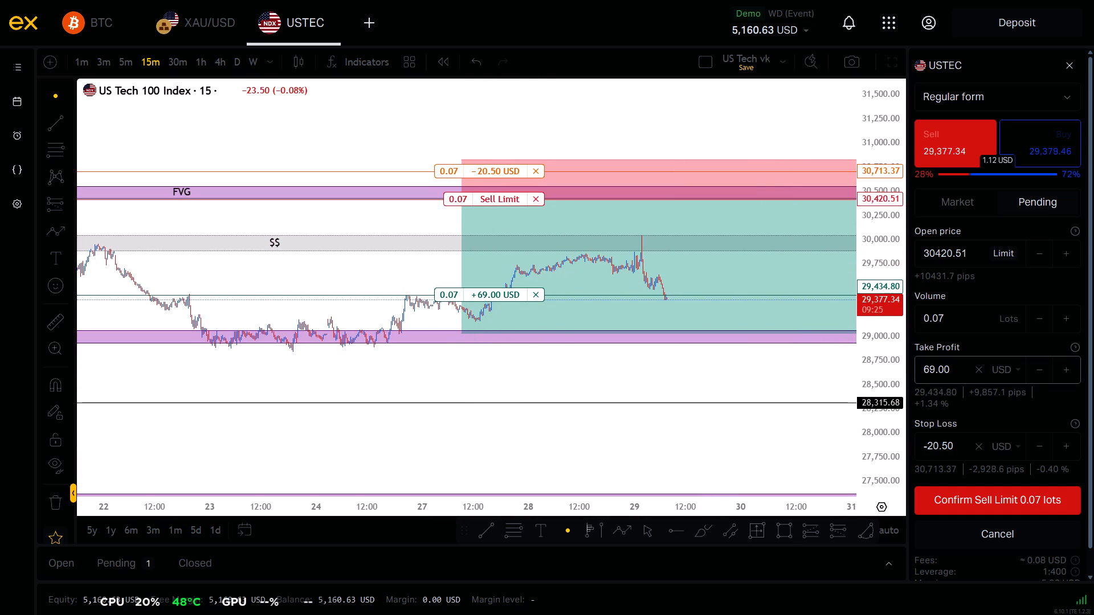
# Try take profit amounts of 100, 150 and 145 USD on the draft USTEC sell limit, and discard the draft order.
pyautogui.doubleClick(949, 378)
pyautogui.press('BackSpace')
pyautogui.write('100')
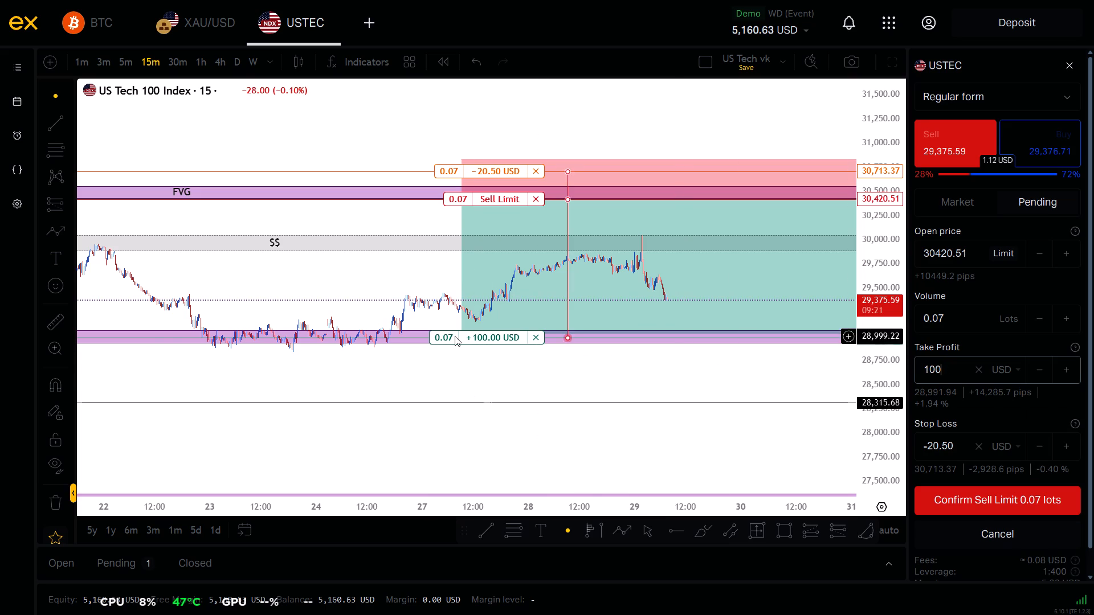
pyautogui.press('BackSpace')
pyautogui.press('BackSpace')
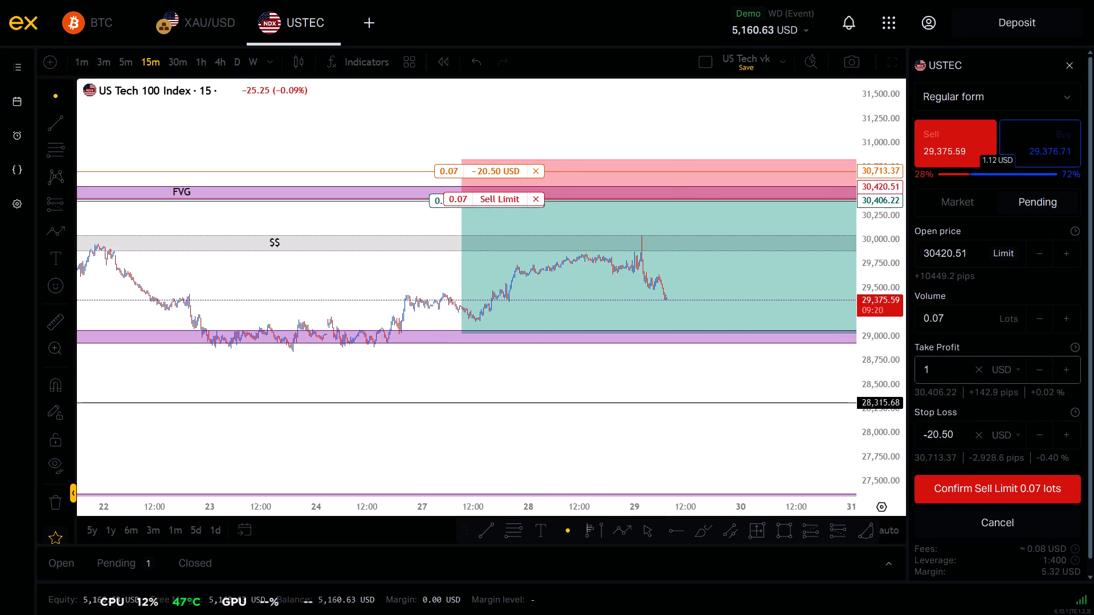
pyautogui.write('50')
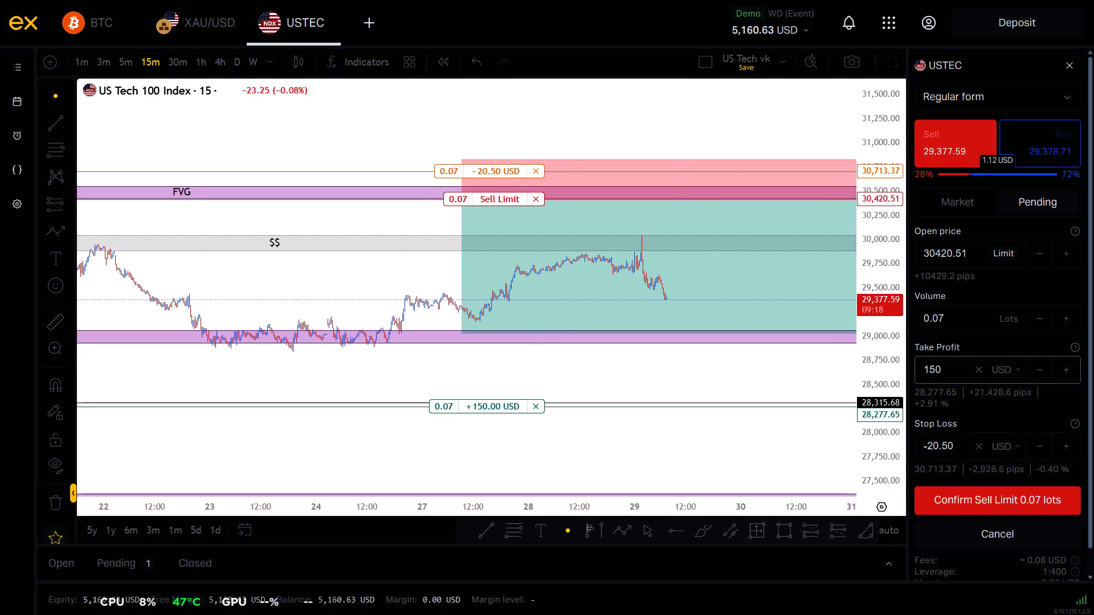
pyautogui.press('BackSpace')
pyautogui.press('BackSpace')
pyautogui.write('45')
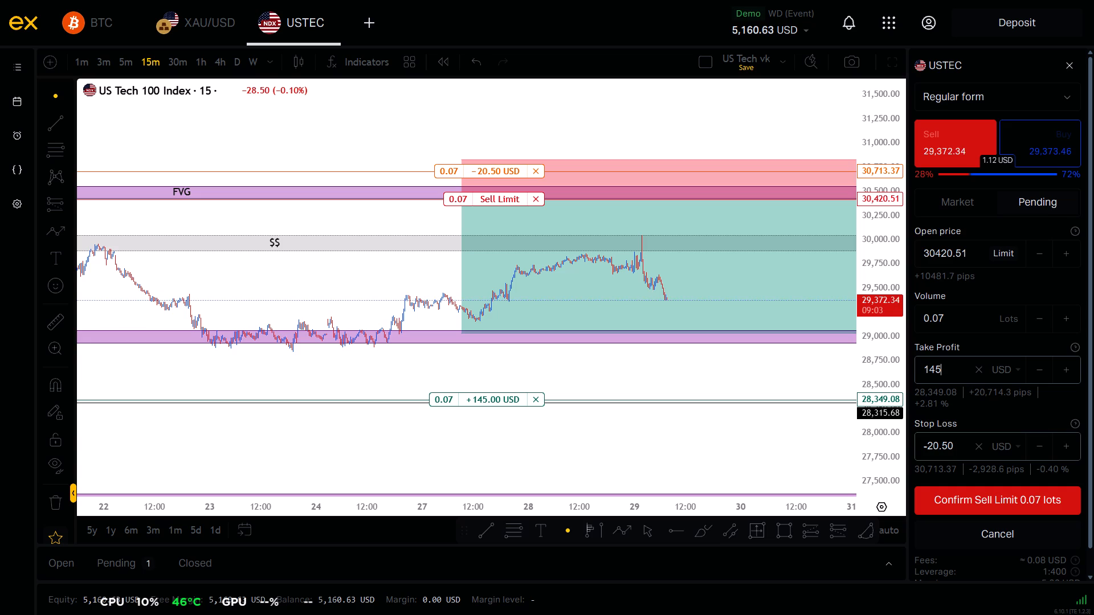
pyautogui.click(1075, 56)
# Save the US Tech vk chart layout.
pyautogui.scroll(-5, 684, 396)
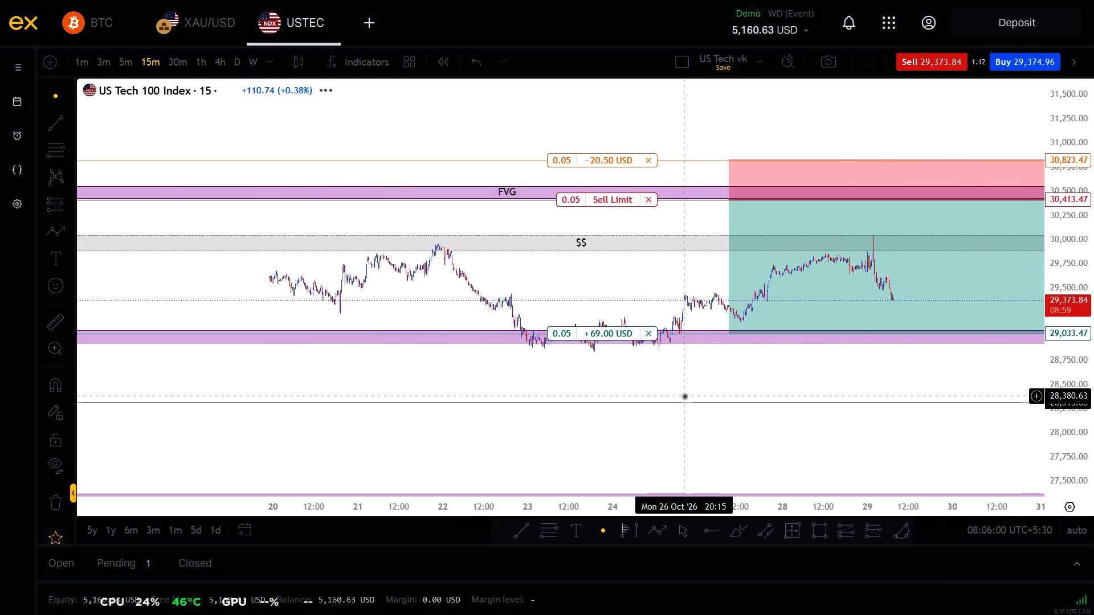
pyautogui.click(735, 67)
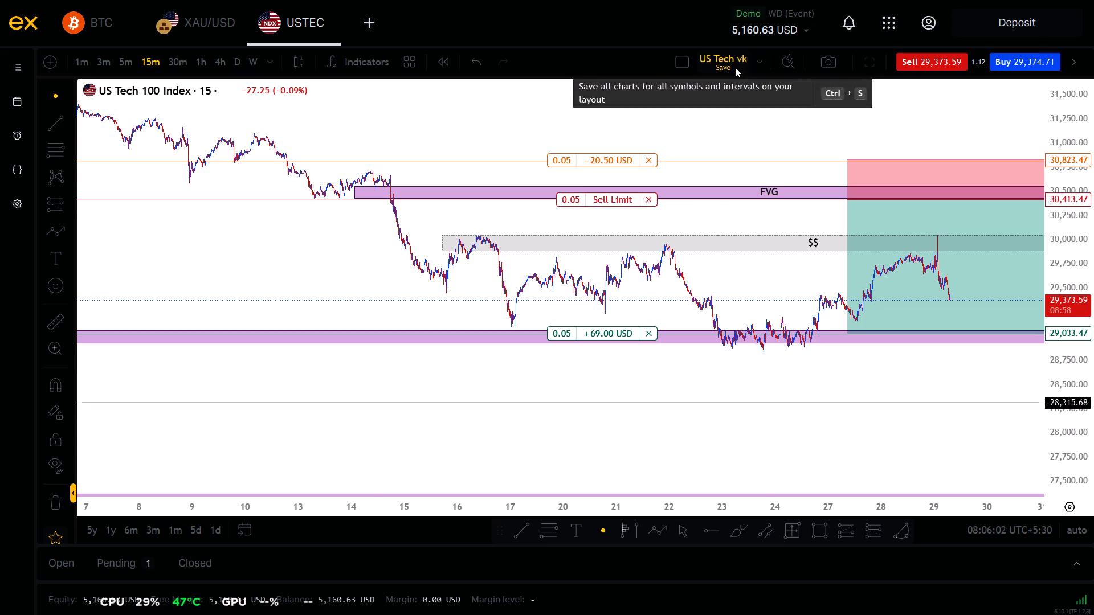
# Examine USTEC price action on the 1h and 4h timeframes around the FVG, $$ and support zones.
pyautogui.click(201, 54)
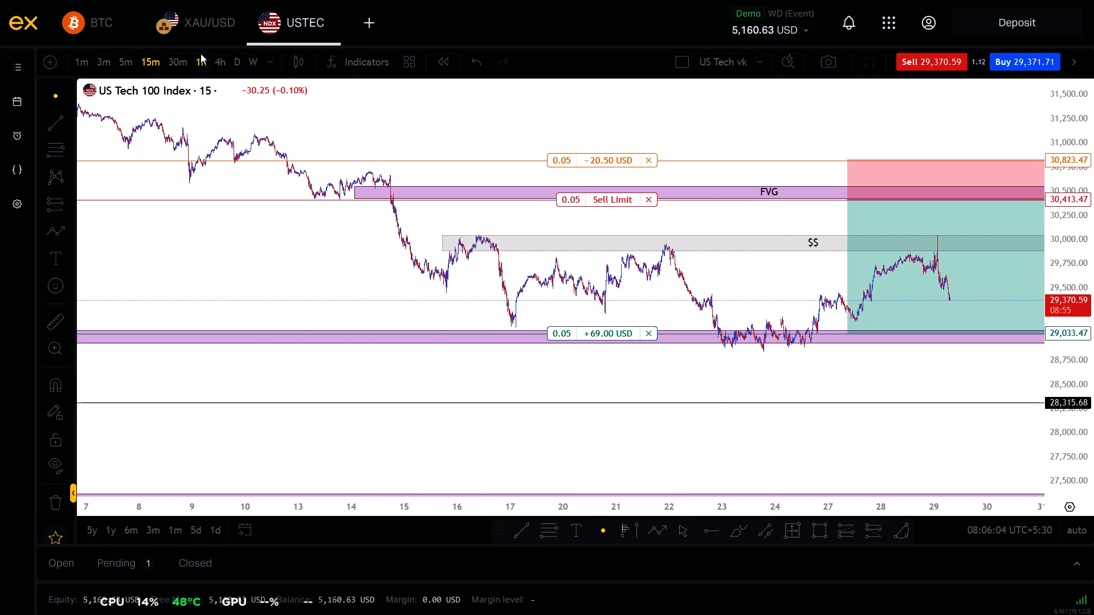
pyautogui.scroll(3, 643, 351)
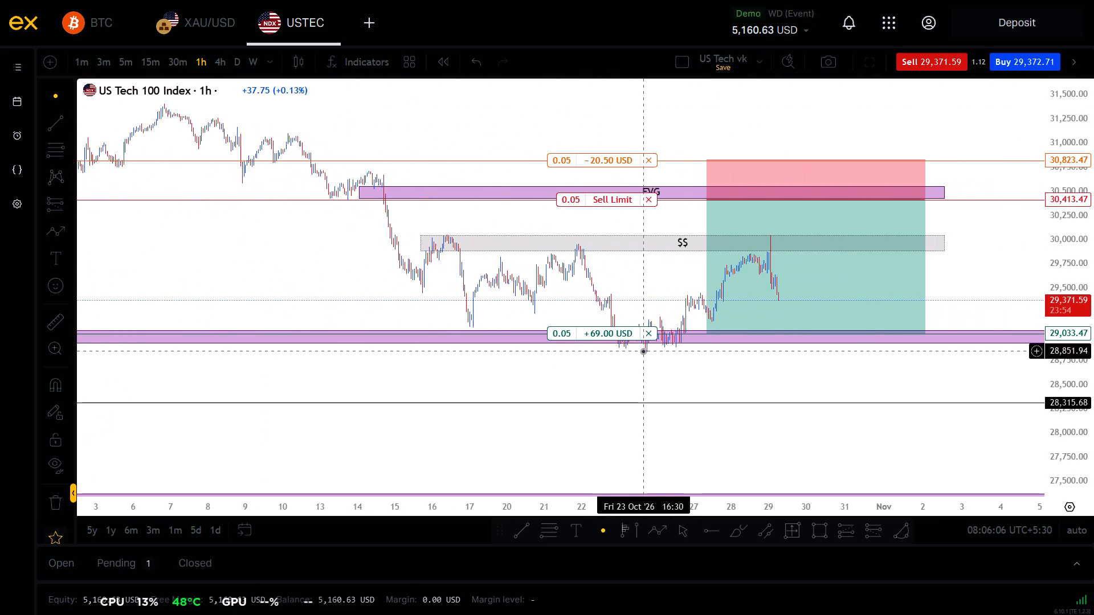
pyautogui.scroll(2, 746, 395)
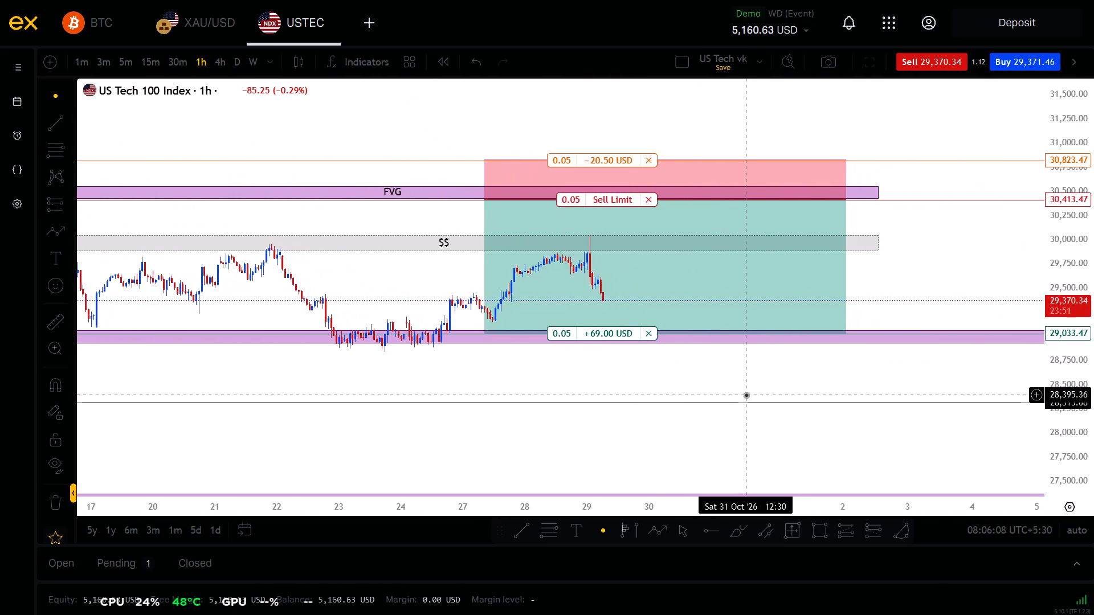
pyautogui.scroll(-3, 746, 395)
pyautogui.moveTo(774, 381); pyautogui.dragTo(773, 391)
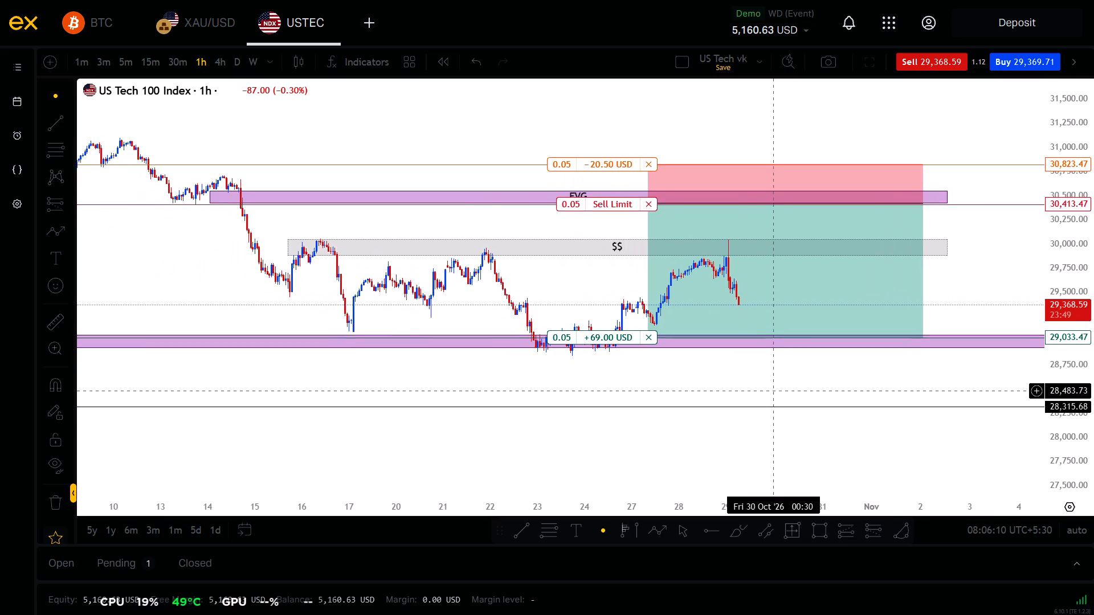
pyautogui.moveTo(773, 391); pyautogui.dragTo(777, 408)
pyautogui.scroll(3, 1093, 289)
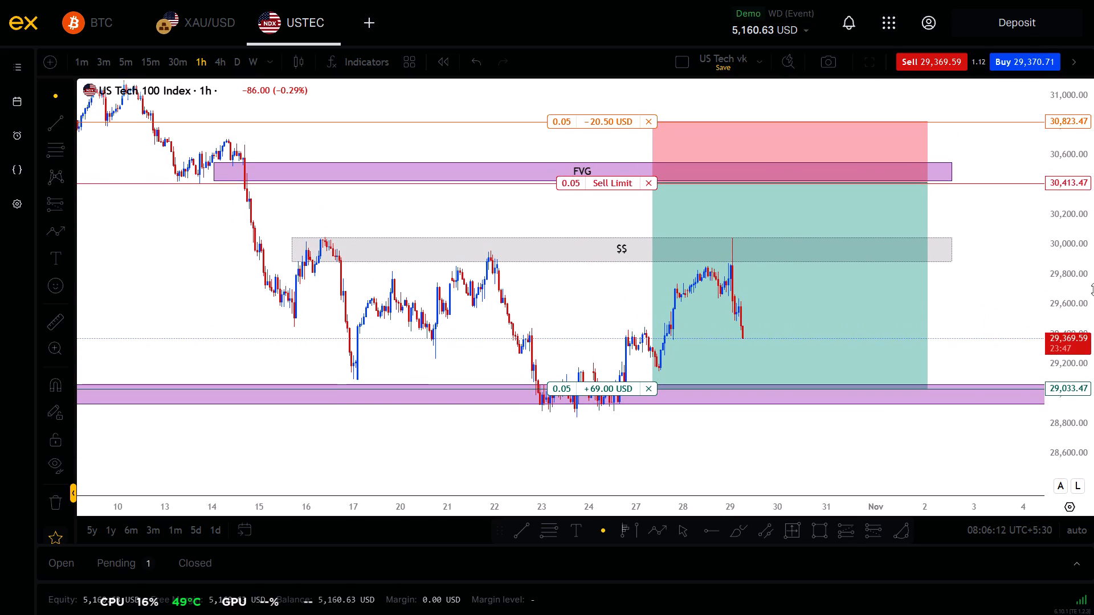
pyautogui.click(224, 61)
pyautogui.scroll(3, 598, 171)
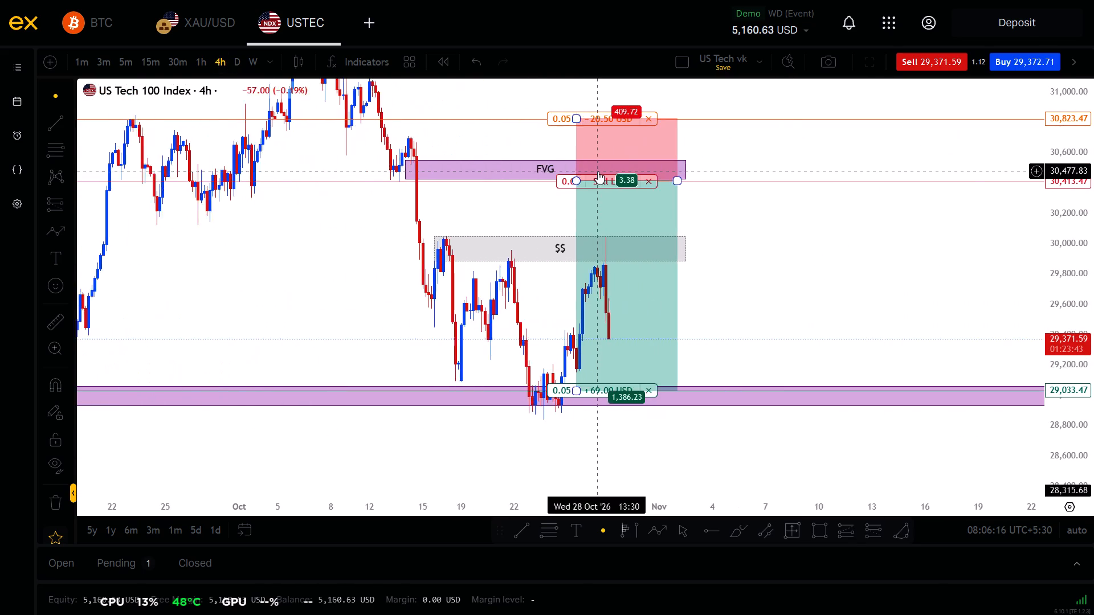
pyautogui.scroll(1, 598, 171)
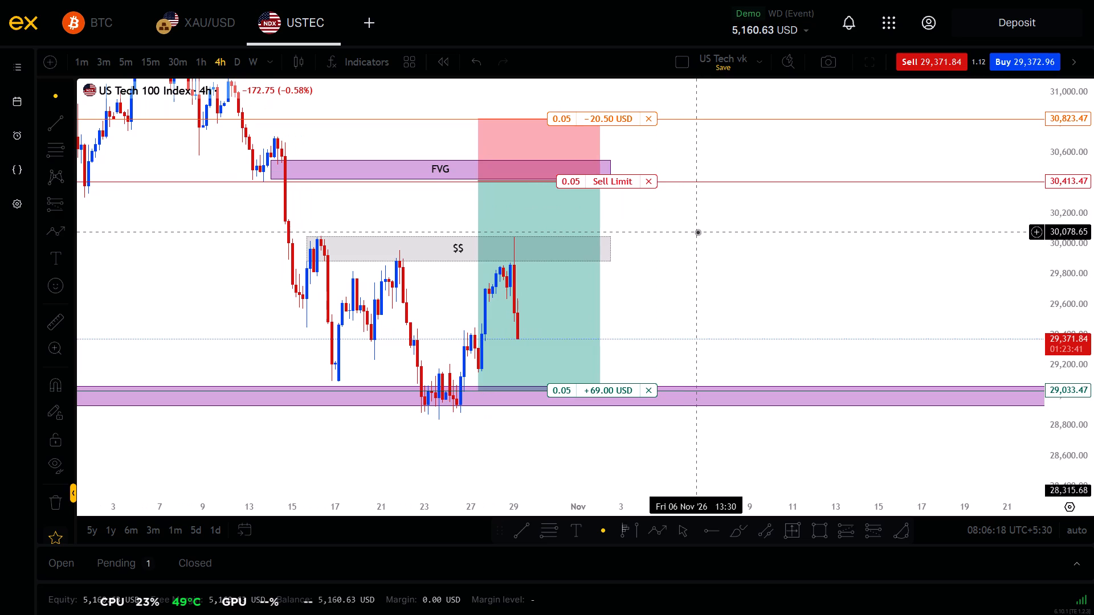
pyautogui.moveTo(697, 232); pyautogui.dragTo(765, 311)
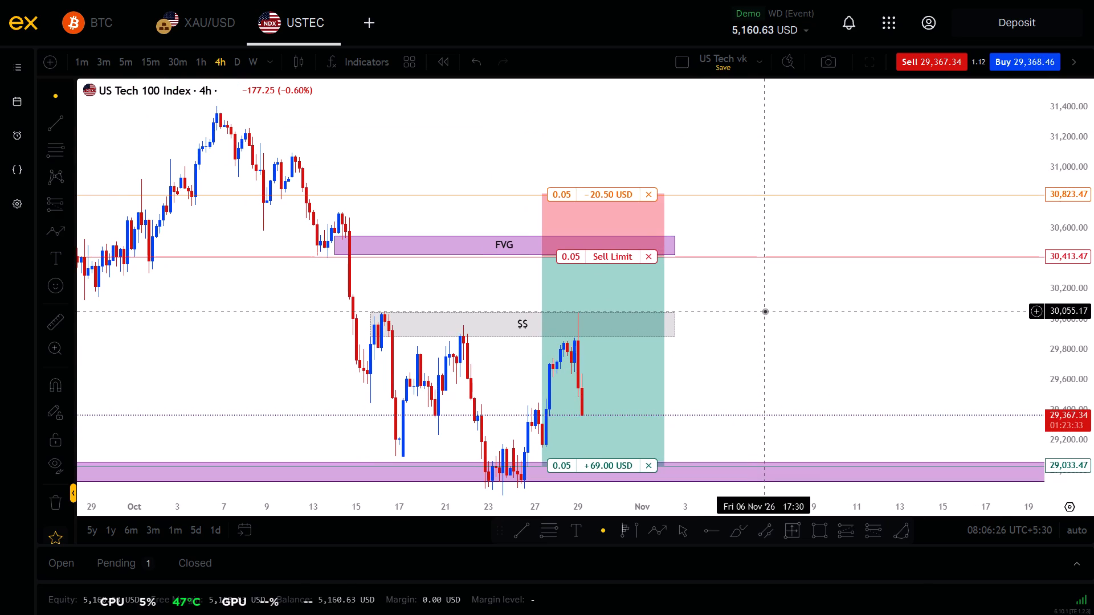
# On the USTEC daily chart, draw a horizontal trend line at 29,090.08 from 13 October to 22 October.
pyautogui.click(236, 75)
pyautogui.scroll(4, 623, 161)
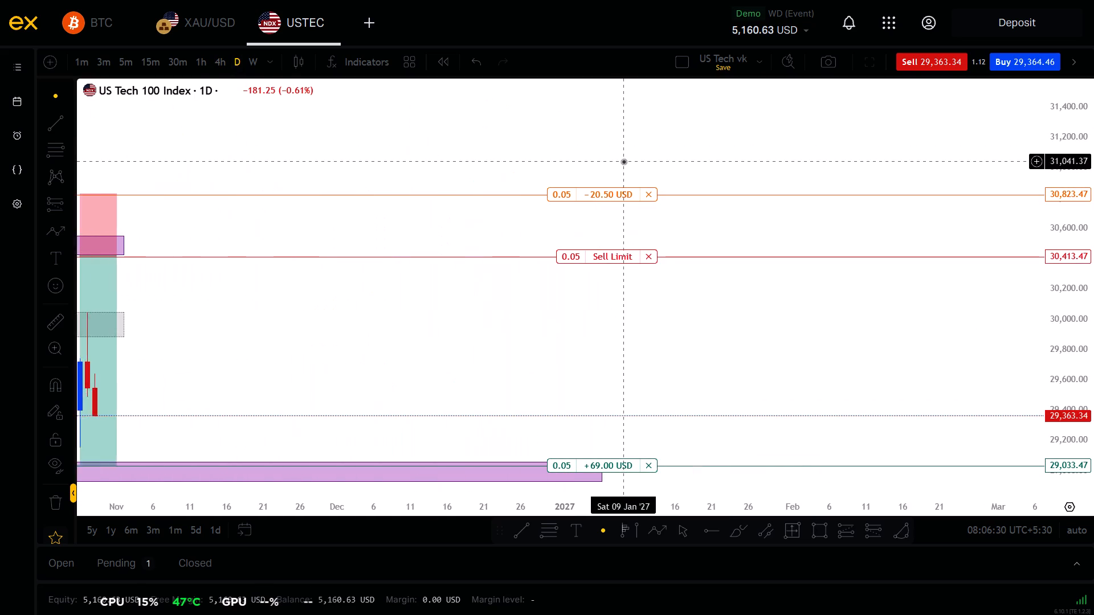
pyautogui.scroll(-3, 623, 161)
pyautogui.scroll(1, 623, 161)
pyautogui.scroll(-6, 1093, 373)
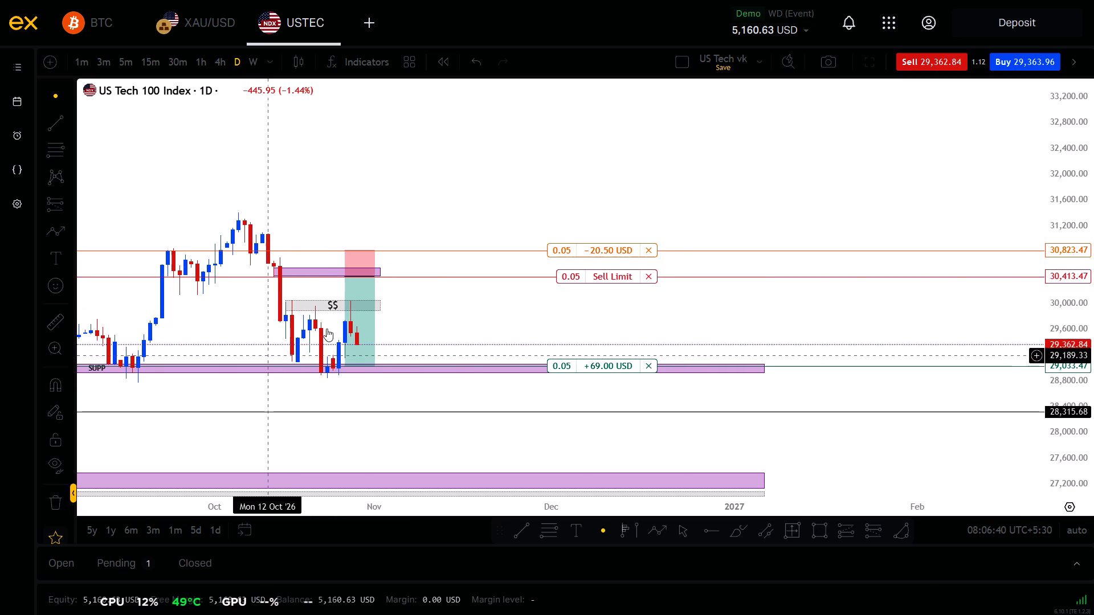
pyautogui.hscroll(2, 410, 316)
pyautogui.click(526, 531)
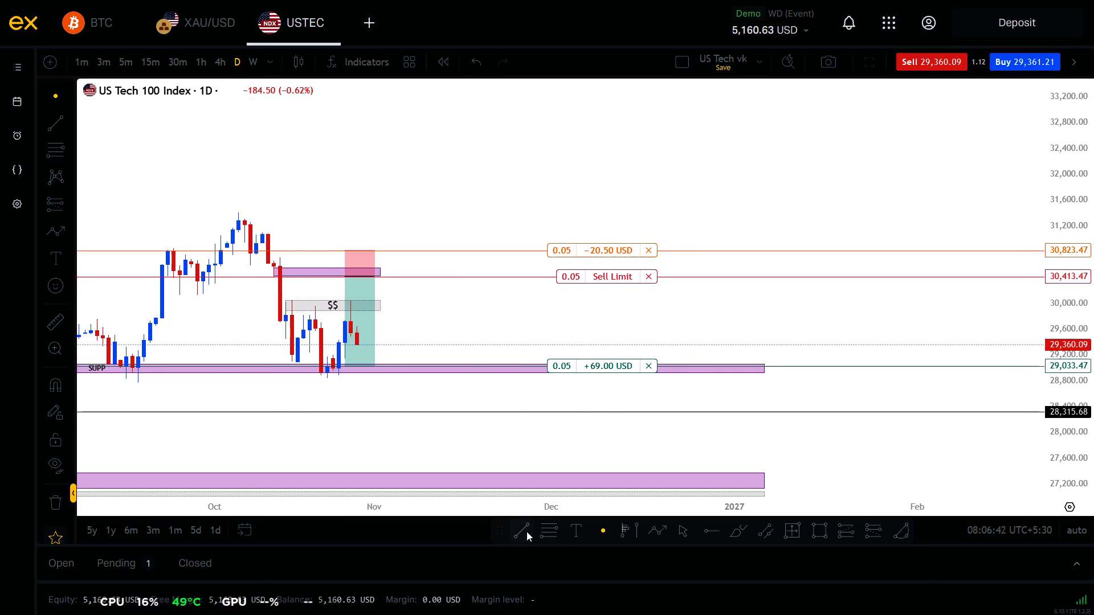
pyautogui.click(275, 362)
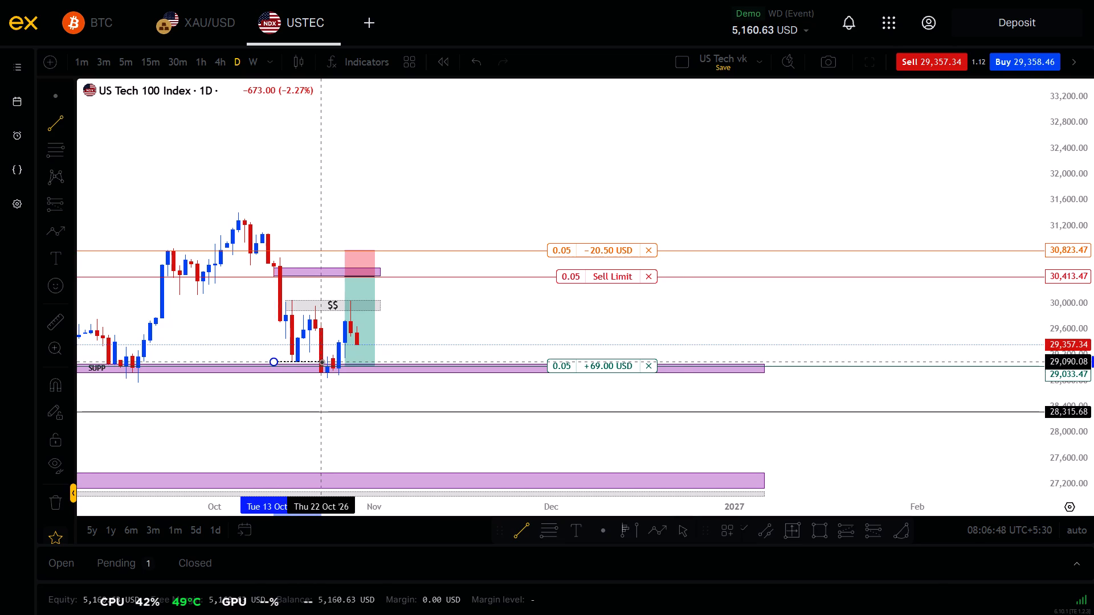
pyautogui.click(321, 362)
# Apply the BOS template to the dotted trend line just above the upper SUPP zone.
pyautogui.rightClick(321, 362)
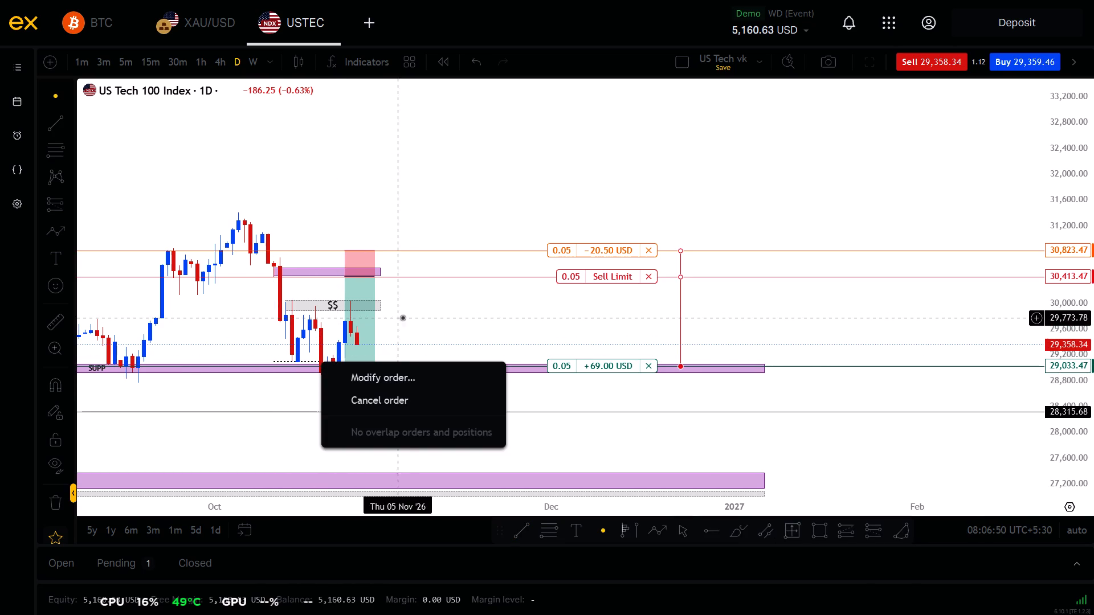
pyautogui.click(414, 318)
pyautogui.moveTo(414, 318); pyautogui.dragTo(606, 257)
pyautogui.scroll(10, 1093, 240)
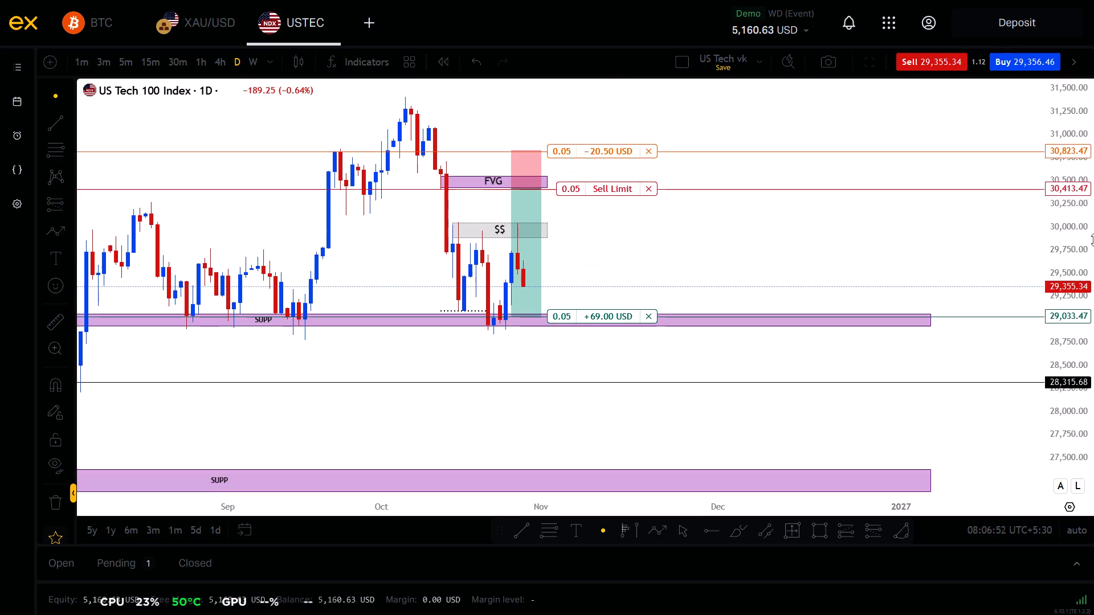
pyautogui.click(491, 317)
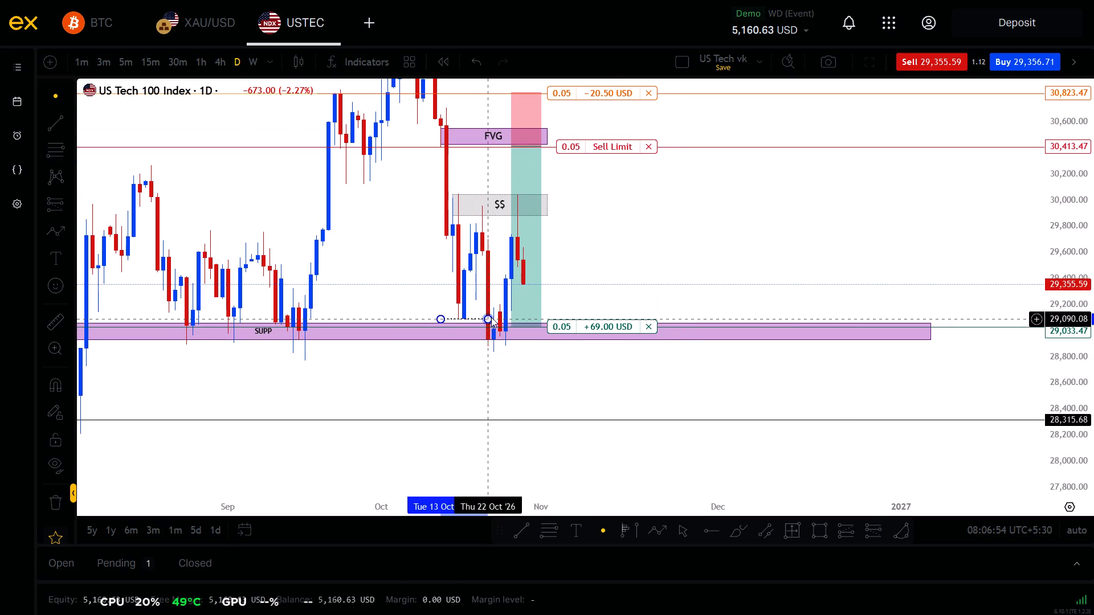
pyautogui.rightClick(491, 317)
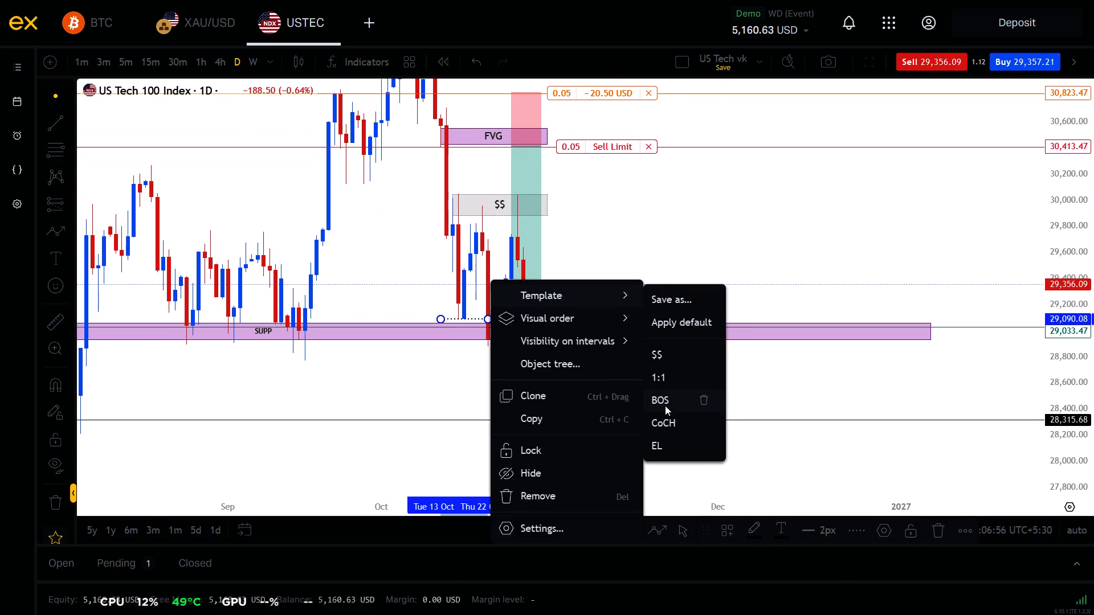
pyautogui.click(665, 405)
pyautogui.click(614, 395)
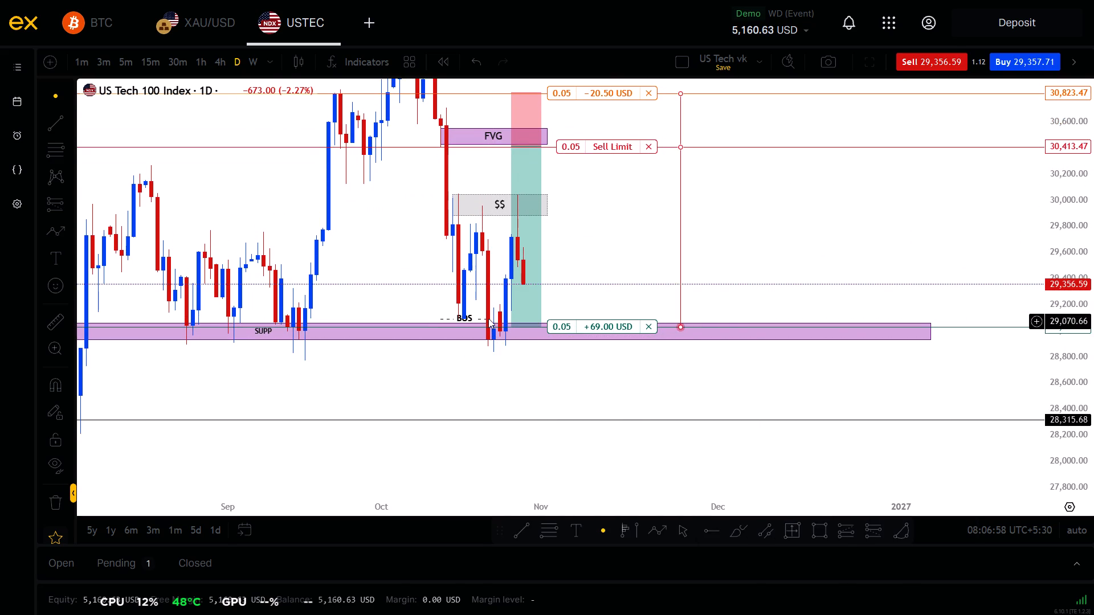
# Set the BOS trend line's text size to 10.
pyautogui.rightClick(488, 318)
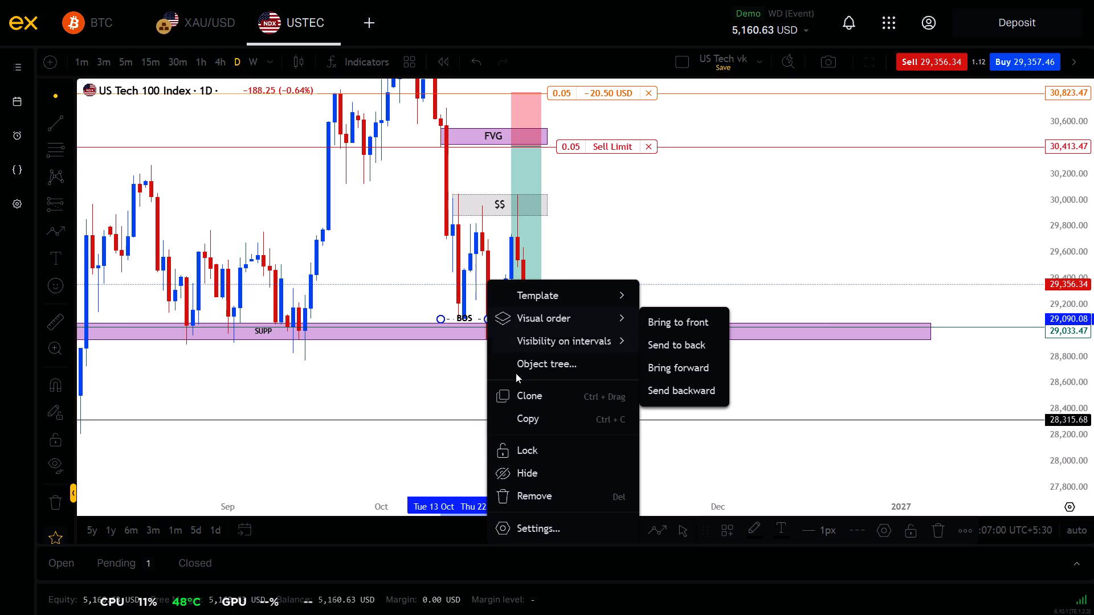
pyautogui.click(520, 520)
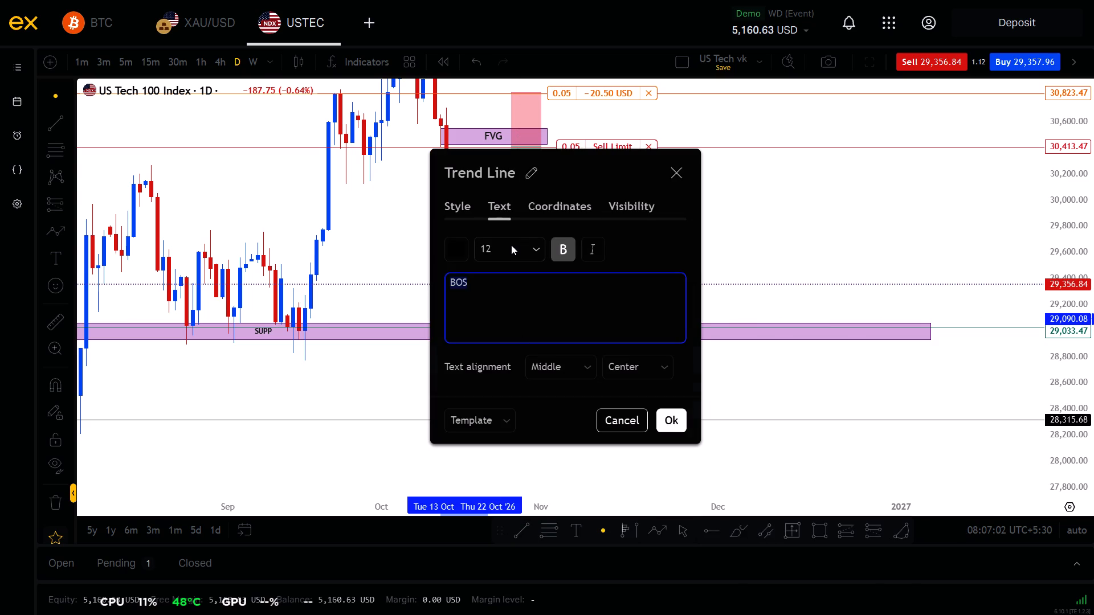
pyautogui.click(534, 250)
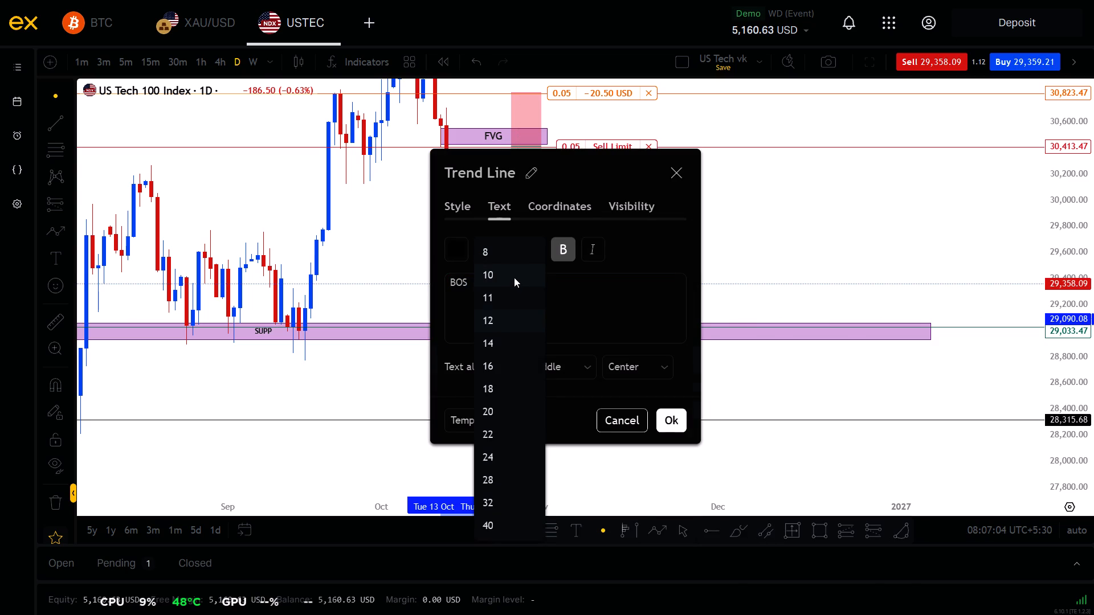
pyautogui.click(514, 277)
pyautogui.click(667, 419)
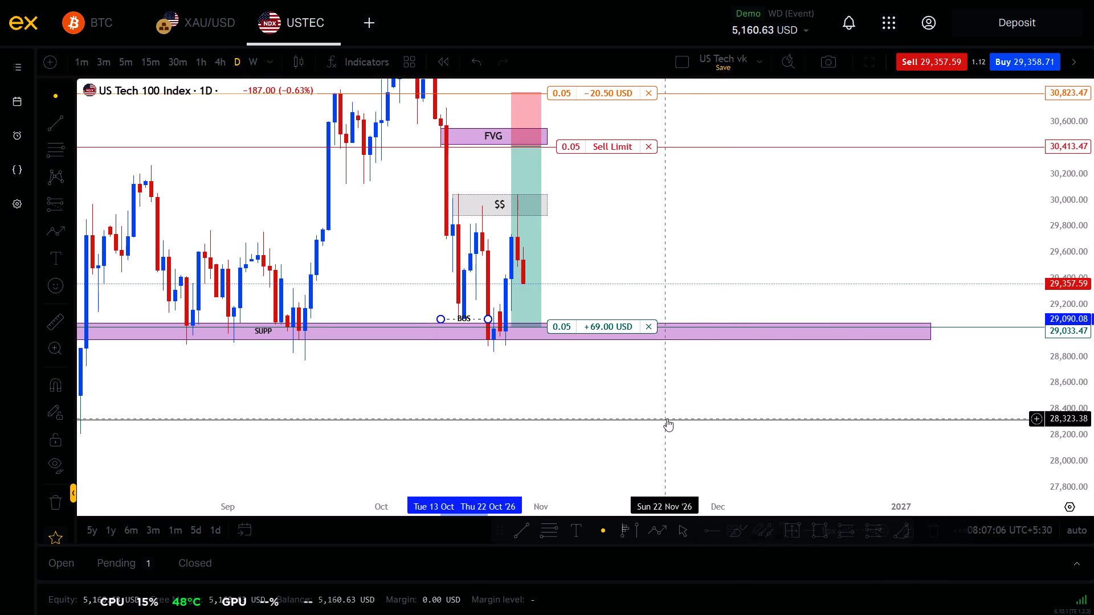
pyautogui.click(629, 391)
# Switch USTEC to the 4h timeframe and save the US Tech vk layout with the BOS line.
pyautogui.scroll(-5, 1093, 338)
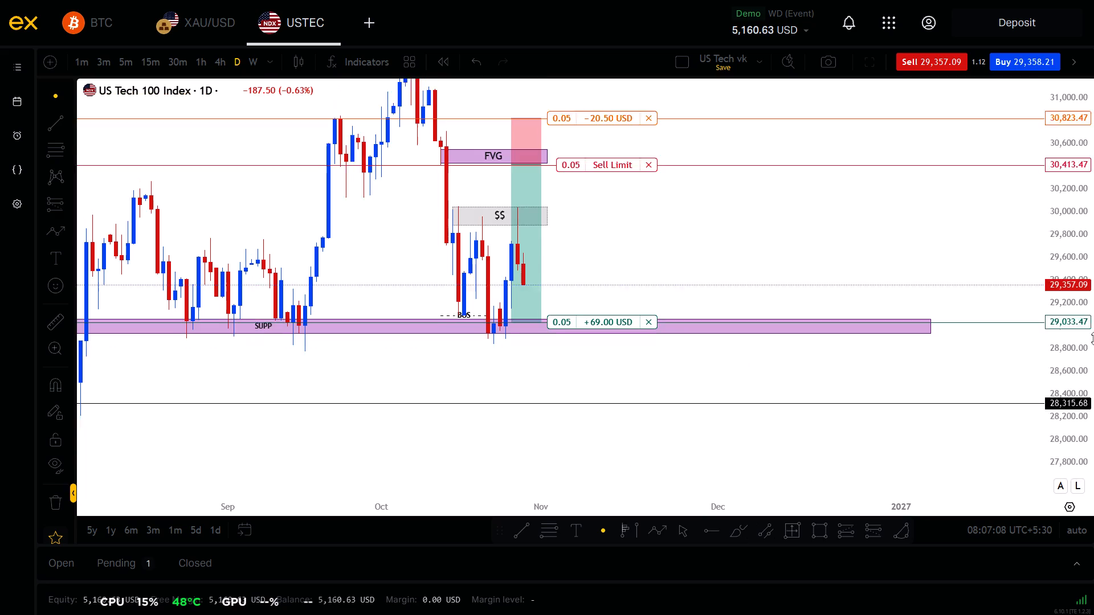
pyautogui.scroll(3, 1093, 338)
pyautogui.scroll(1, 826, 380)
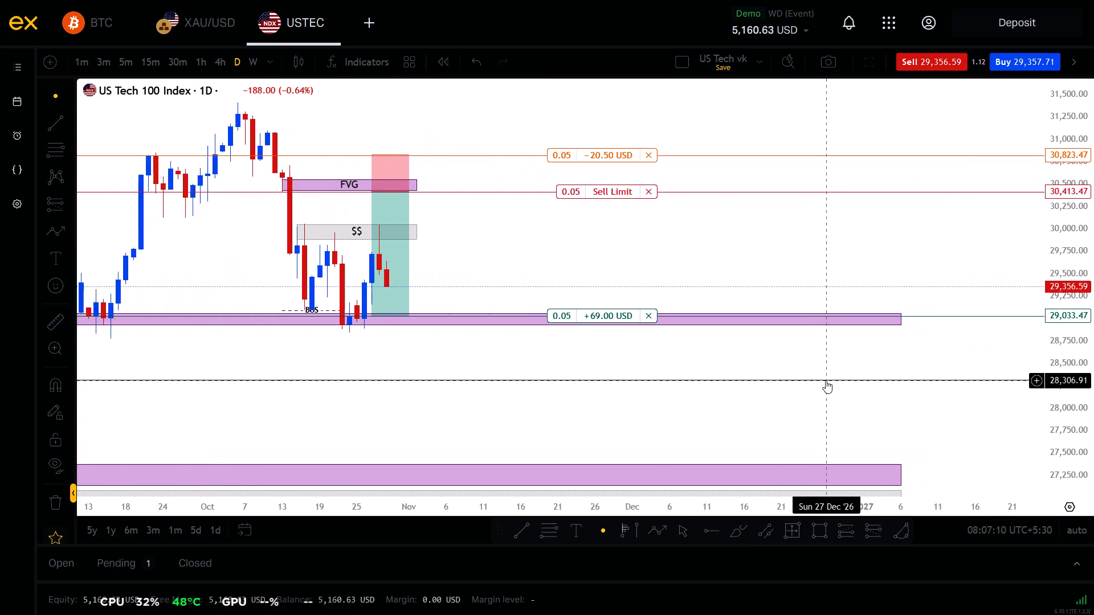
pyautogui.scroll(1, 826, 380)
pyautogui.moveTo(592, 357); pyautogui.dragTo(699, 368)
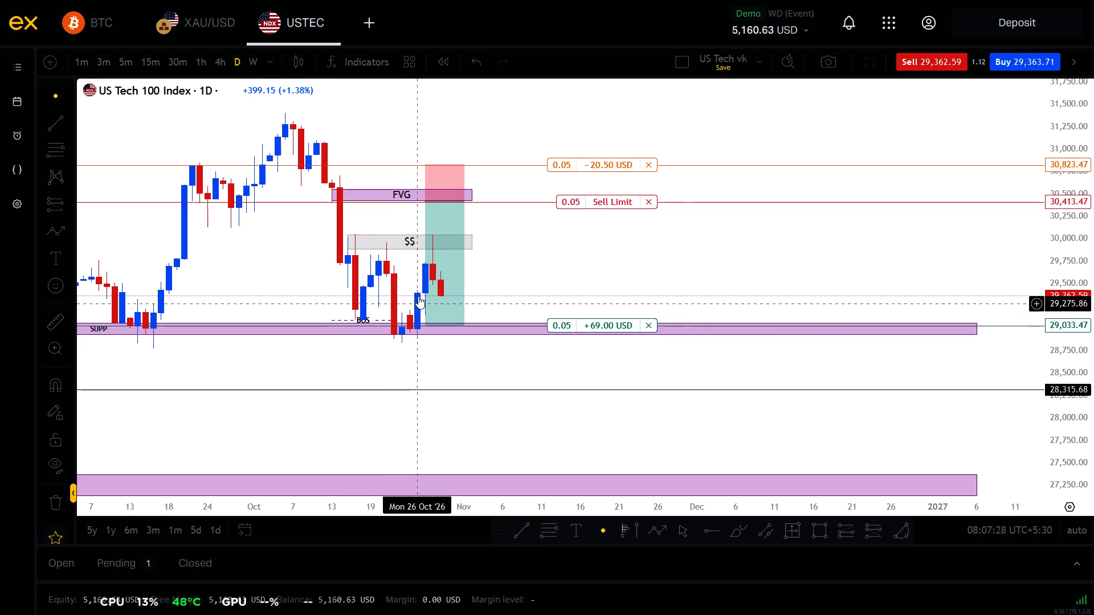
pyautogui.click(226, 67)
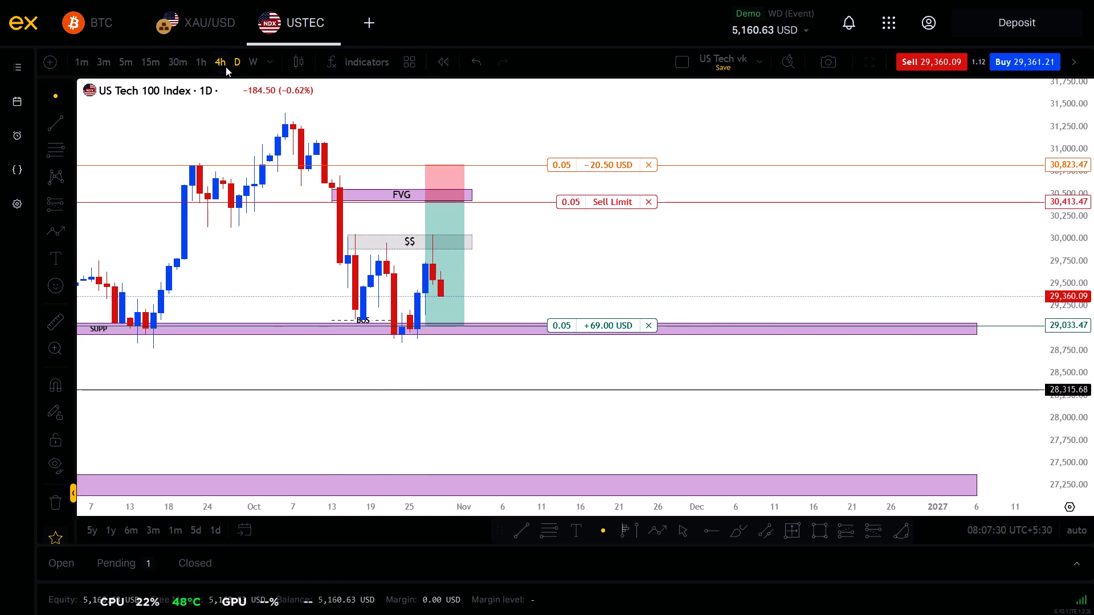
pyautogui.scroll(-3, 590, 131)
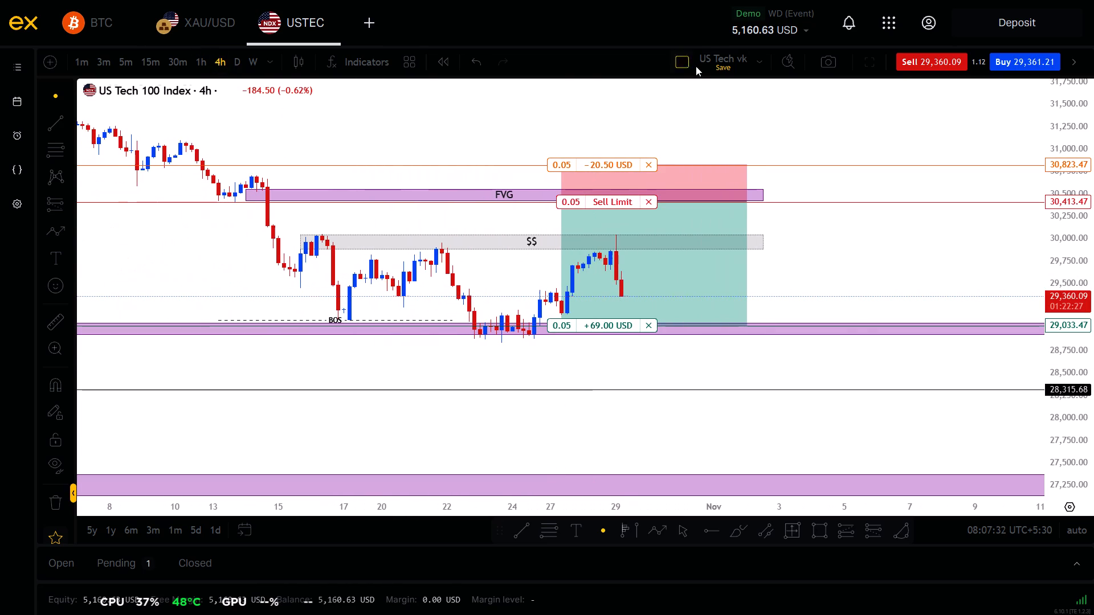
pyautogui.click(716, 51)
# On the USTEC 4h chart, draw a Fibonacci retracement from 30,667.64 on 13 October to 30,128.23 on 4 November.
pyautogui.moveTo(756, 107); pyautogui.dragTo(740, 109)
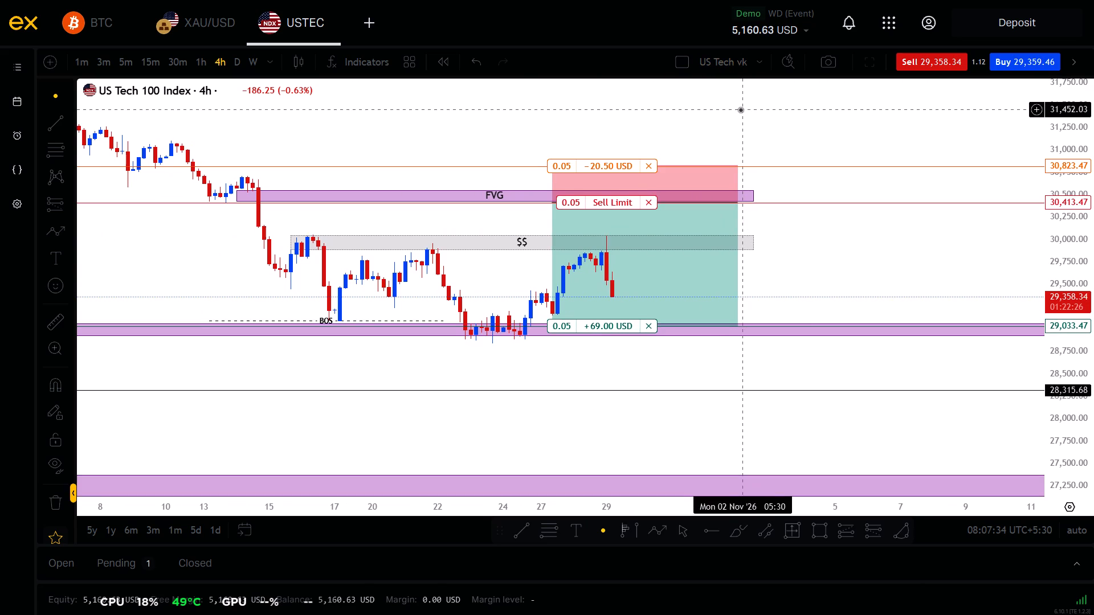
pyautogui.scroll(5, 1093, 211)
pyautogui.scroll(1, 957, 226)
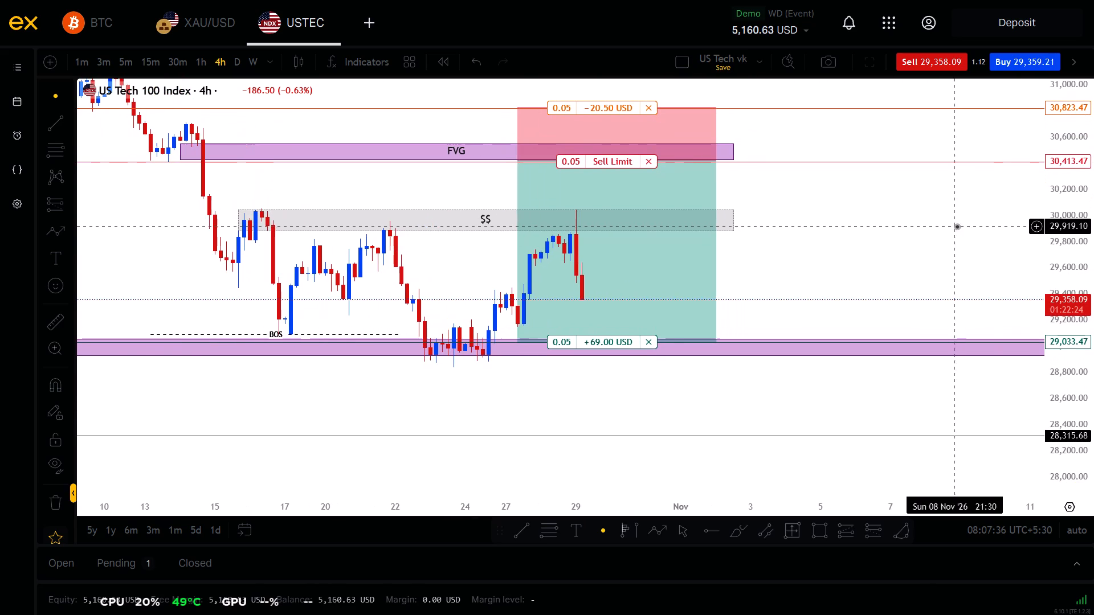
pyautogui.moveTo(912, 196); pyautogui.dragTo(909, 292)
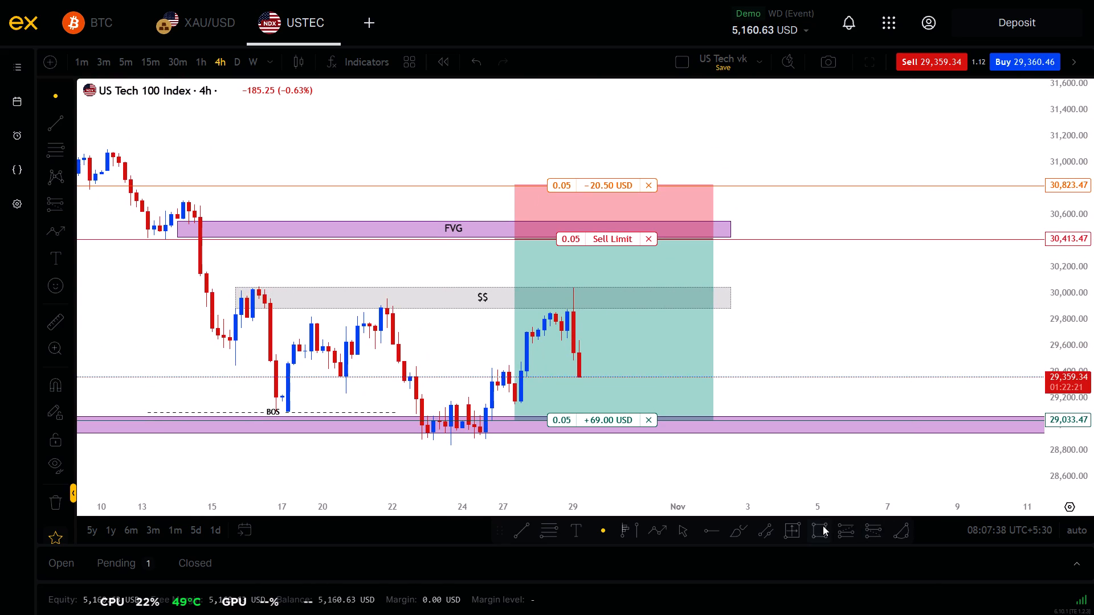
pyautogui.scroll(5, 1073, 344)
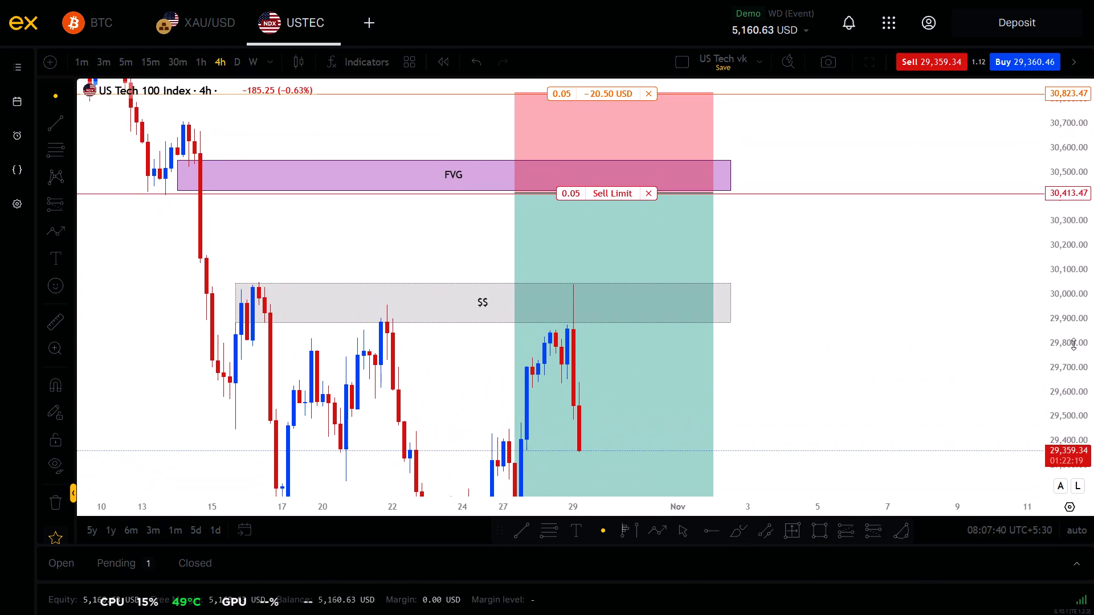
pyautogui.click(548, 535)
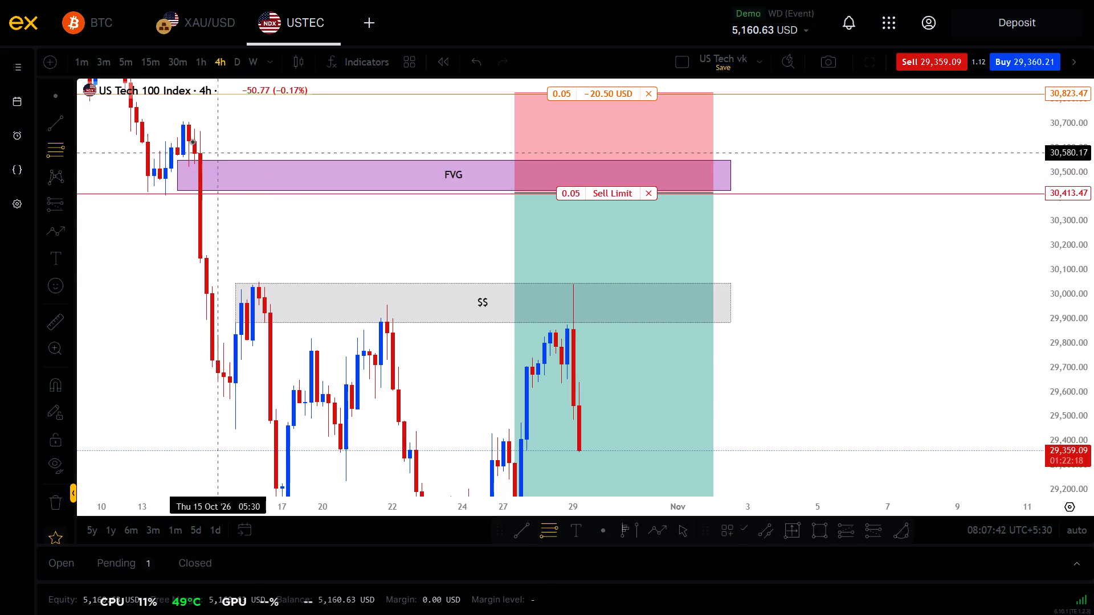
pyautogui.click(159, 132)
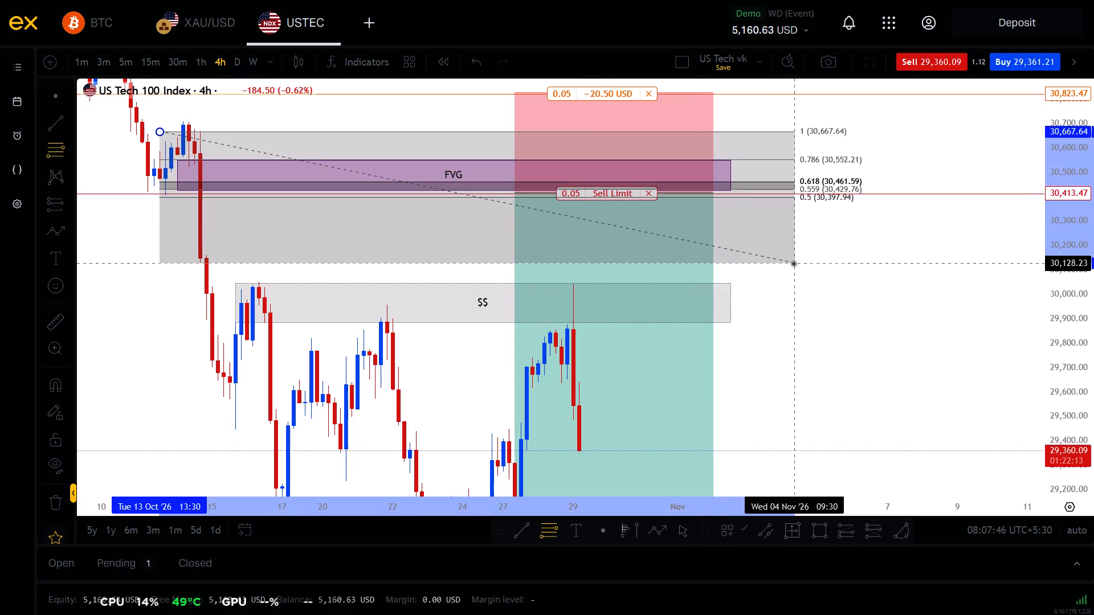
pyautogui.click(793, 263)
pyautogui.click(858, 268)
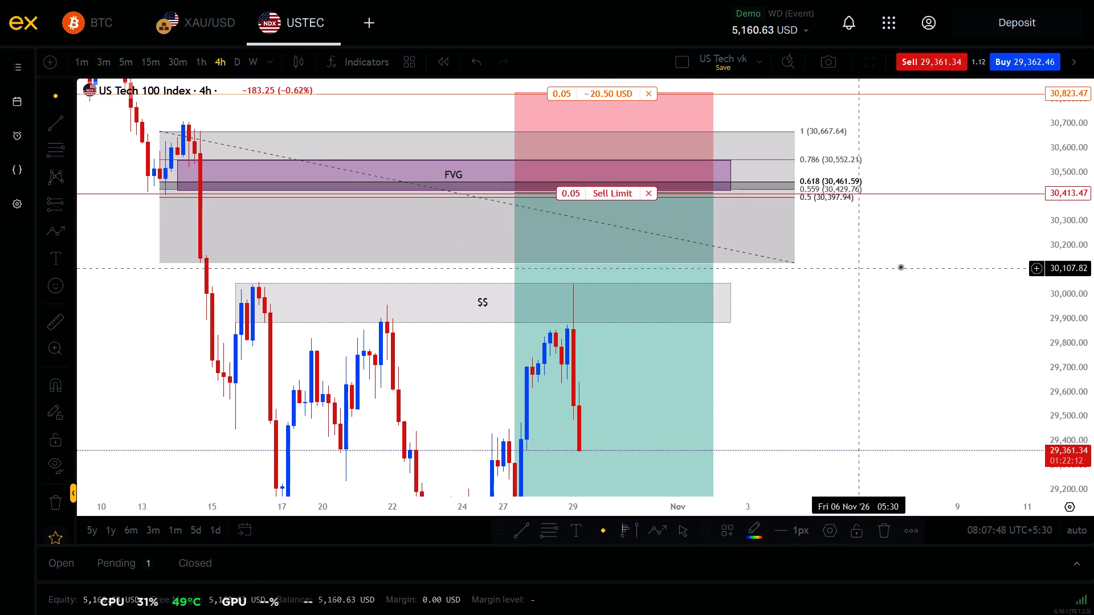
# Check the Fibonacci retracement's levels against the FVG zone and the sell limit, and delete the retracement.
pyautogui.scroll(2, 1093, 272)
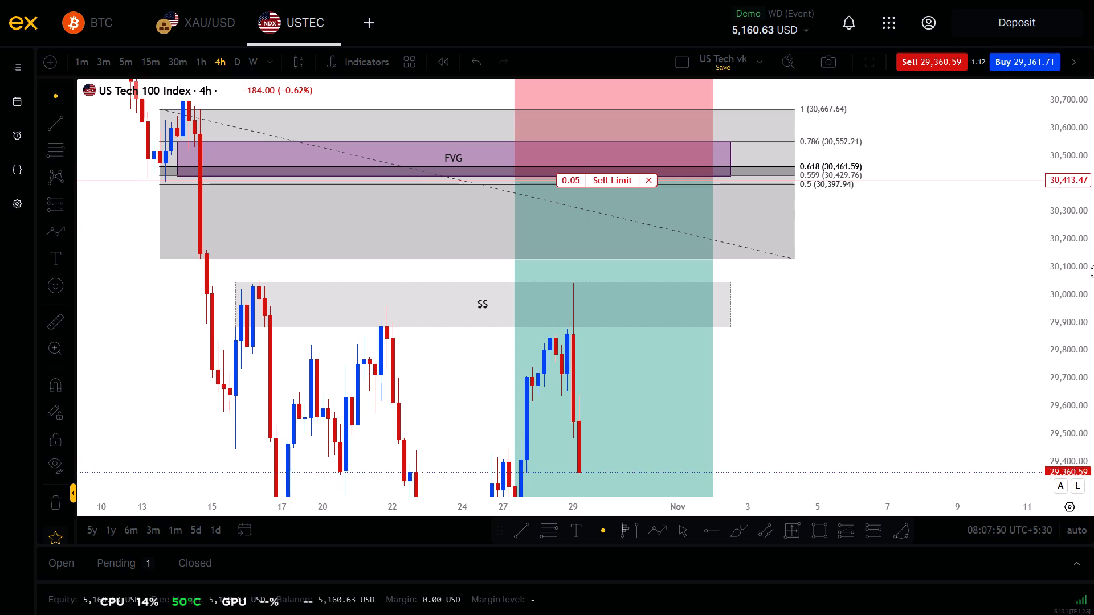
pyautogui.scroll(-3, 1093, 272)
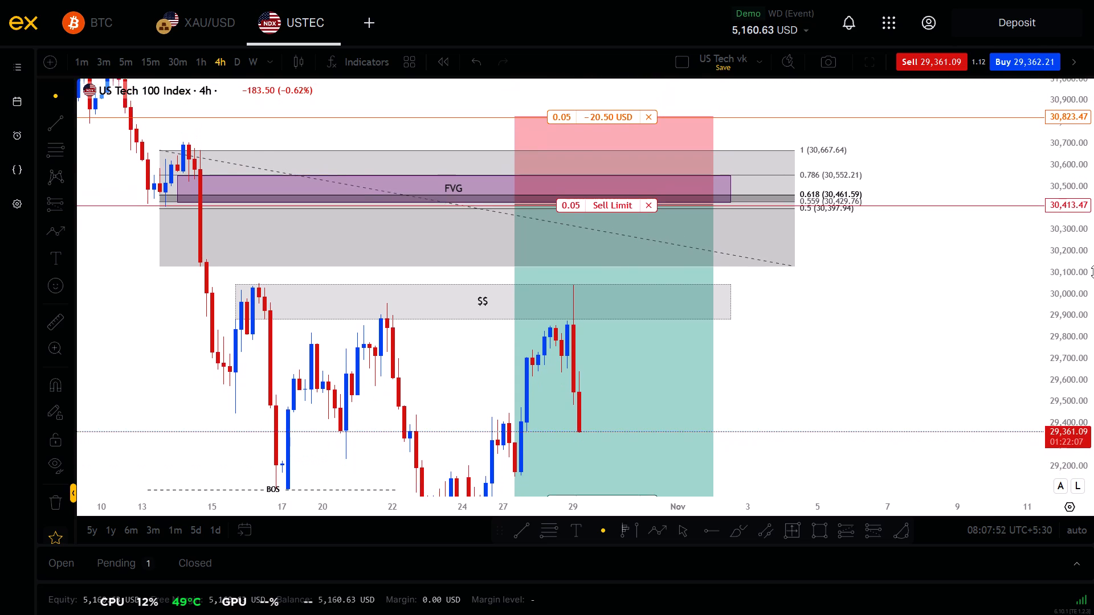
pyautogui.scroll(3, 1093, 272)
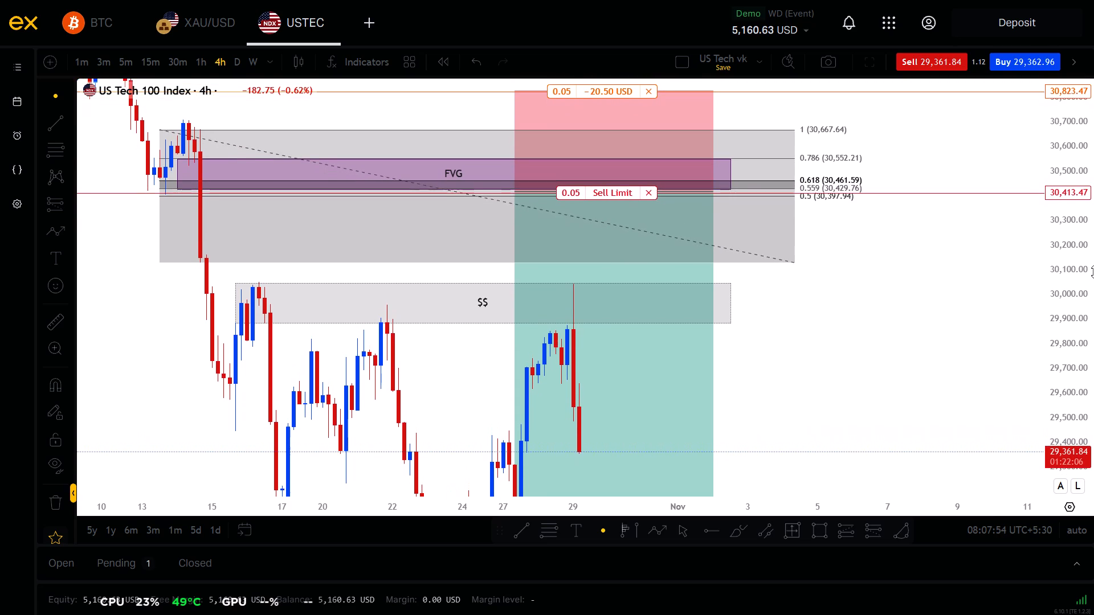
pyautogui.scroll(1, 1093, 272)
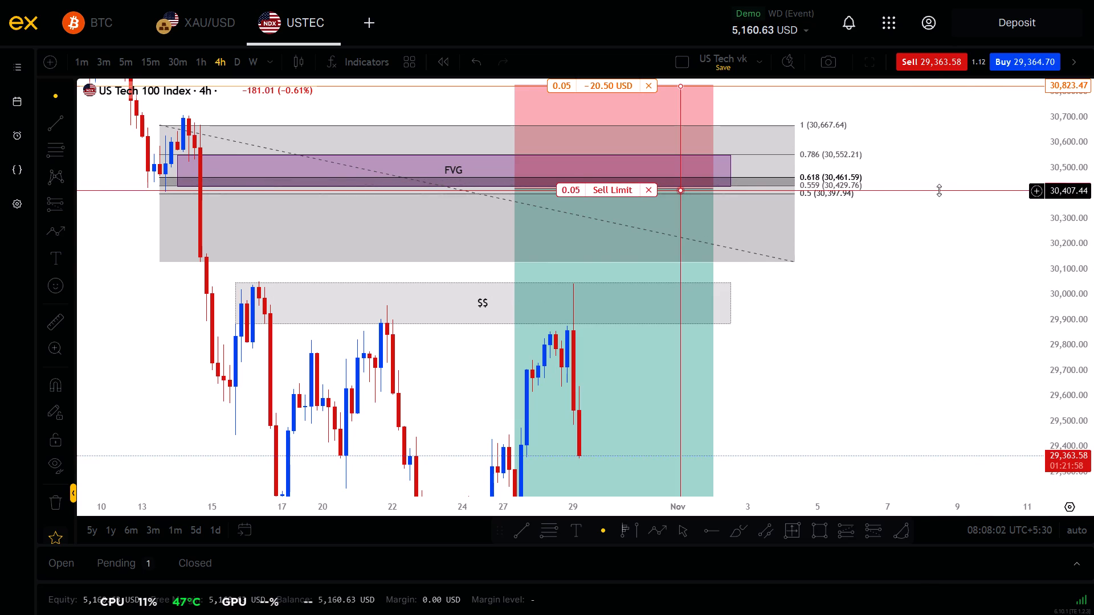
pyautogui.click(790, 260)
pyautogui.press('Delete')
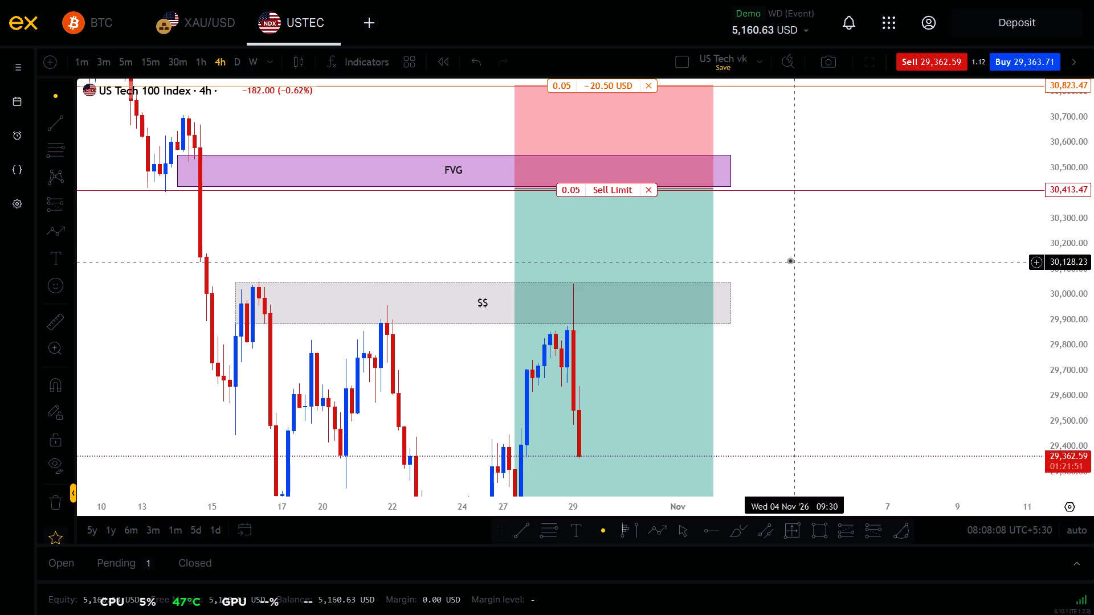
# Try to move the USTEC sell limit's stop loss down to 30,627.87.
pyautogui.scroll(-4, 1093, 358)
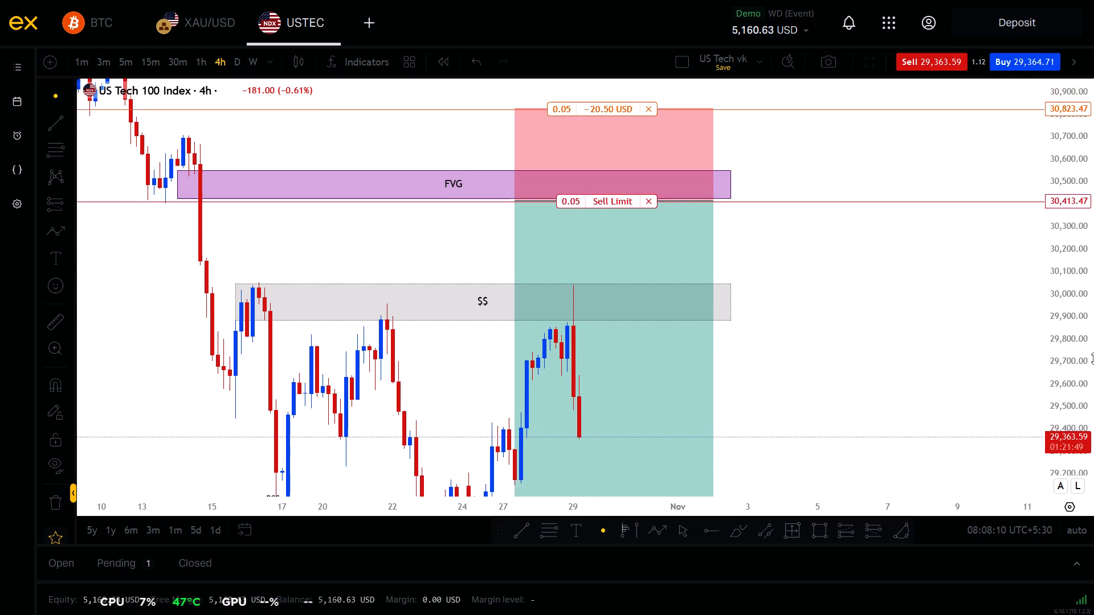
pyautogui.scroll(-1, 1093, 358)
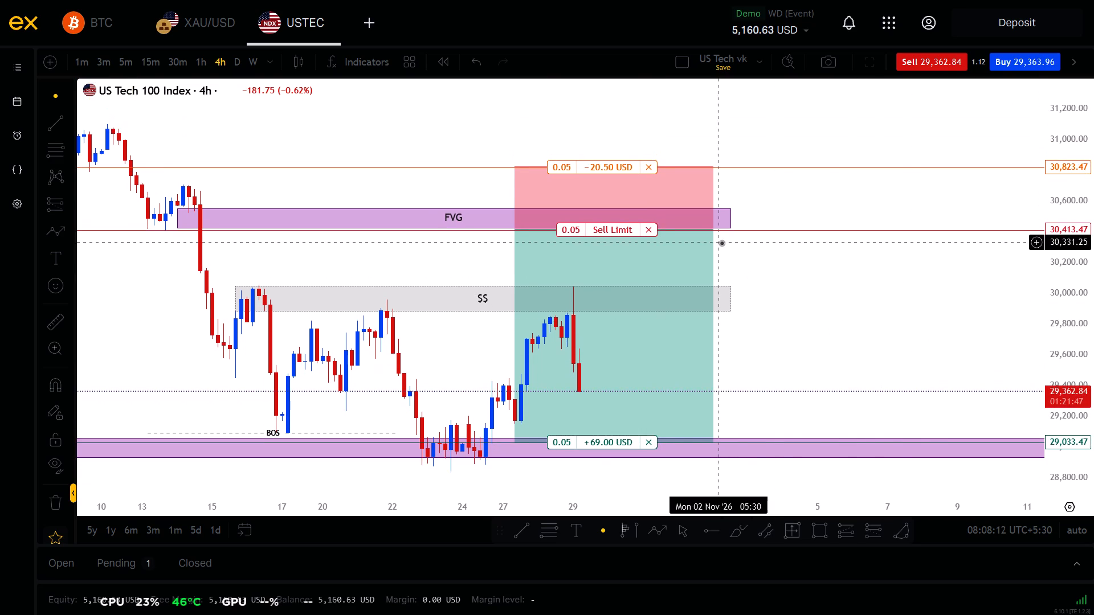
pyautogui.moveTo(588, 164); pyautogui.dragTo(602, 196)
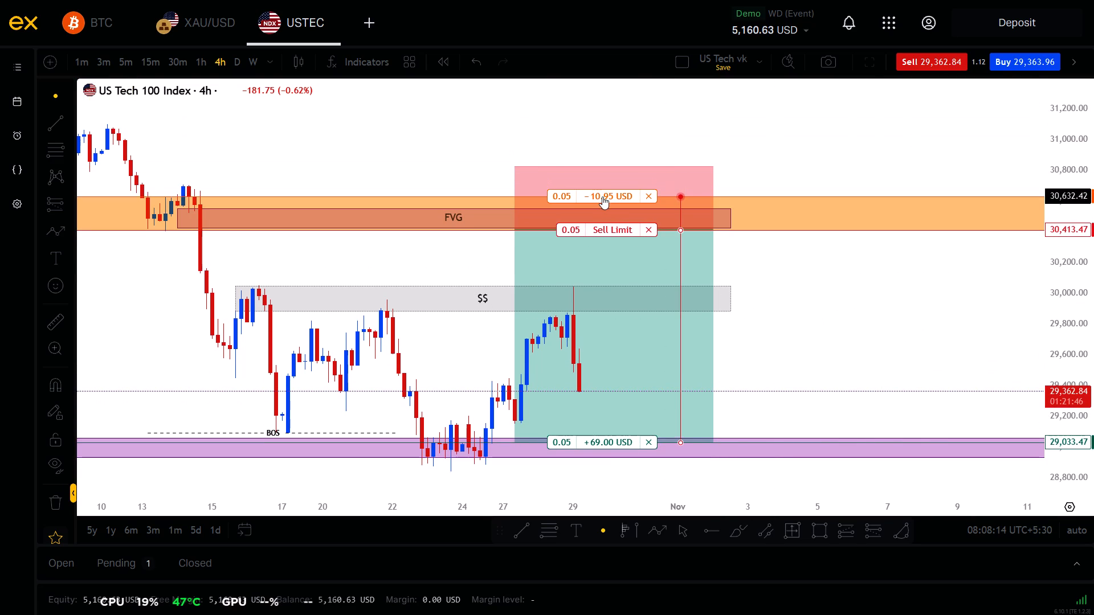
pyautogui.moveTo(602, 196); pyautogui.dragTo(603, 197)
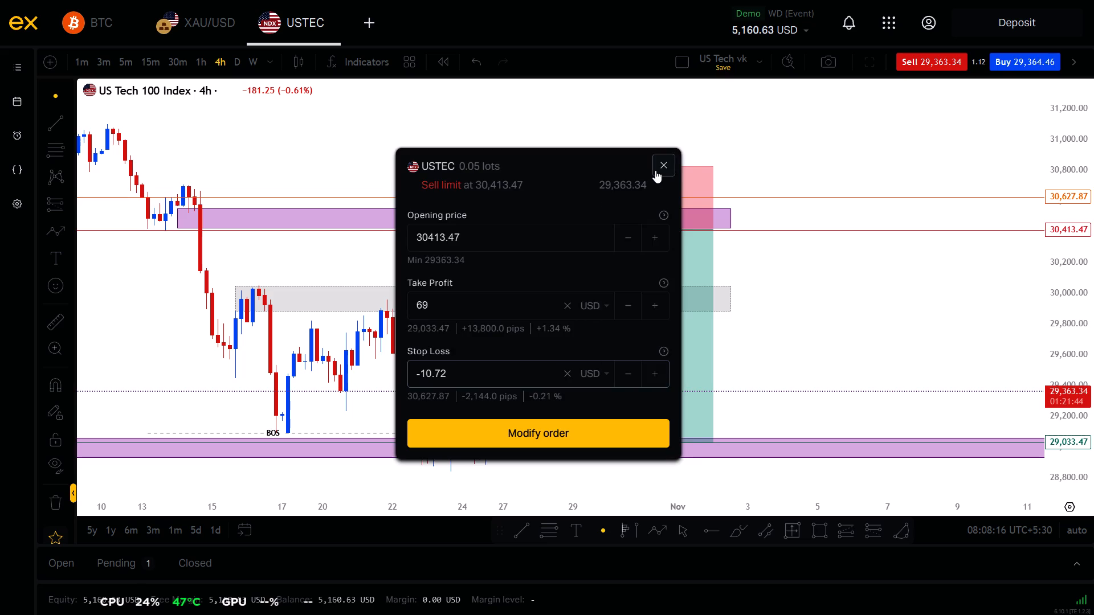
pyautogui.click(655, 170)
# Save the US Tech vk layout.
pyautogui.moveTo(824, 306); pyautogui.dragTo(818, 304)
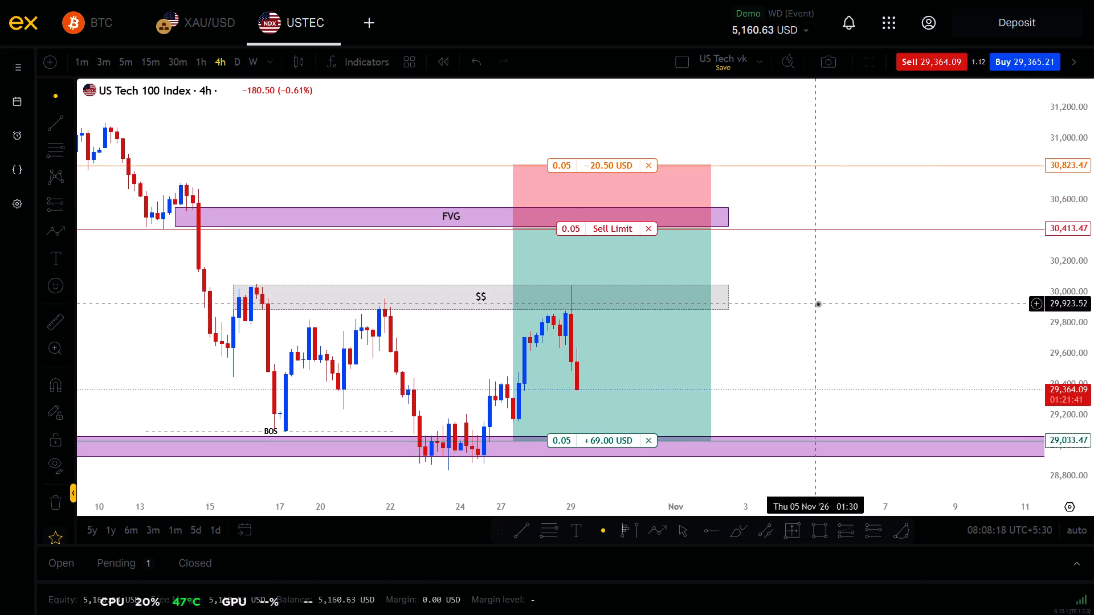
pyautogui.scroll(1, 1093, 248)
pyautogui.moveTo(961, 293); pyautogui.dragTo(946, 261)
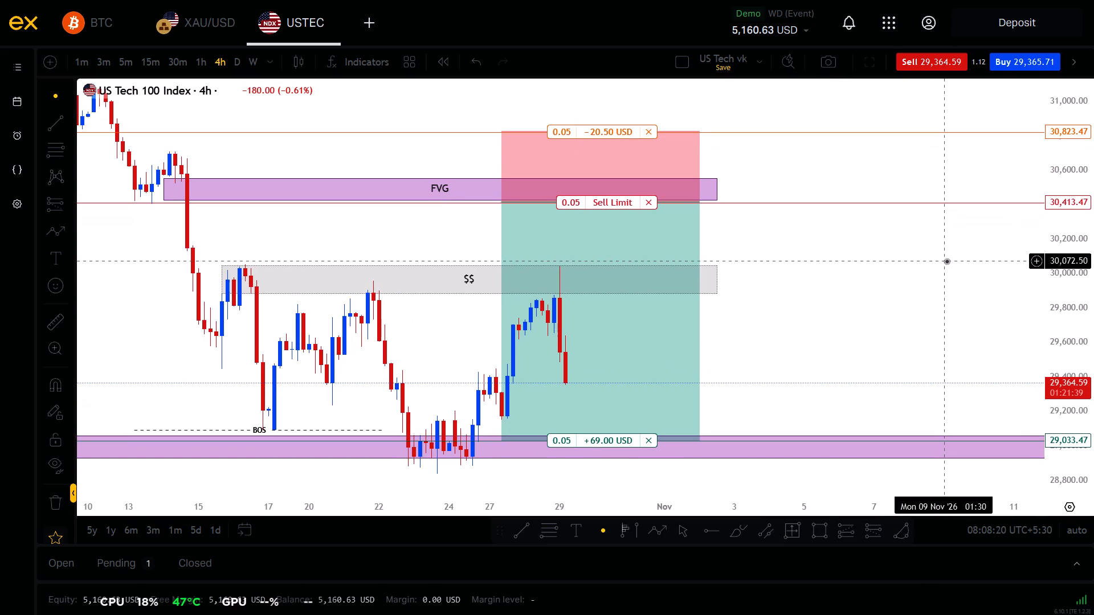
pyautogui.click(721, 73)
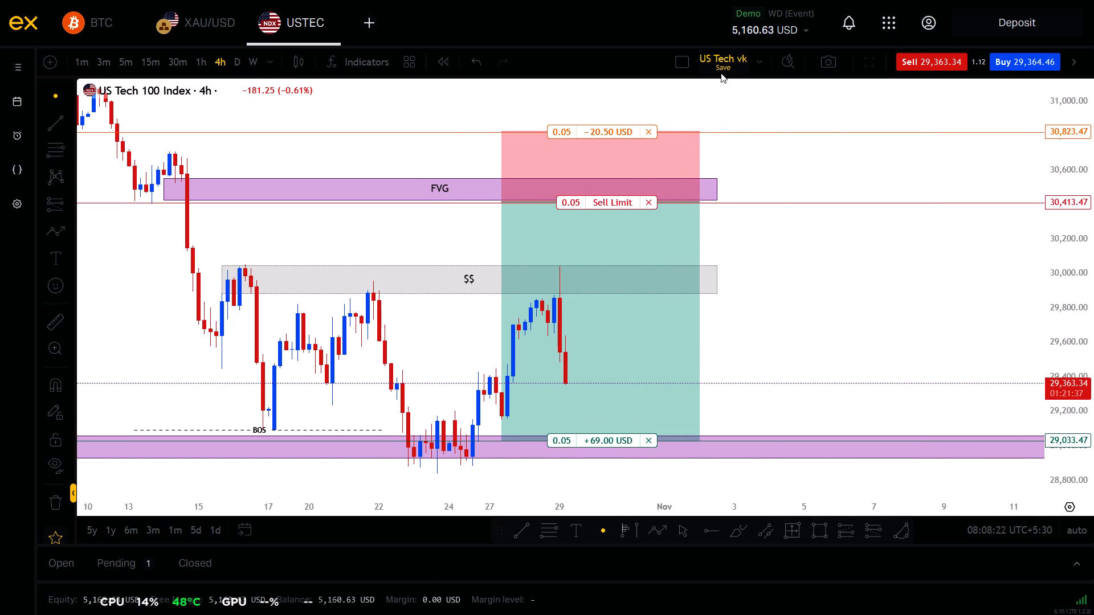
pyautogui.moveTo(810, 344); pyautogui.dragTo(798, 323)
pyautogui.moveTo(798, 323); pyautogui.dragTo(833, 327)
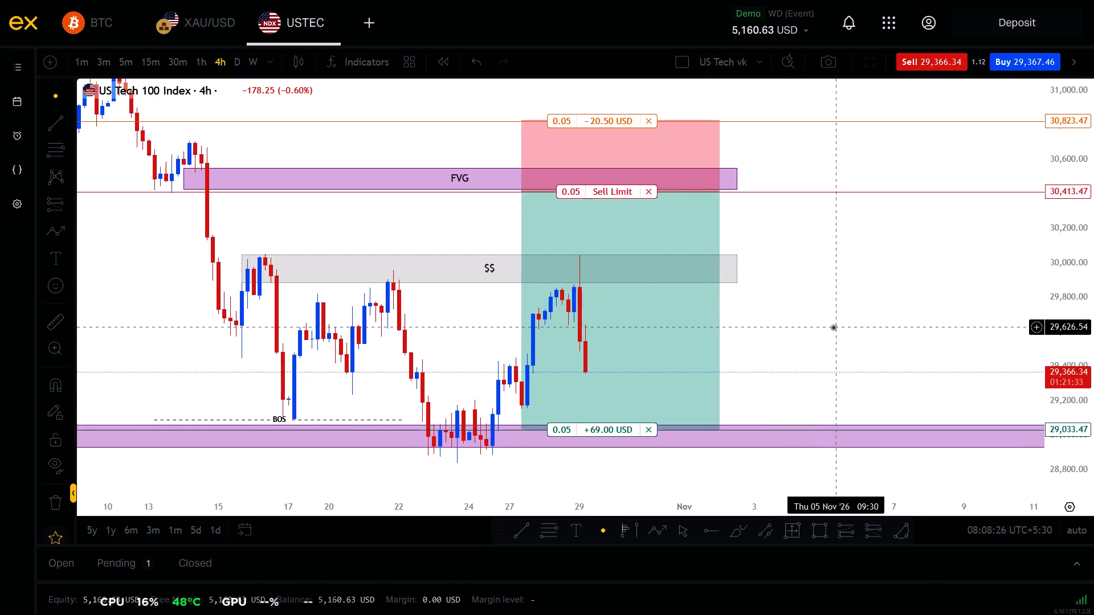
# On the XAU/USD 15-minute chart, remove the FVG text from the small zone just below the 4,054.638 line.
pyautogui.click(200, 13)
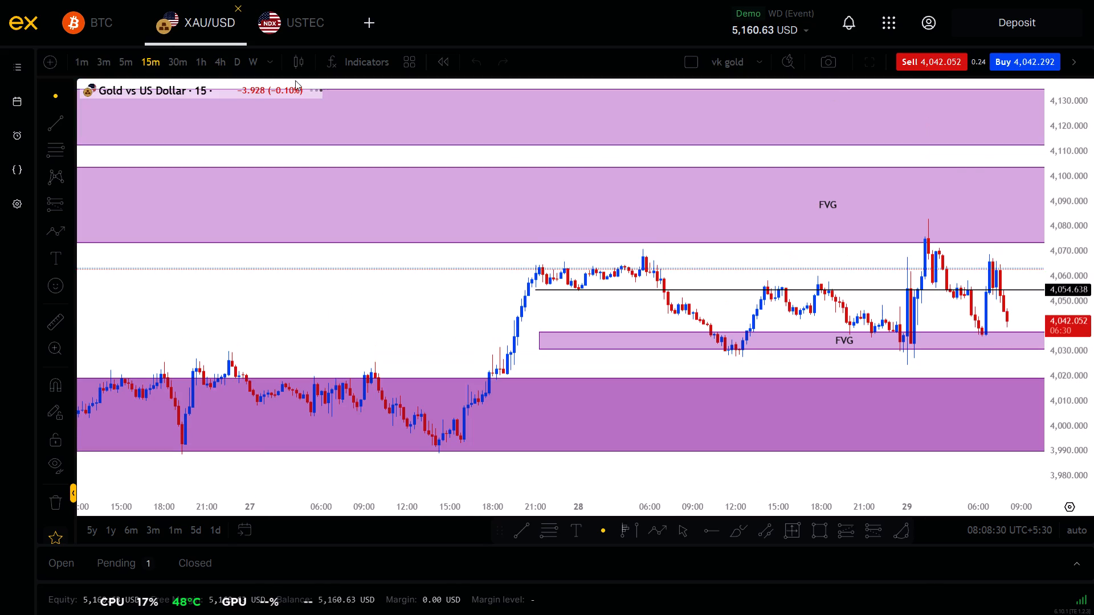
pyautogui.hscroll(-3, 440, 189)
pyautogui.hscroll(3, 440, 189)
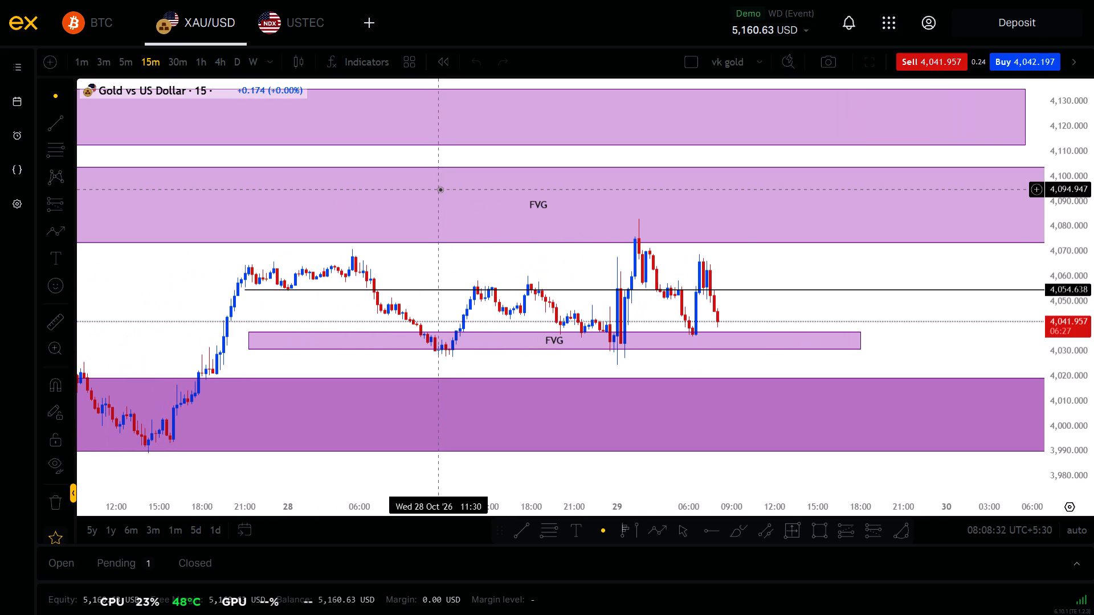
pyautogui.scroll(2, 1093, 333)
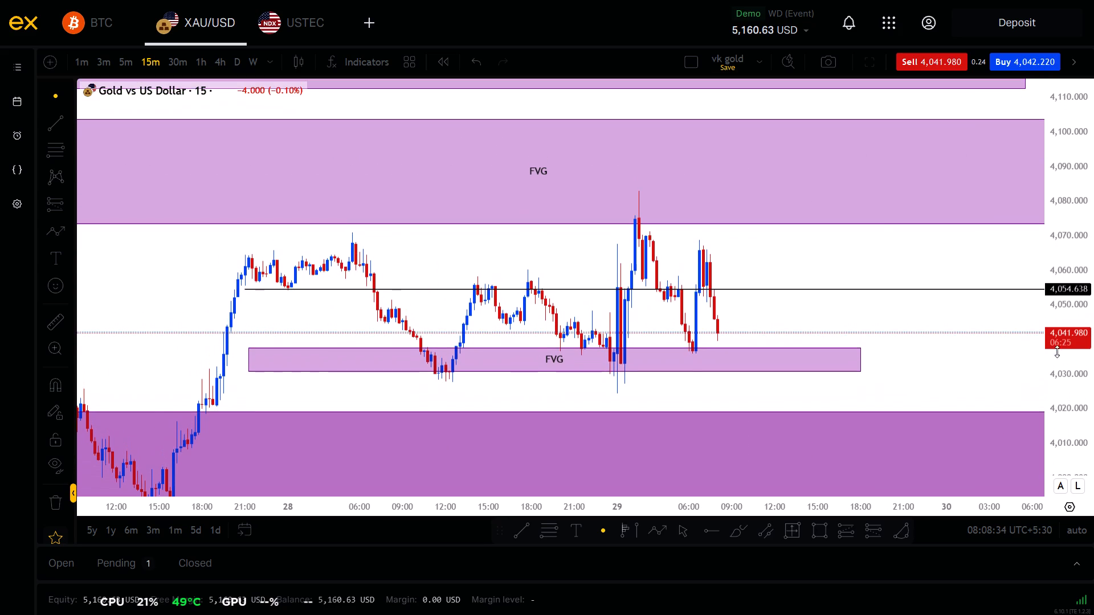
pyautogui.scroll(-1, 926, 409)
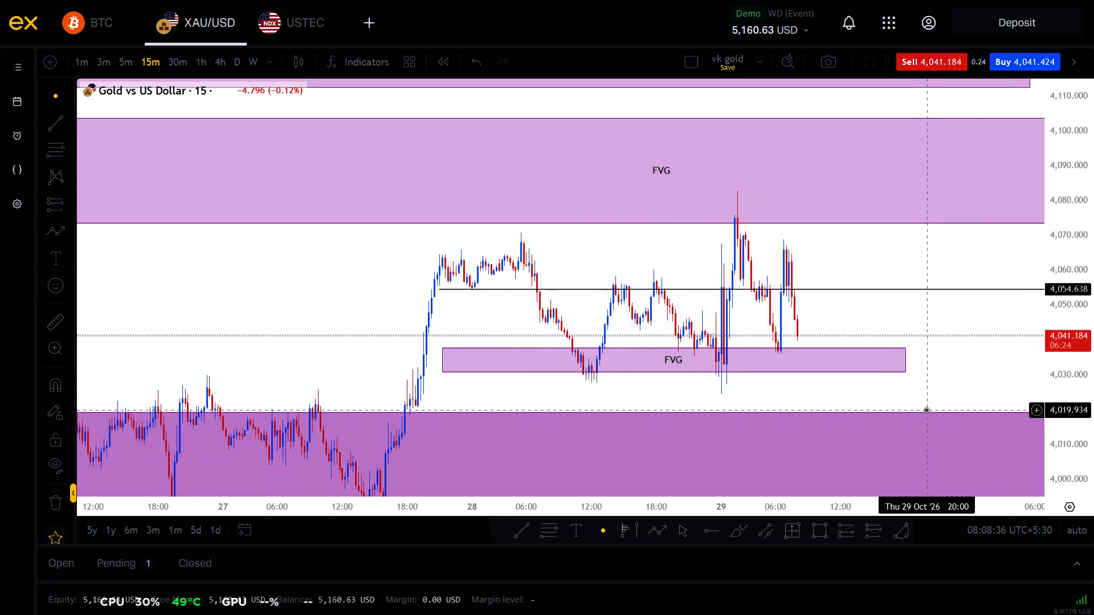
pyautogui.doubleClick(909, 374)
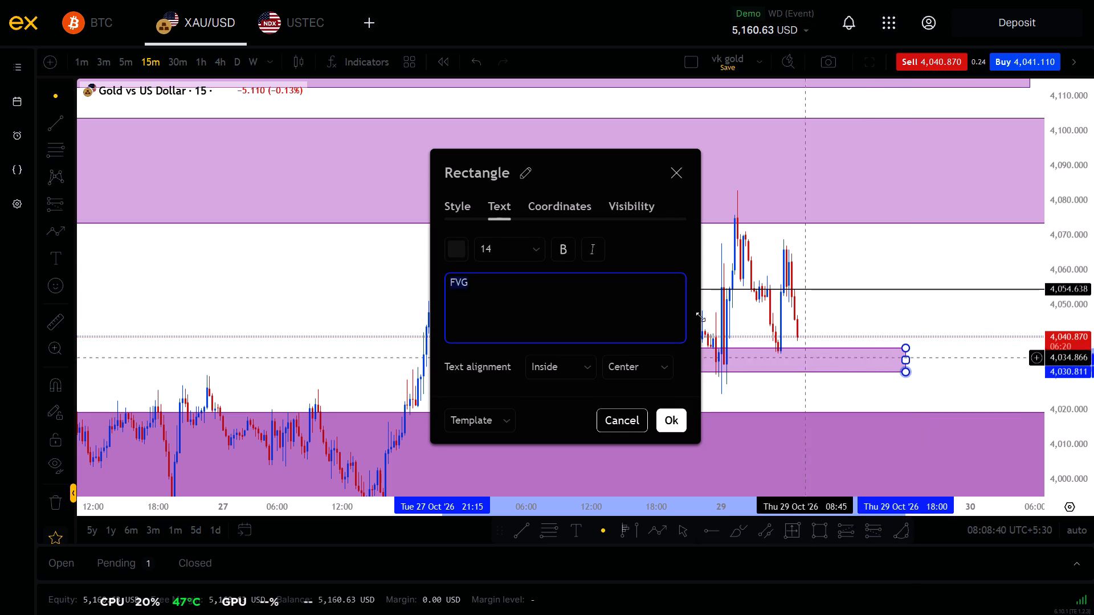
pyautogui.press('BackSpace')
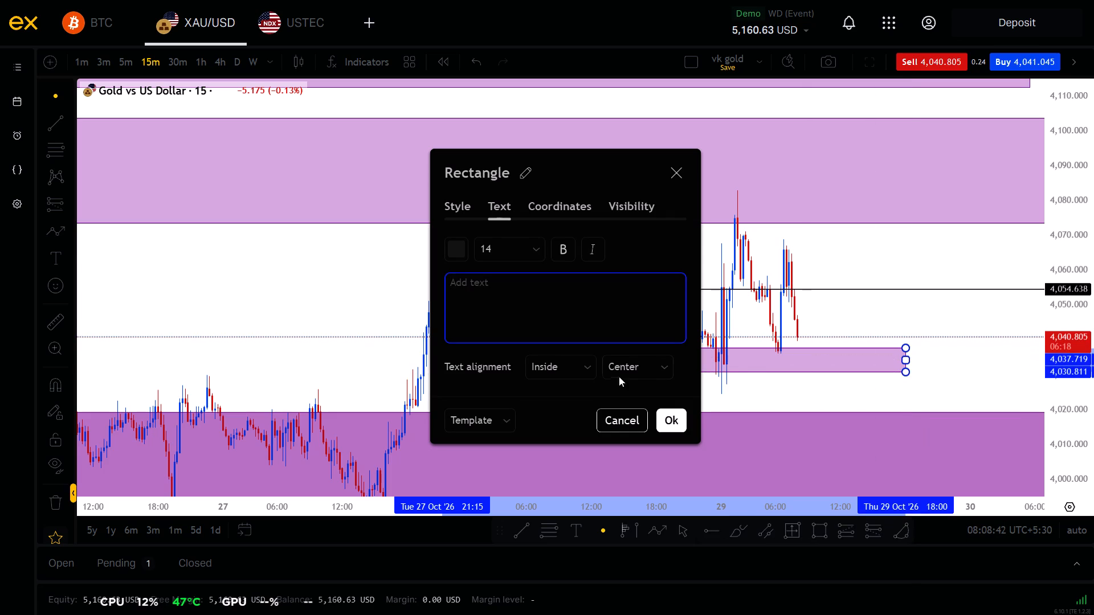
pyautogui.click(670, 418)
pyautogui.click(958, 376)
# Switch XAU/USD to the 1h timeframe and examine the price action around the marked zones.
pyautogui.moveTo(958, 376); pyautogui.dragTo(914, 342)
pyautogui.click(190, 65)
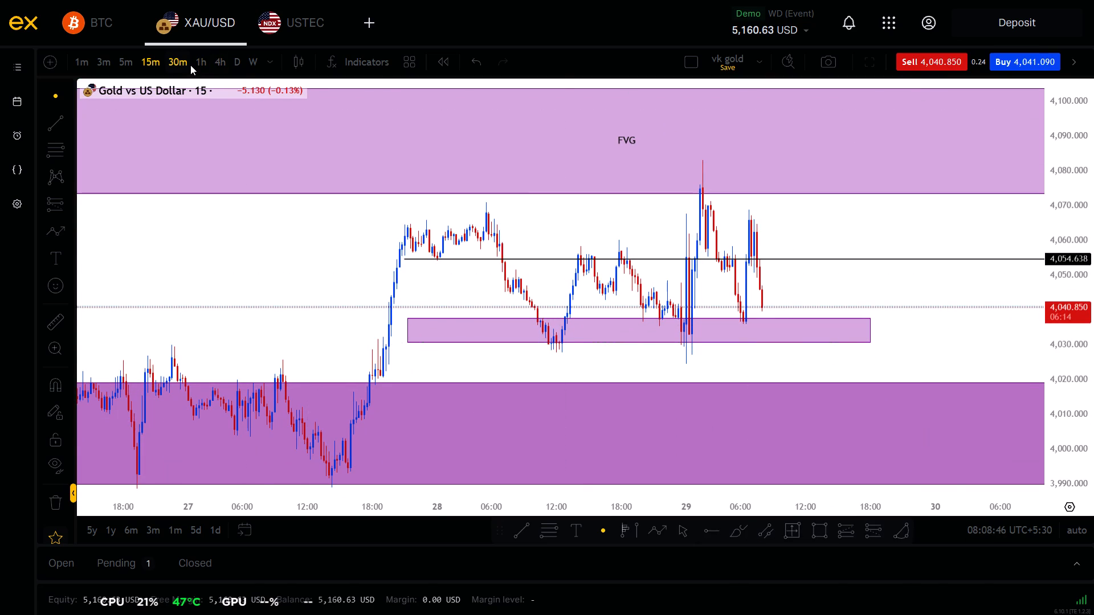
pyautogui.click(209, 69)
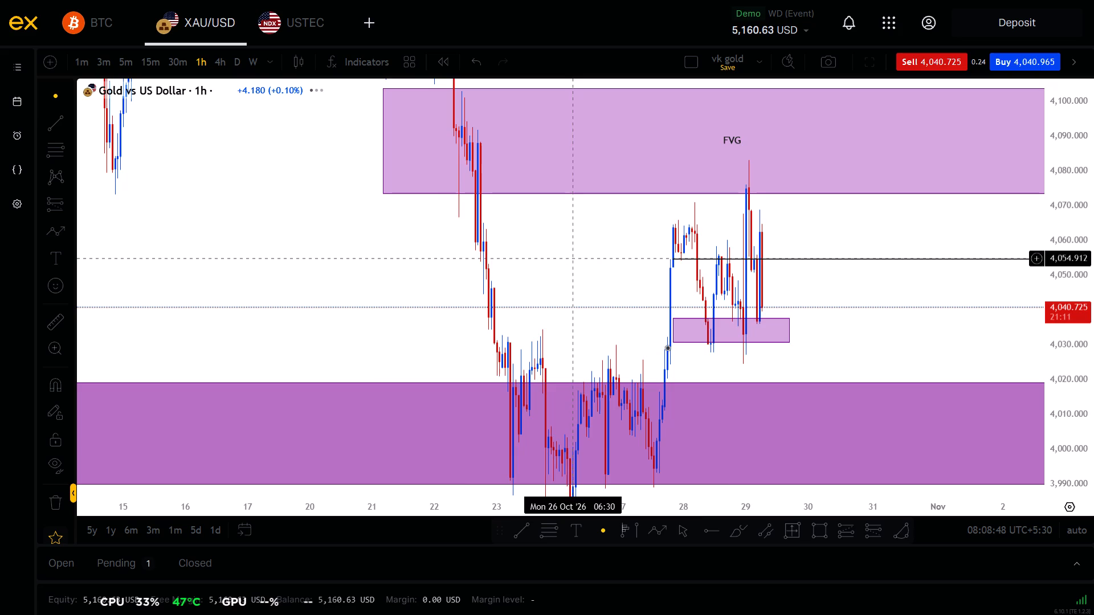
pyautogui.scroll(3, 741, 403)
pyautogui.scroll(-3, 1069, 395)
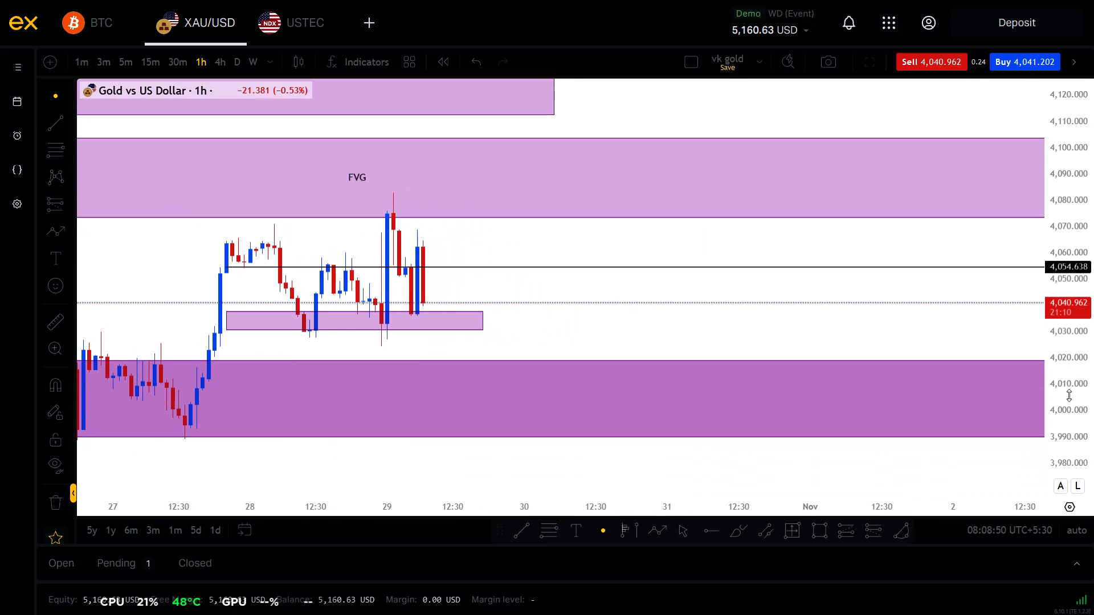
pyautogui.scroll(-2, 934, 415)
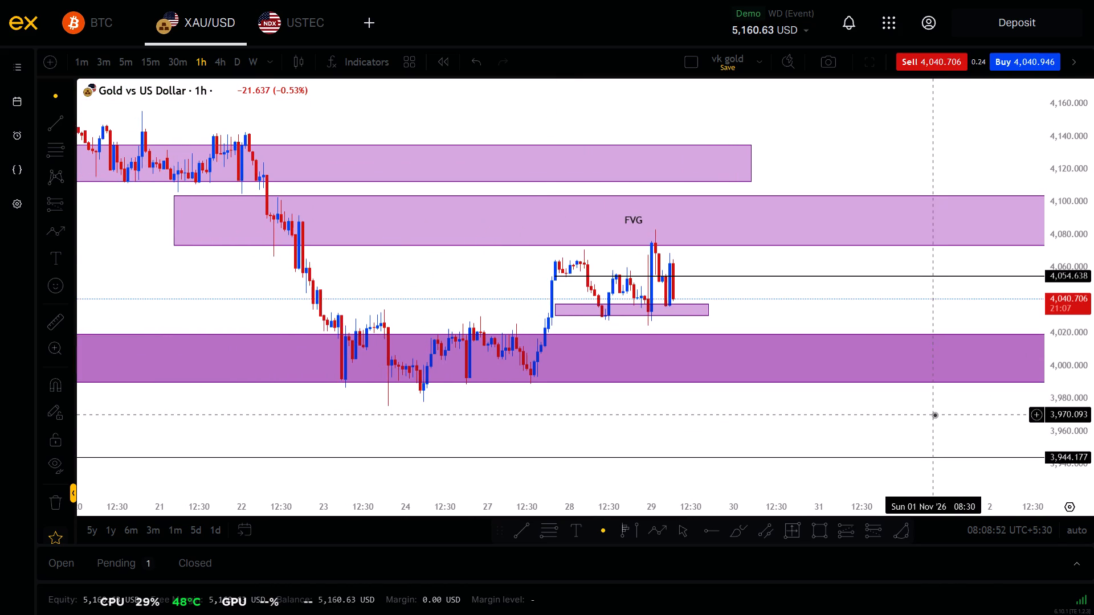
# Return to the BTC 5-minute chart and examine the price against the marked zones.
pyautogui.click(118, 37)
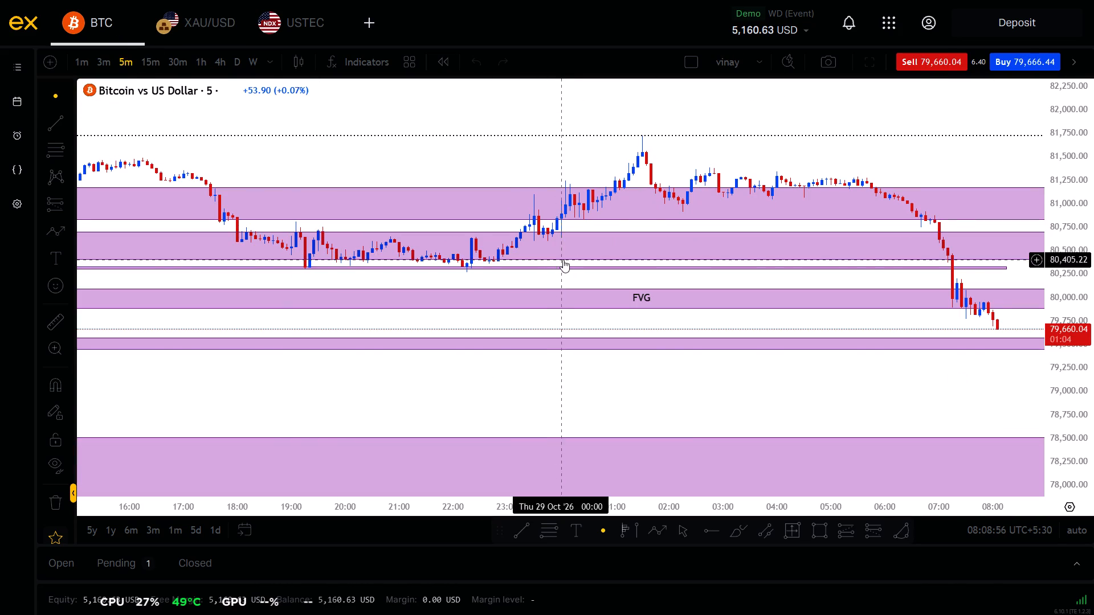
pyautogui.scroll(-3, 651, 413)
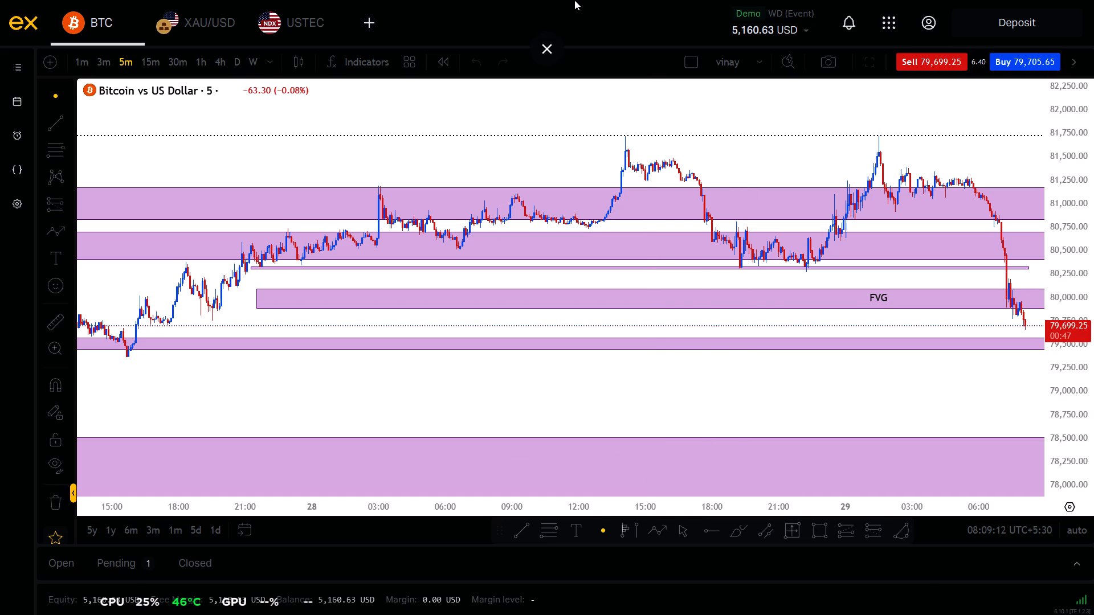
# Leave the browser's full-screen view and open a new browser tab.
pyautogui.click(541, 38)
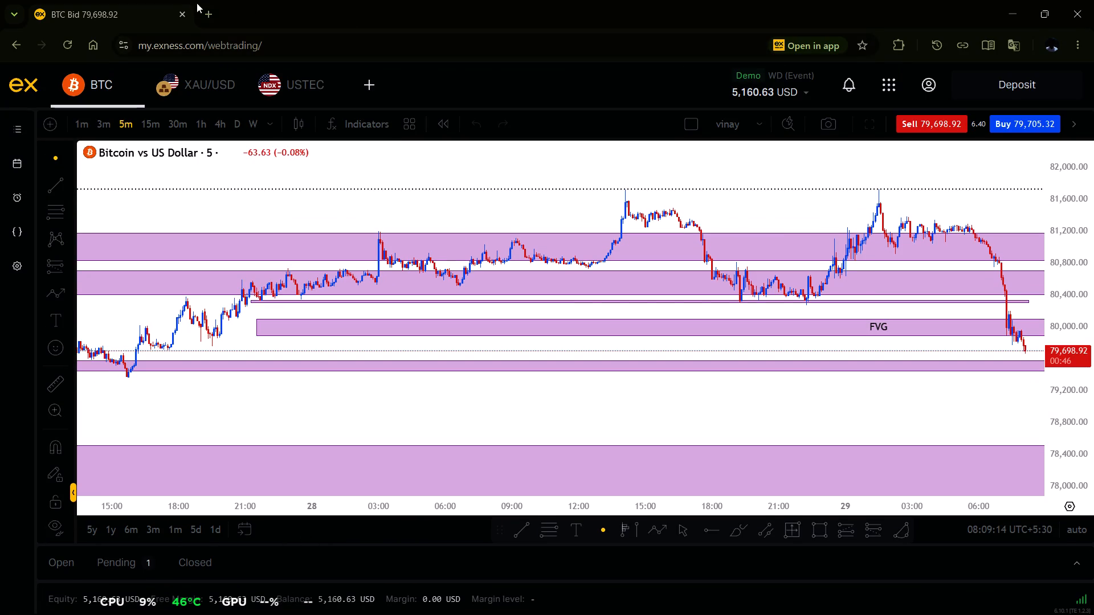
pyautogui.click(218, 2)
pyautogui.click(214, 49)
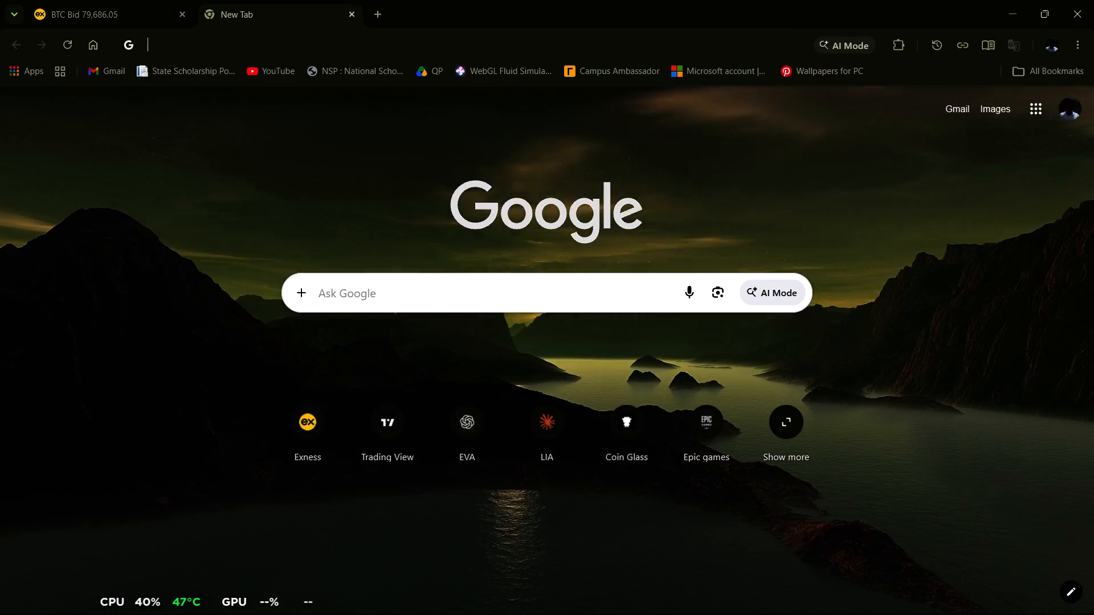
pyautogui.click(211, 100)
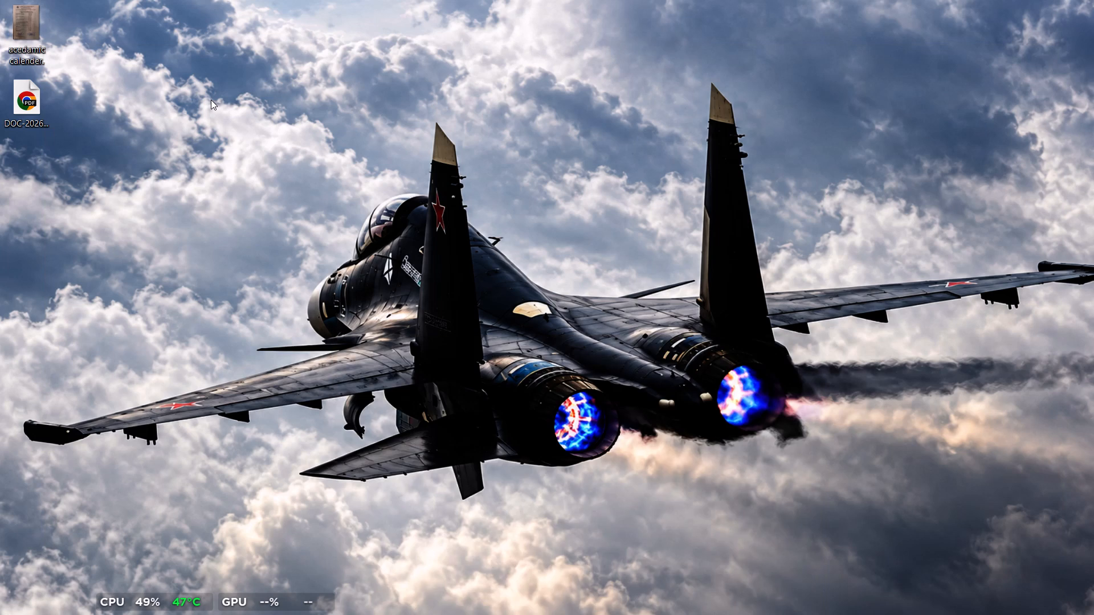
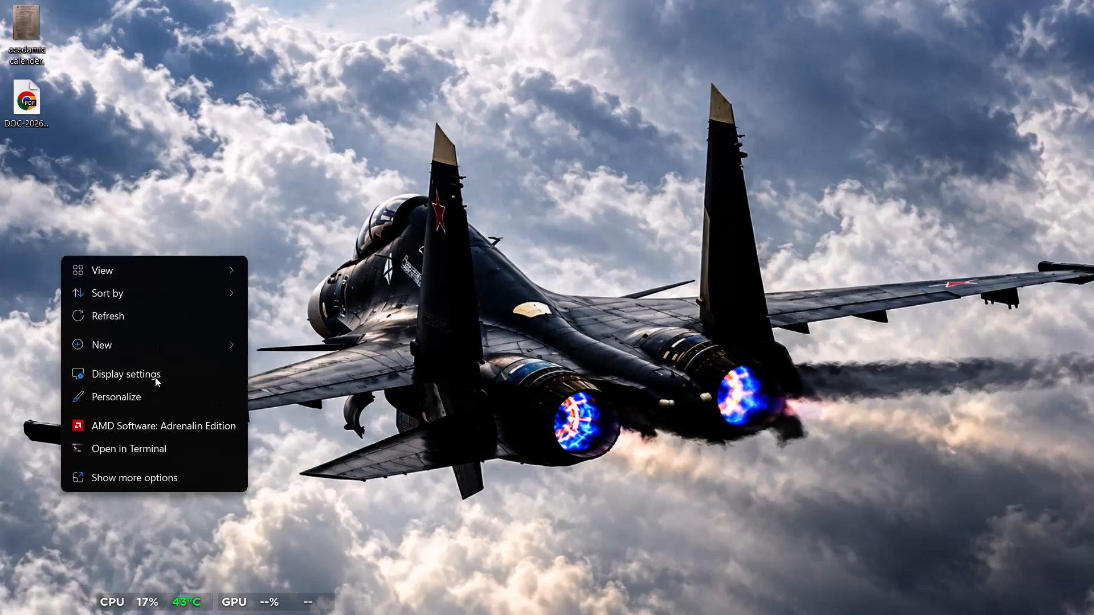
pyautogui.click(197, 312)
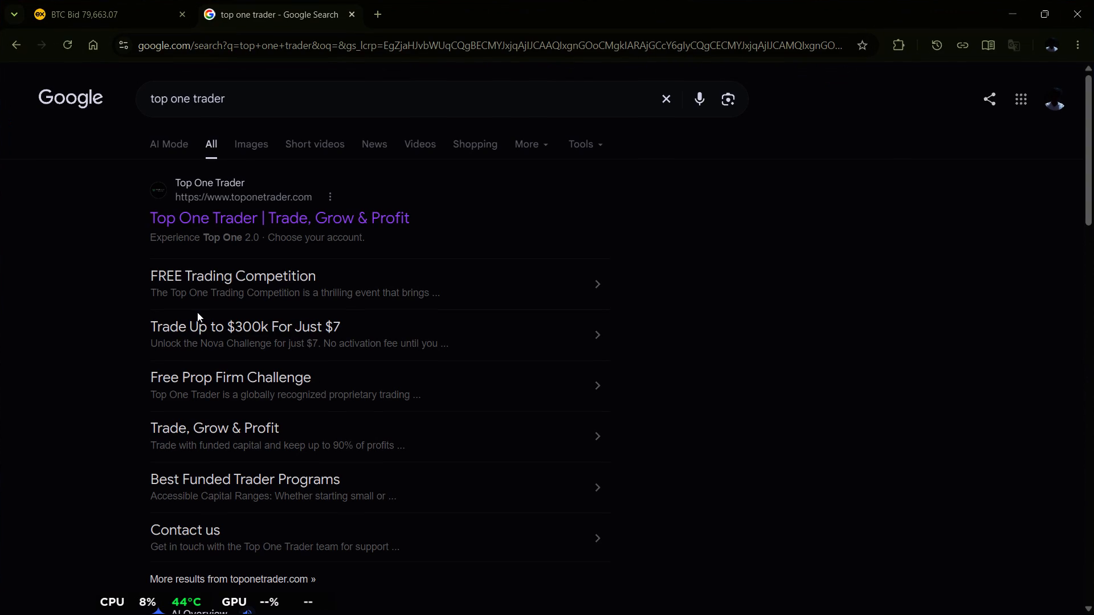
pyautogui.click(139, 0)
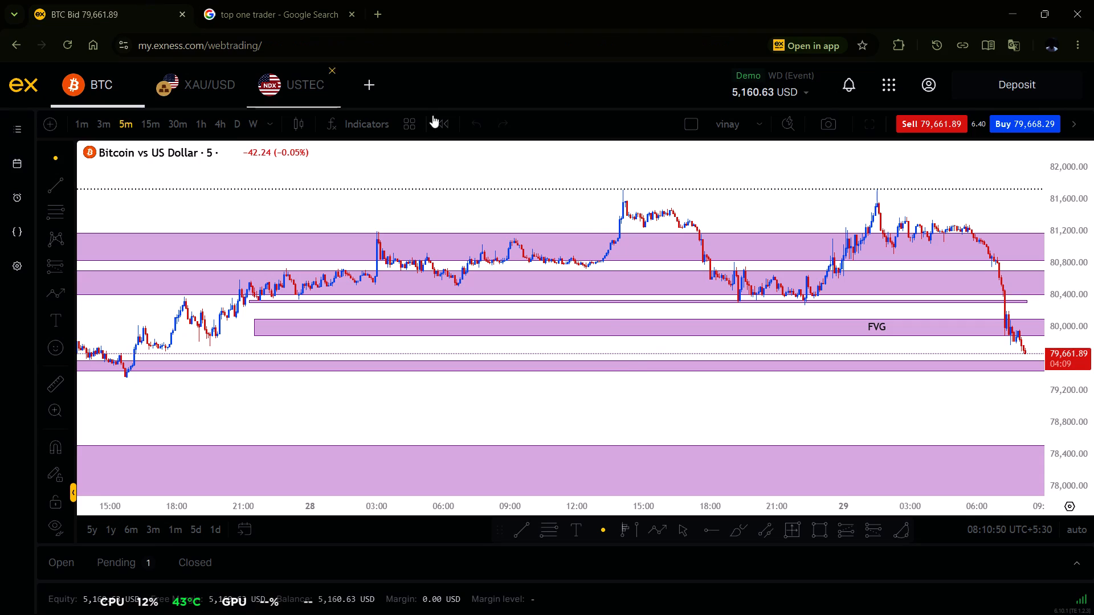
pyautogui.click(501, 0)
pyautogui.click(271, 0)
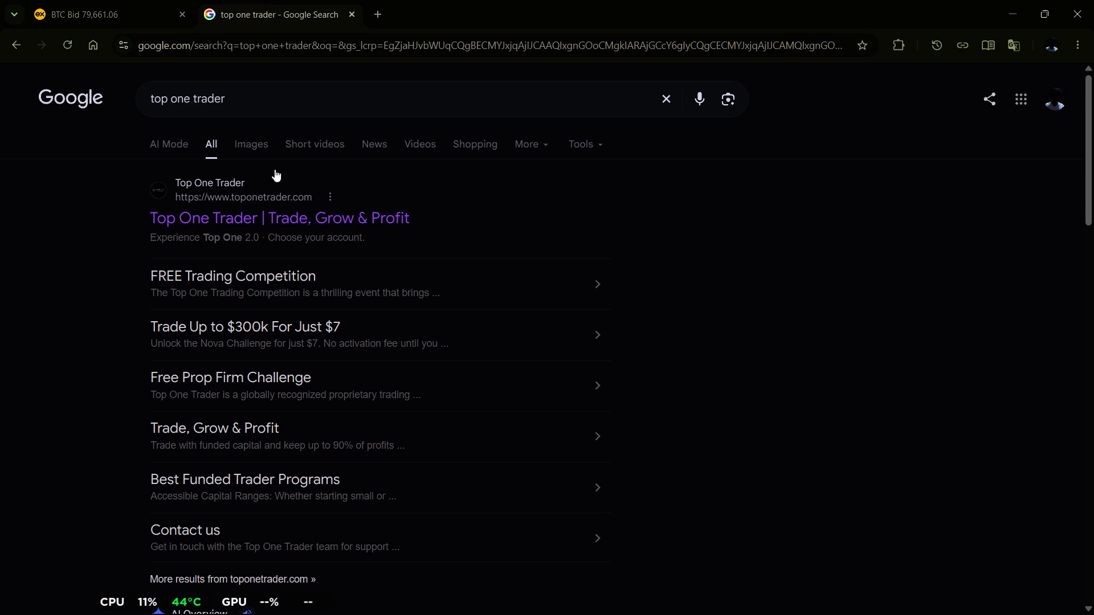
# Open the Top One Trader website from the search results.
pyautogui.click(263, 220)
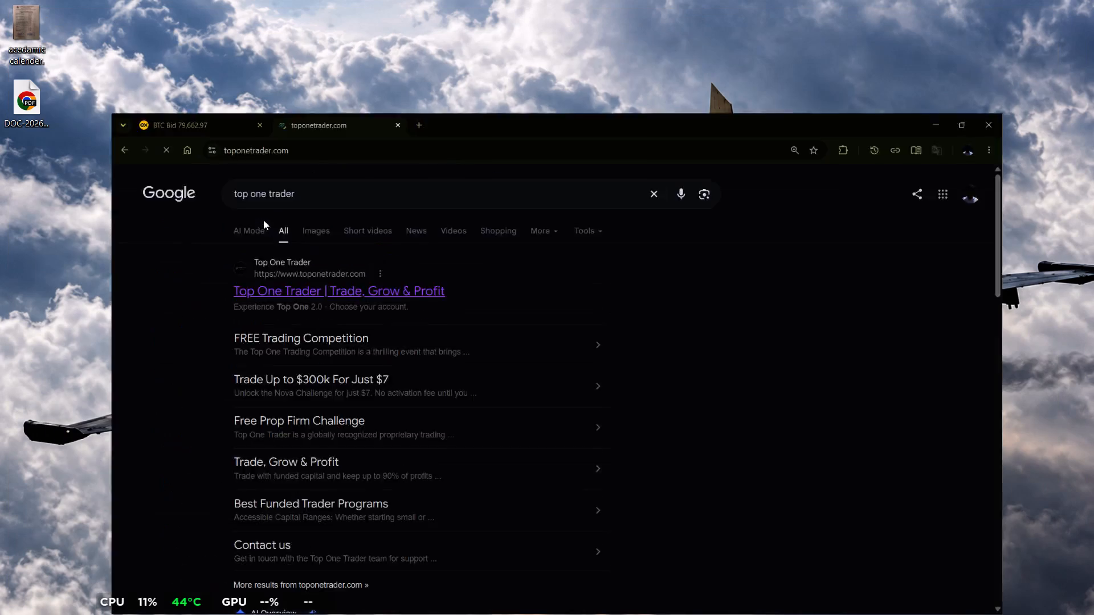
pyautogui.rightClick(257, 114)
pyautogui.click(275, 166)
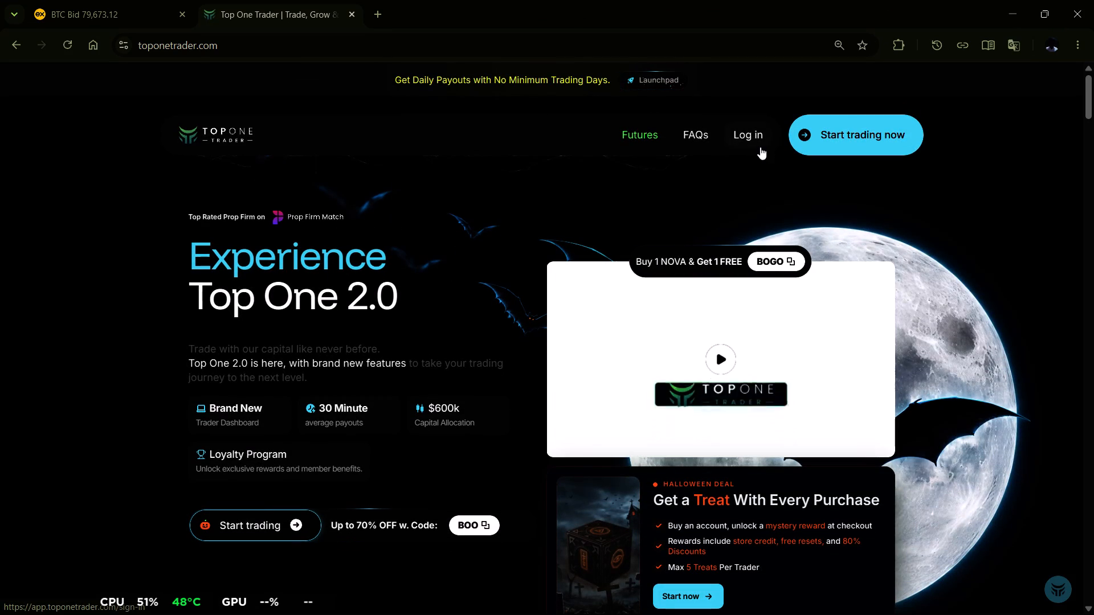
# Read through the Top One Trader home page as far as the account selection and its configuration details.
pyautogui.scroll(-1, 547, 384)
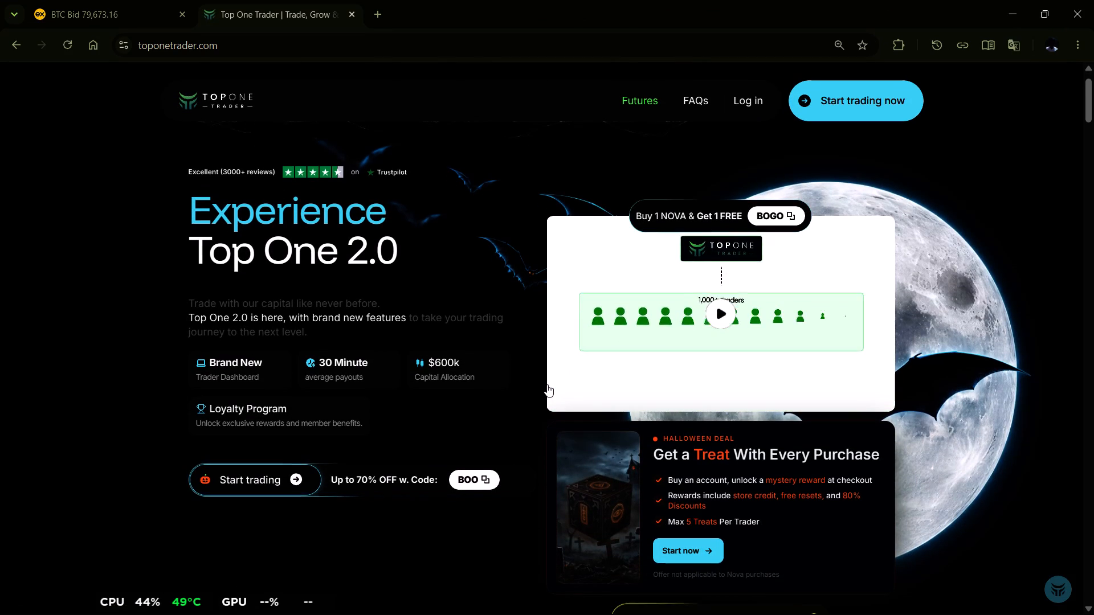
pyautogui.scroll(-3, 547, 384)
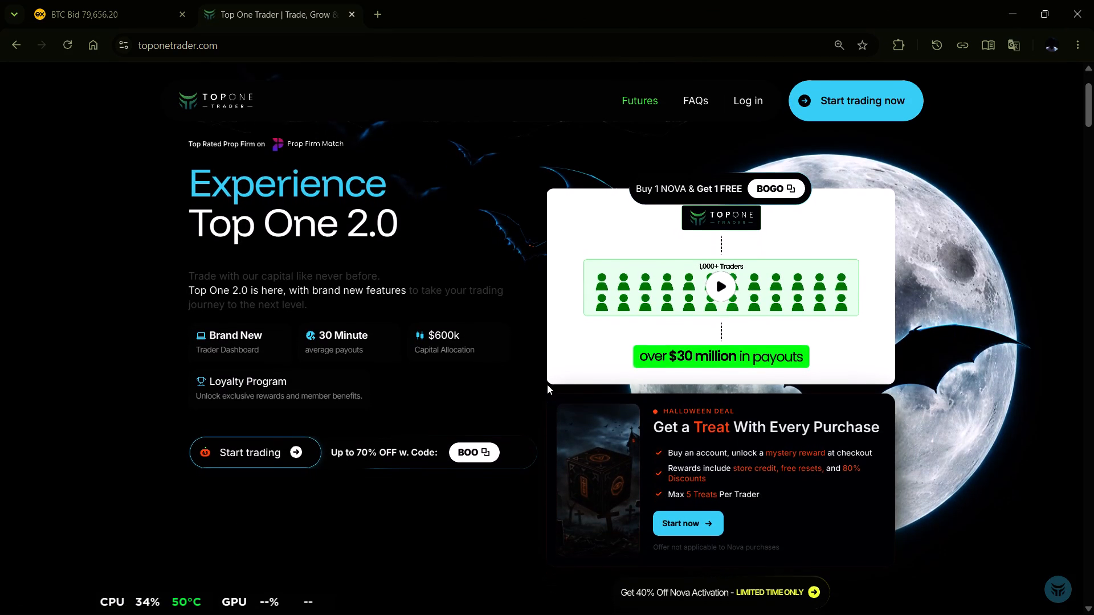
pyautogui.scroll(-2, 547, 384)
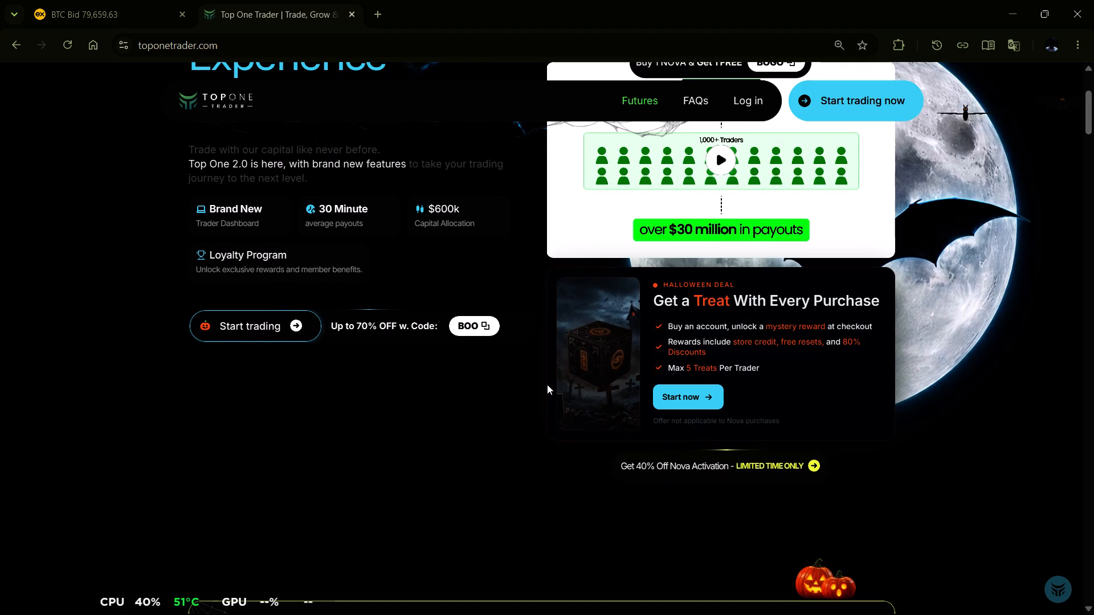
pyautogui.scroll(-2, 547, 384)
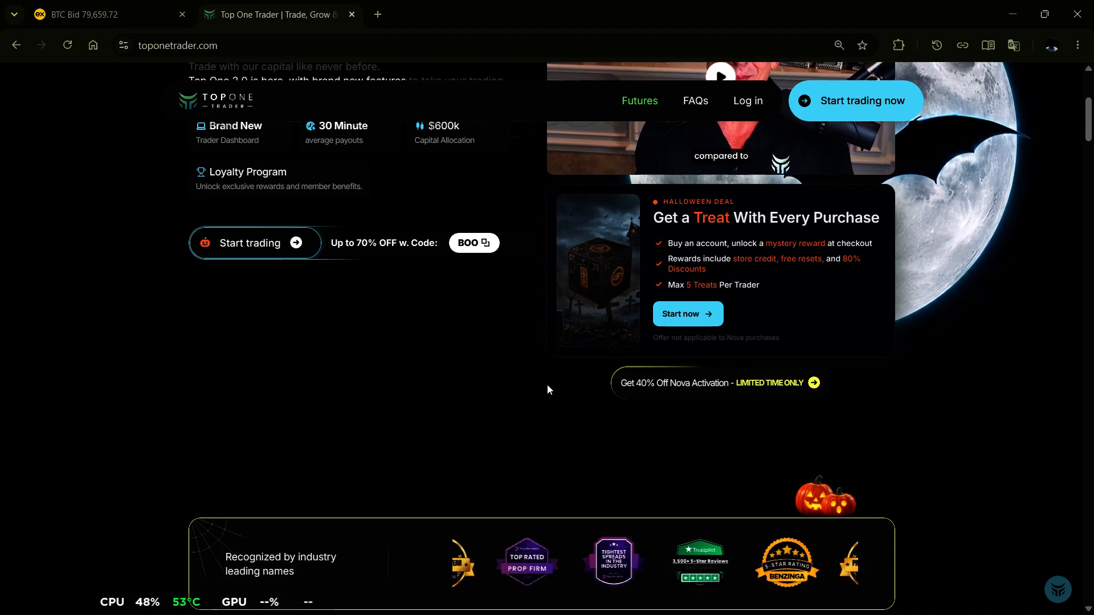
pyautogui.scroll(-1, 547, 384)
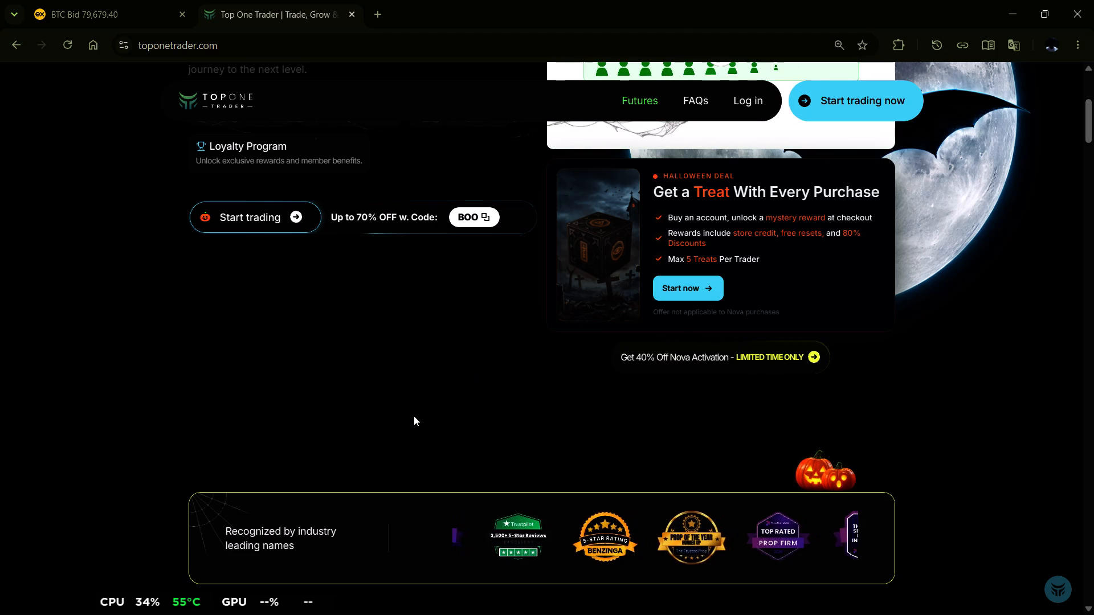
pyautogui.scroll(-2, 414, 416)
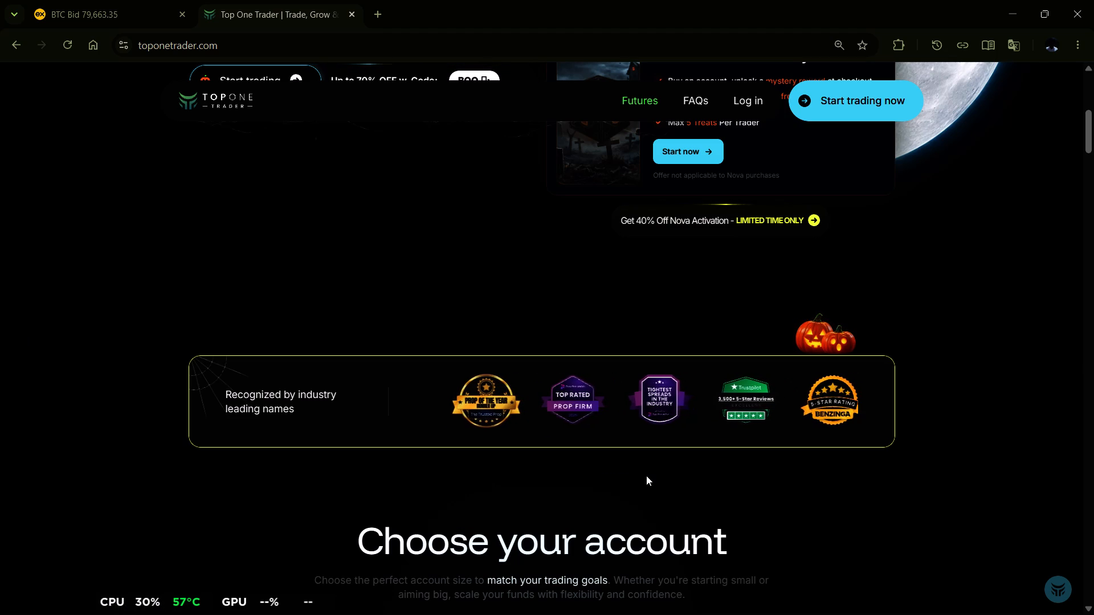
pyautogui.scroll(-4, 646, 475)
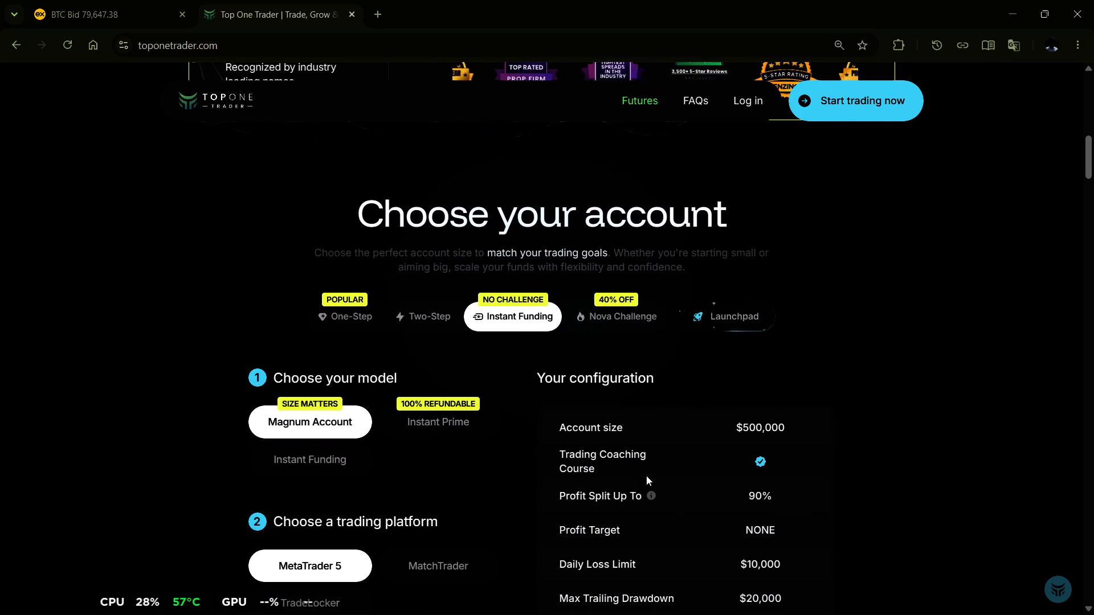
pyautogui.scroll(-2, 646, 475)
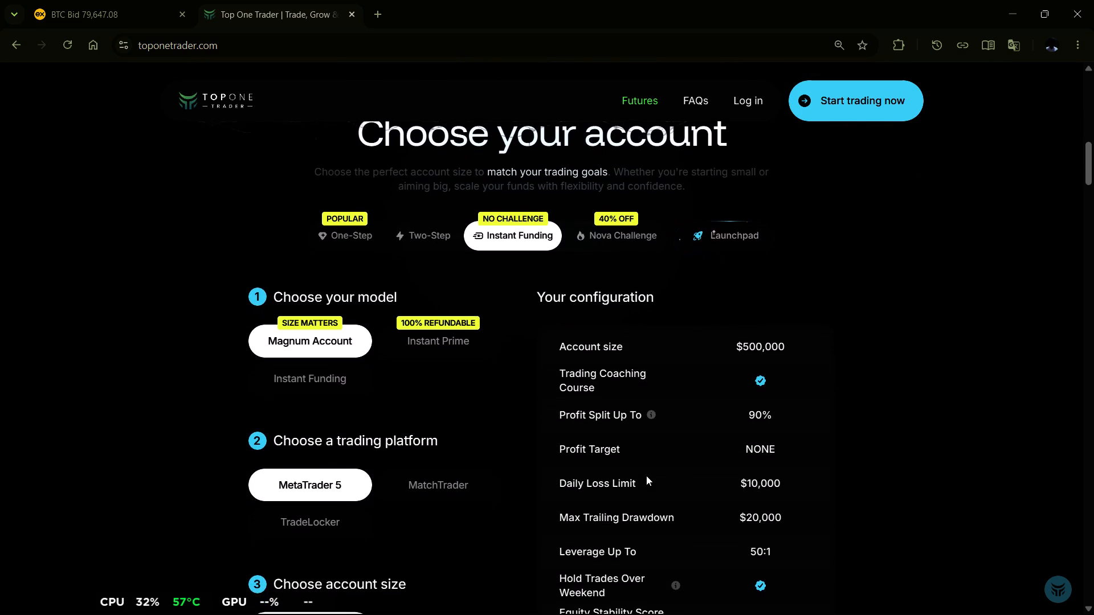
pyautogui.scroll(-1, 646, 475)
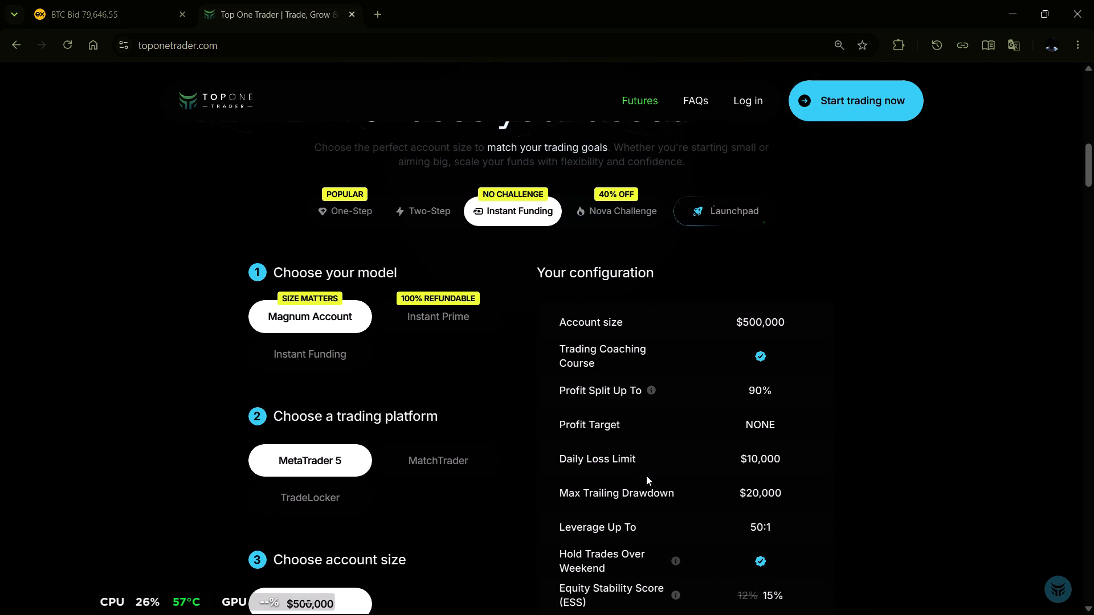
pyautogui.scroll(-2, 646, 475)
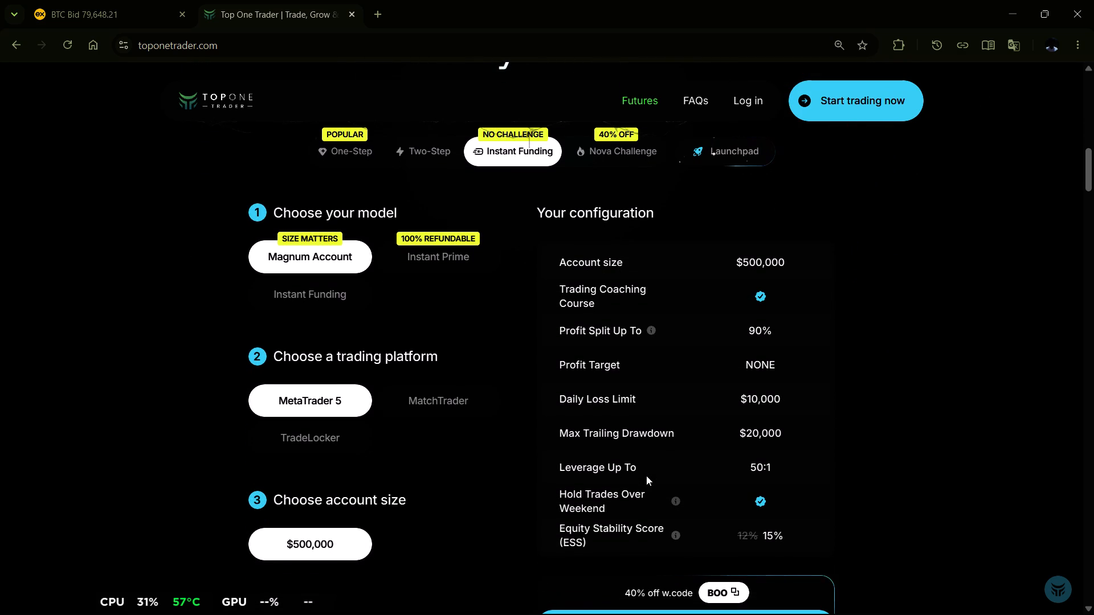
# Choose the Instant Funding model and examine its configuration, account sizes and price.
pyautogui.click(288, 287)
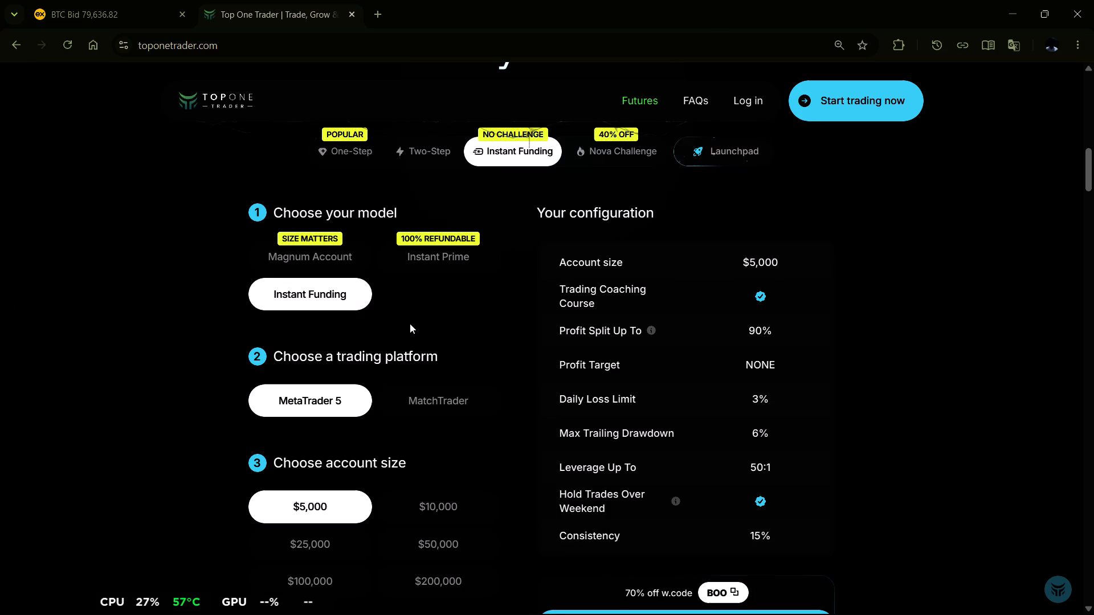
pyautogui.hscroll(2, 410, 323)
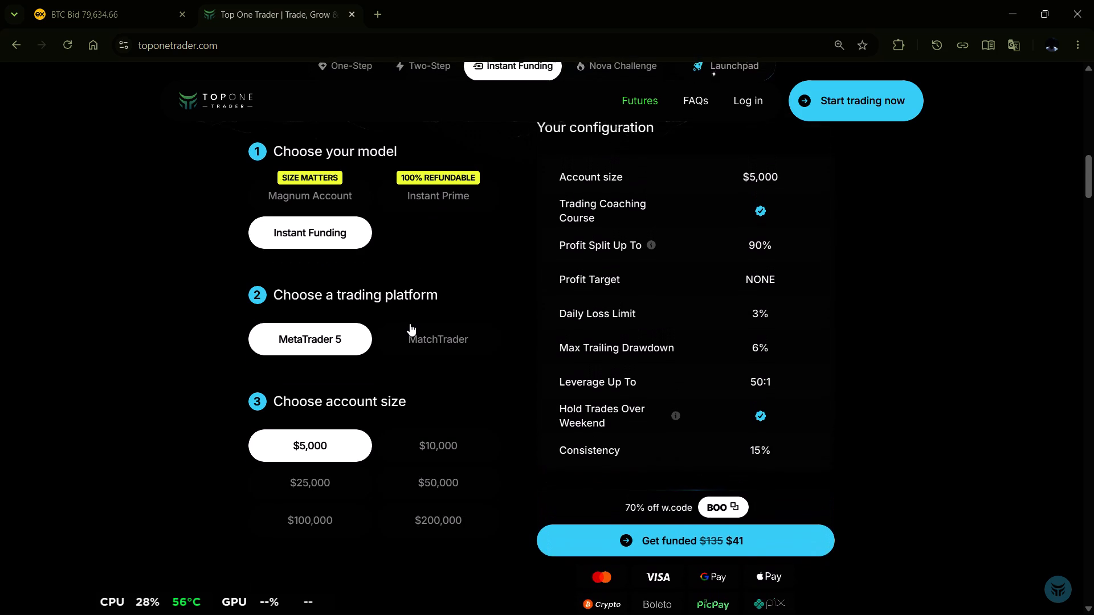
pyautogui.hscroll(1, 410, 323)
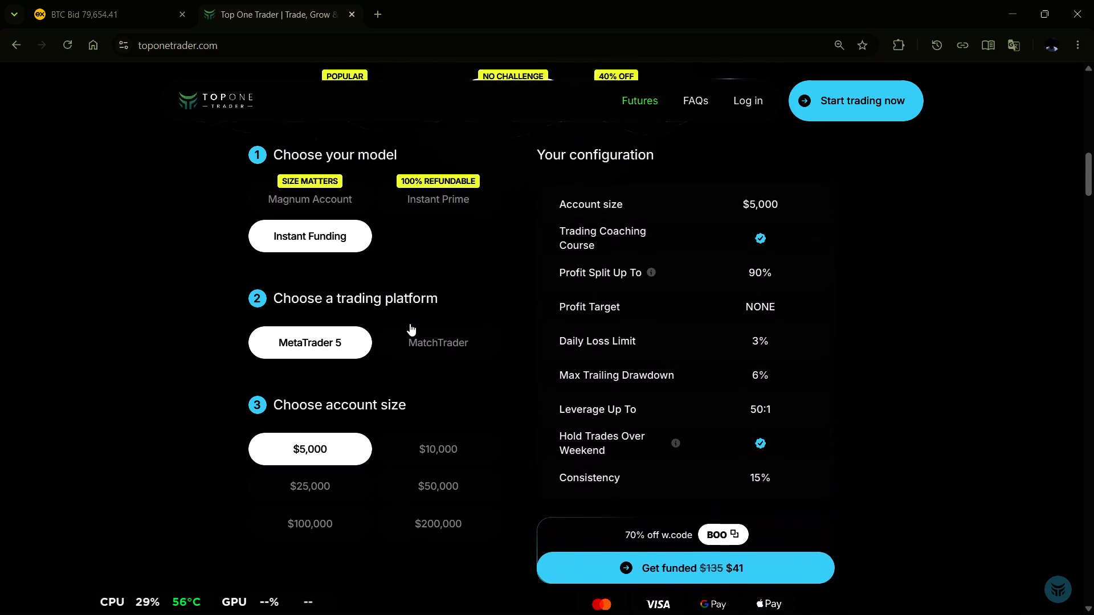
pyautogui.hscroll(2, 410, 323)
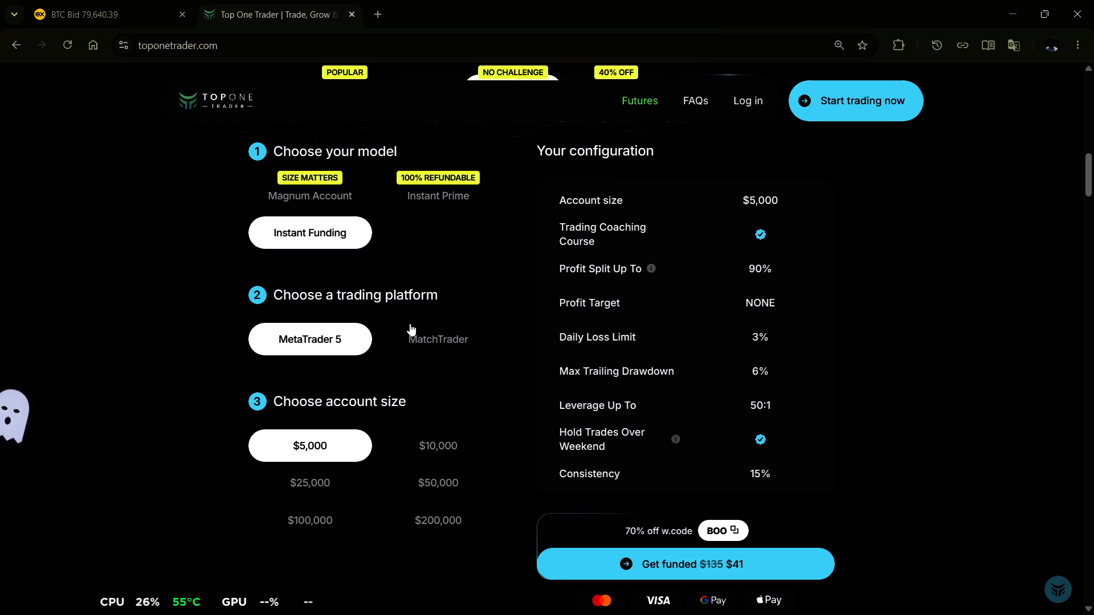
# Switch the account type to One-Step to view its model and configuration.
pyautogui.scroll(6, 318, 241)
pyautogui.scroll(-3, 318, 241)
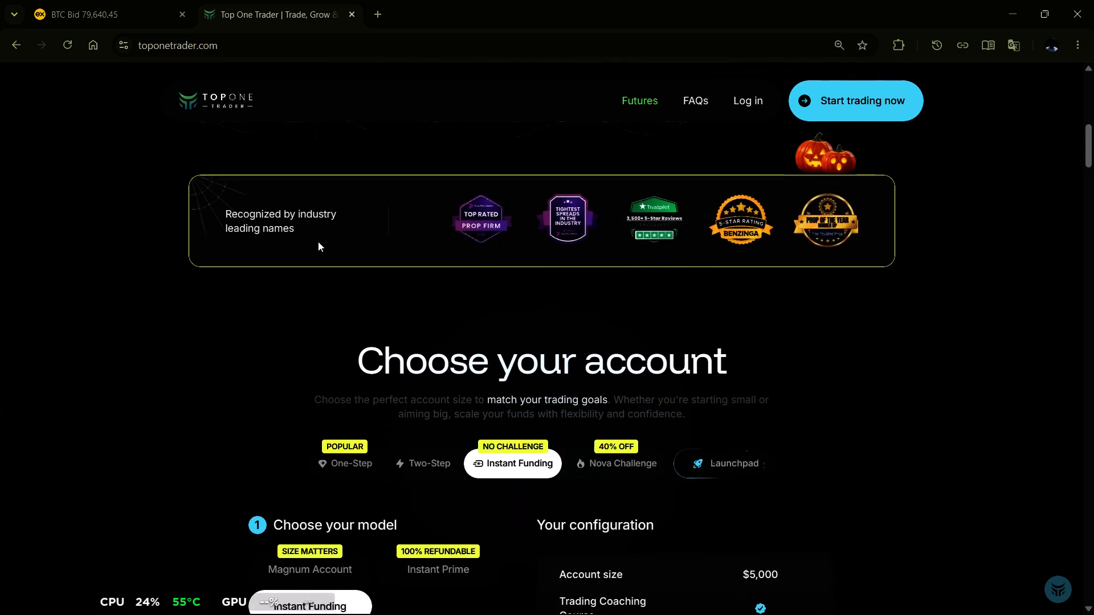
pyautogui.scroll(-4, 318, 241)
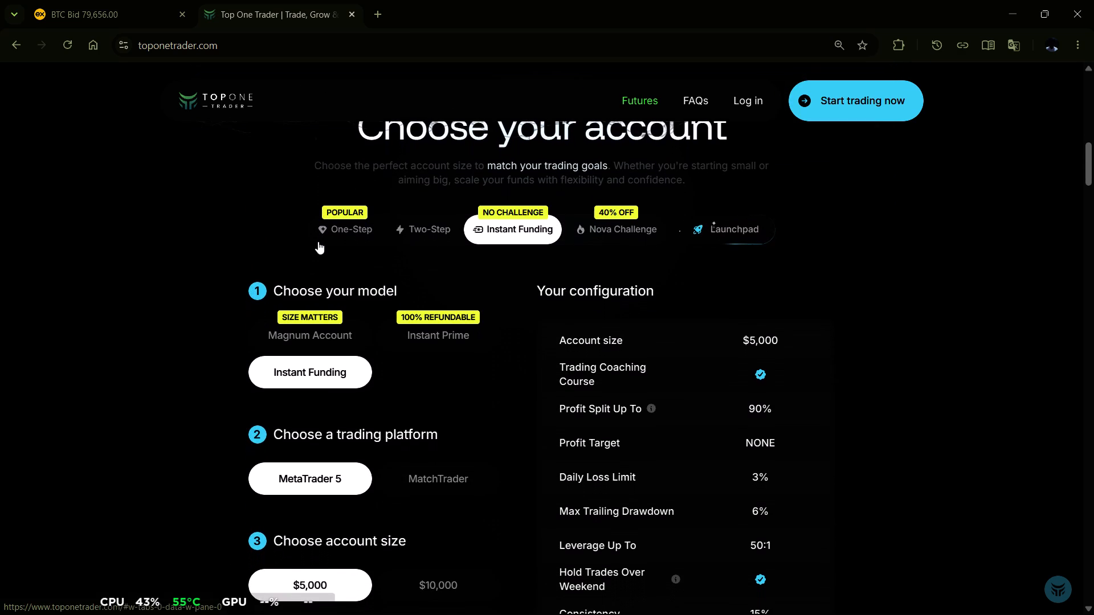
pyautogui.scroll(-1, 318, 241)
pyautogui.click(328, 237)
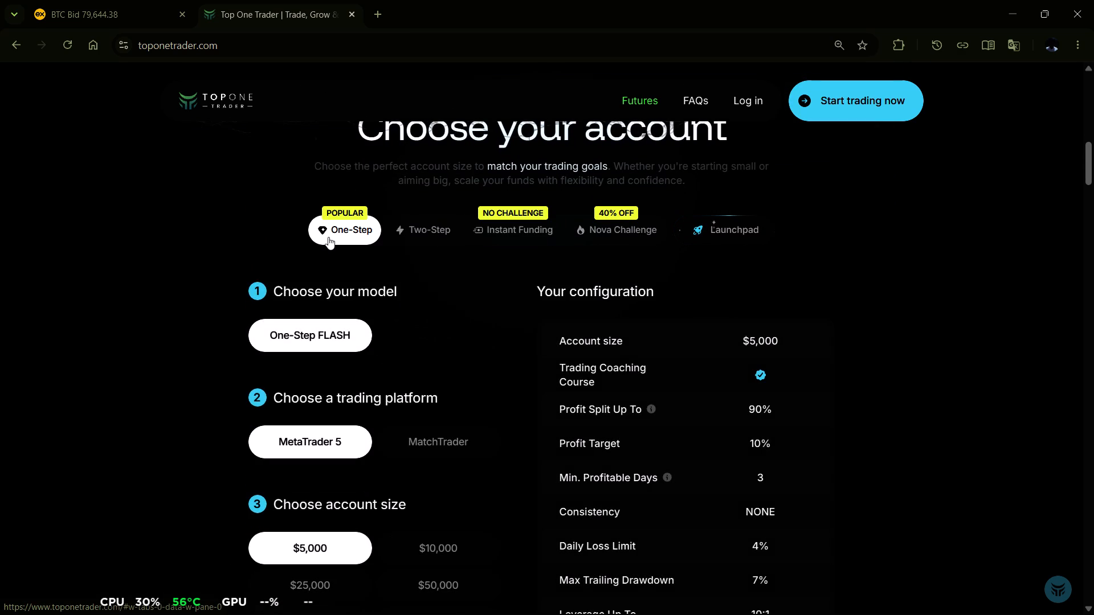
# Under the Instant Funding account type, choose the Instant Prime model and examine its configuration and price.
pyautogui.click(492, 227)
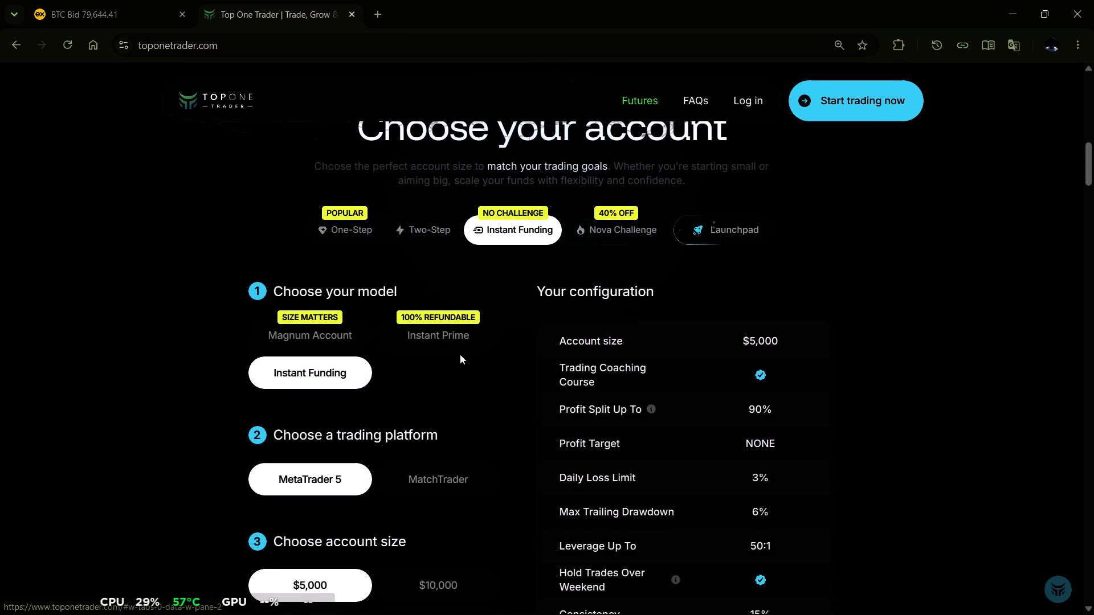
pyautogui.click(427, 346)
pyautogui.scroll(-1, 516, 549)
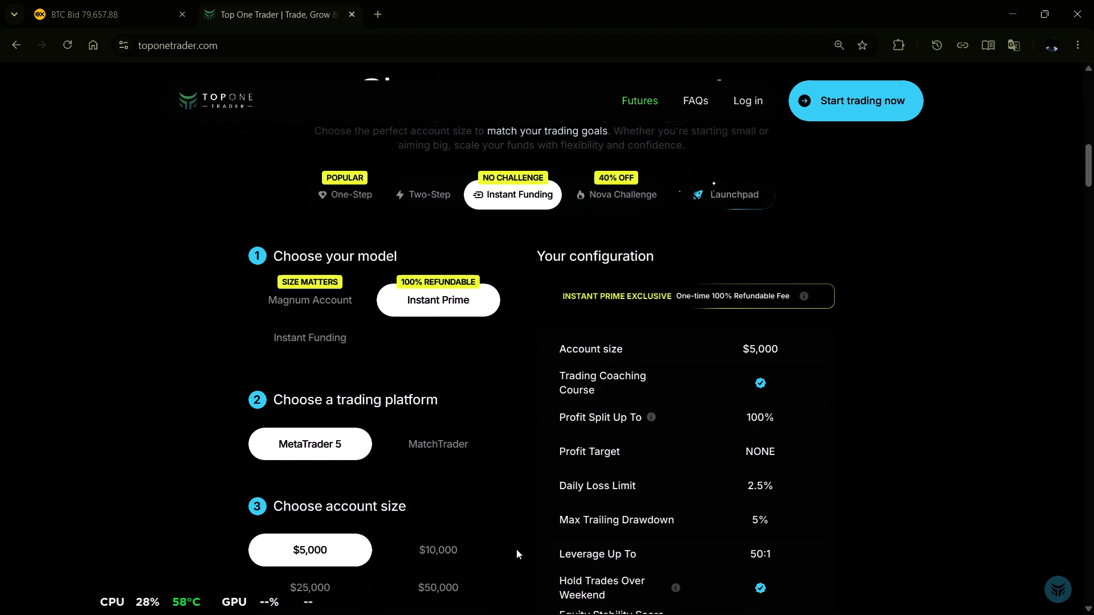
pyautogui.scroll(-2, 516, 549)
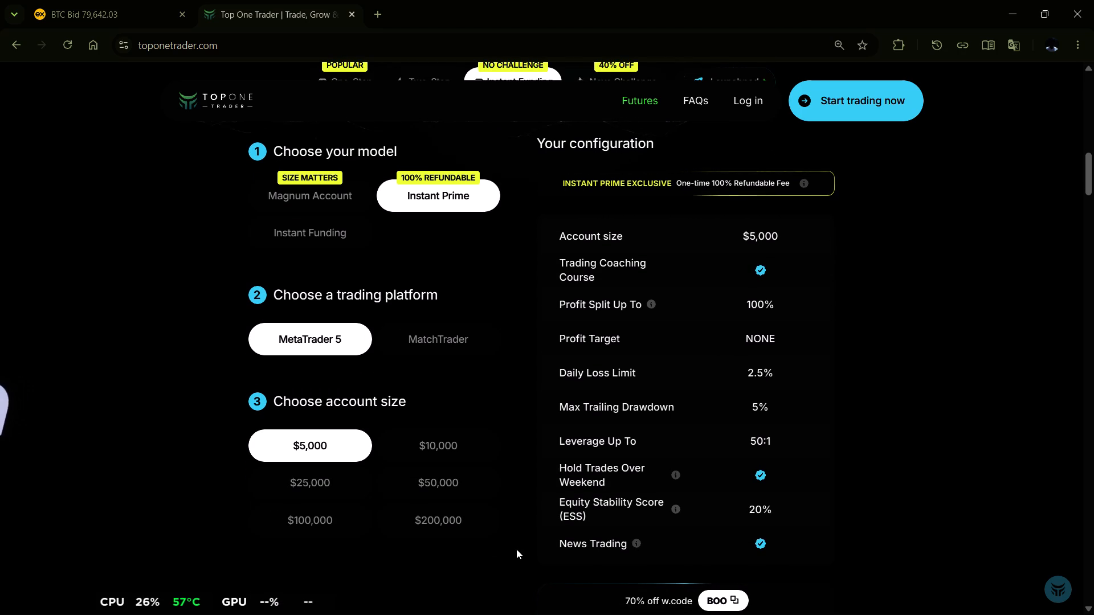
pyautogui.hscroll(2, 516, 549)
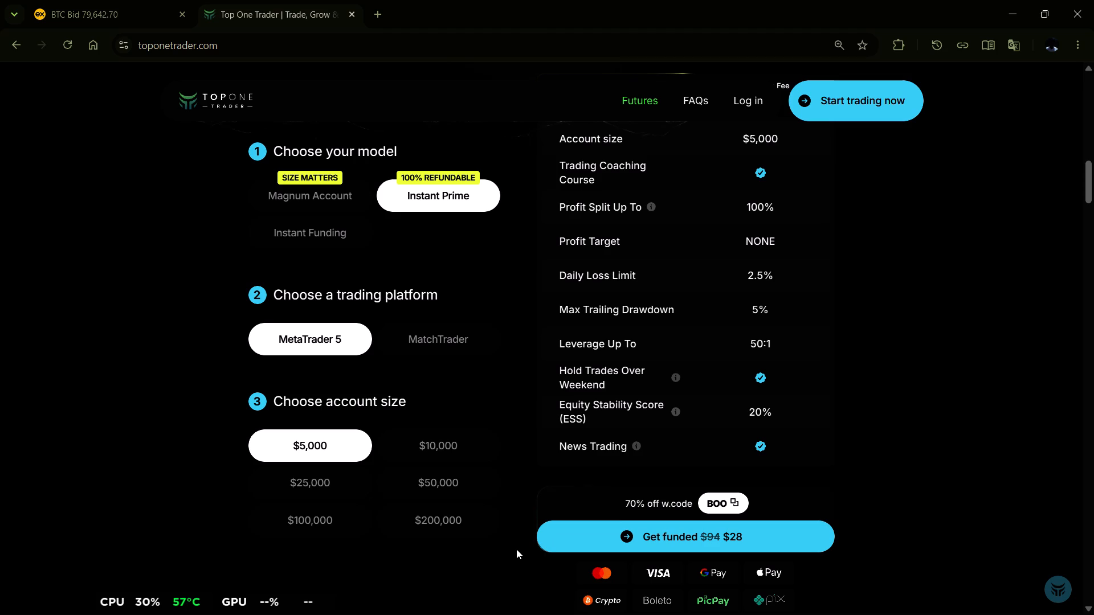
pyautogui.hscroll(1, 516, 549)
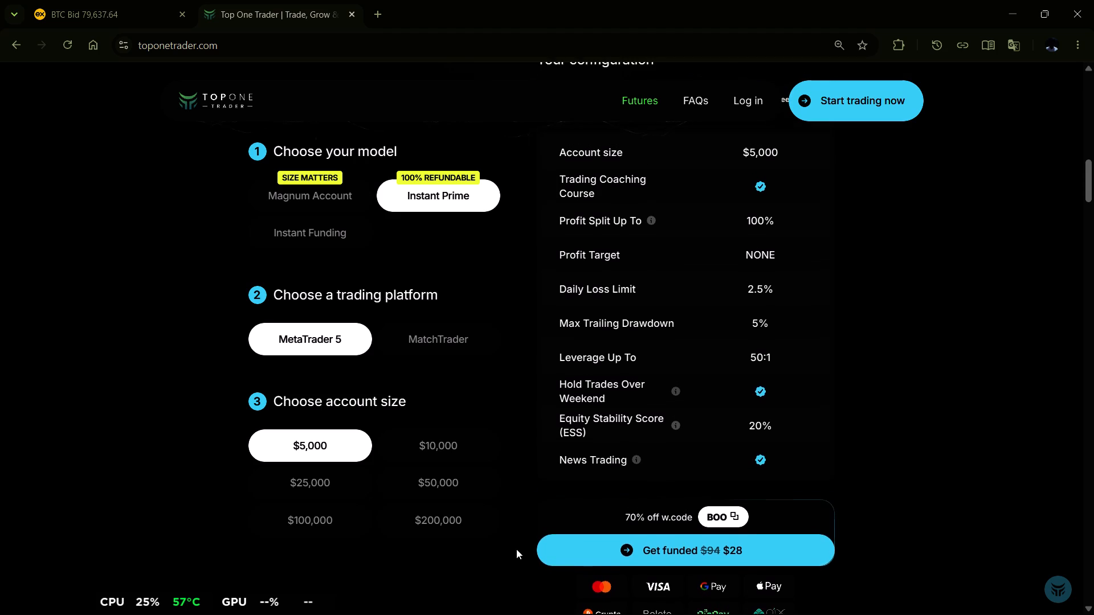
pyautogui.hscroll(1, 516, 549)
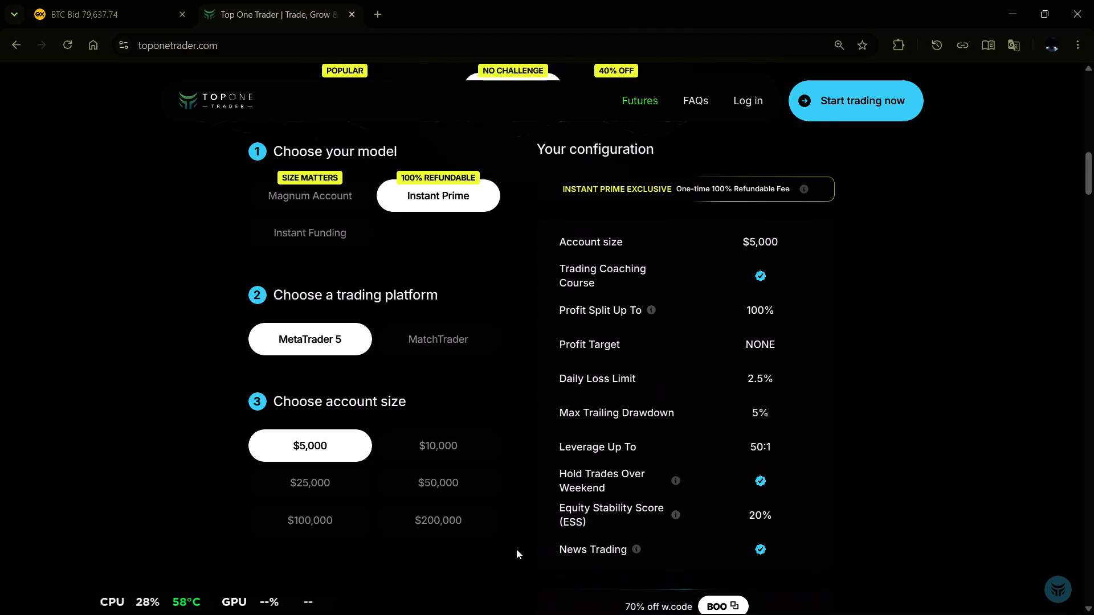
pyautogui.hscroll(1, 516, 549)
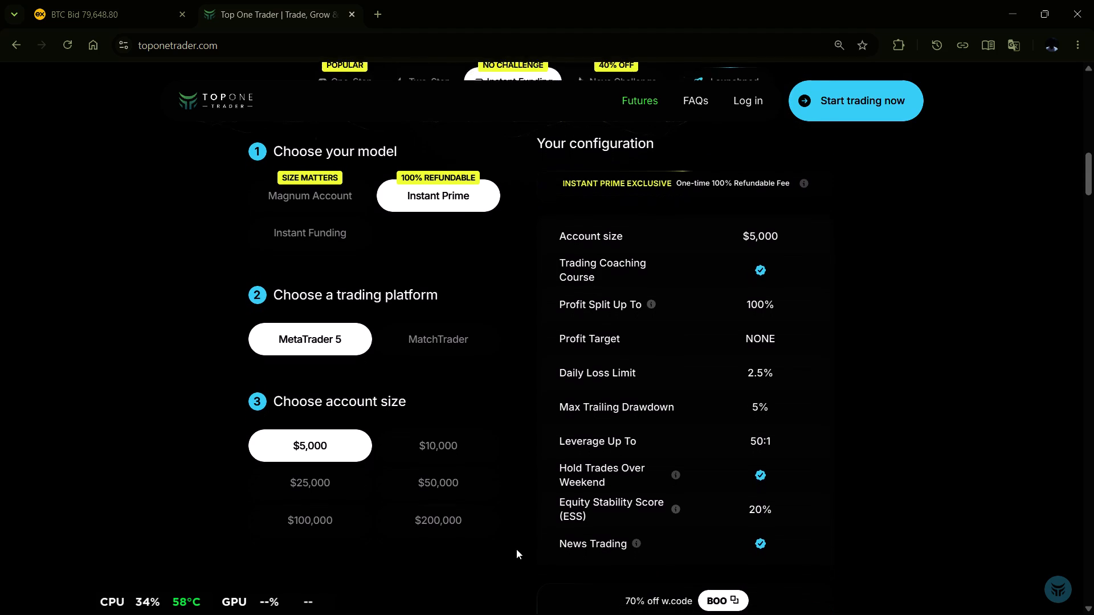
pyautogui.hscroll(1, 516, 549)
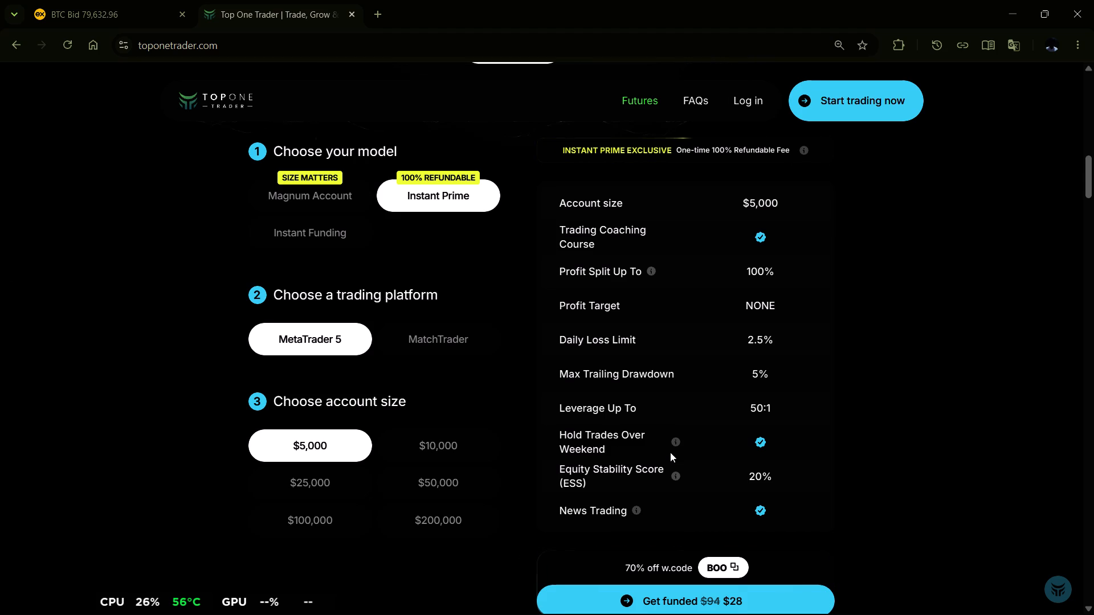
pyautogui.scroll(-2, 670, 452)
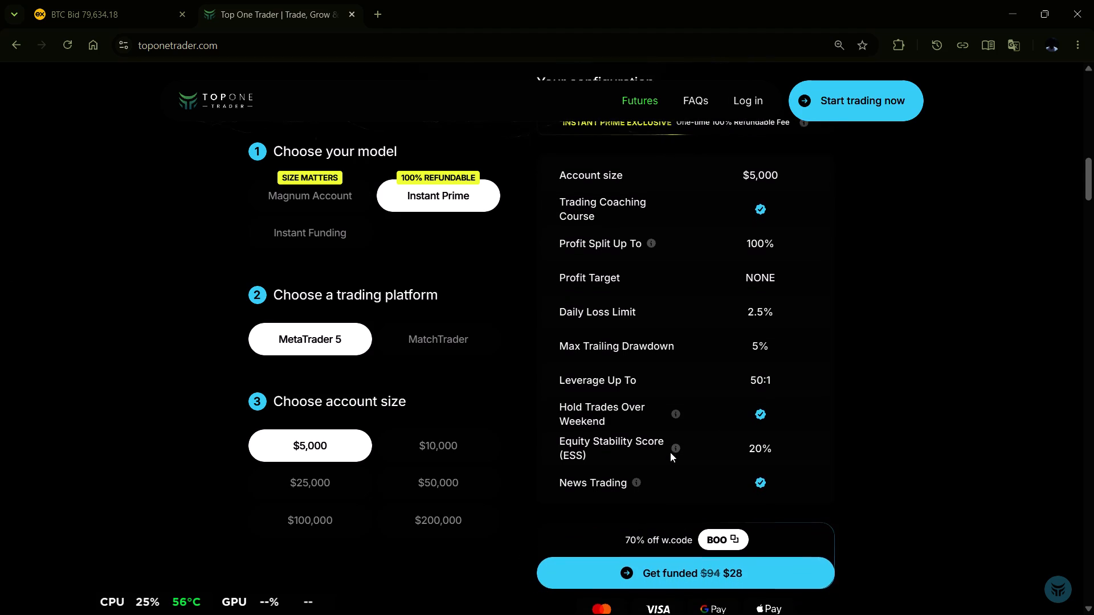
pyautogui.scroll(-2, 670, 452)
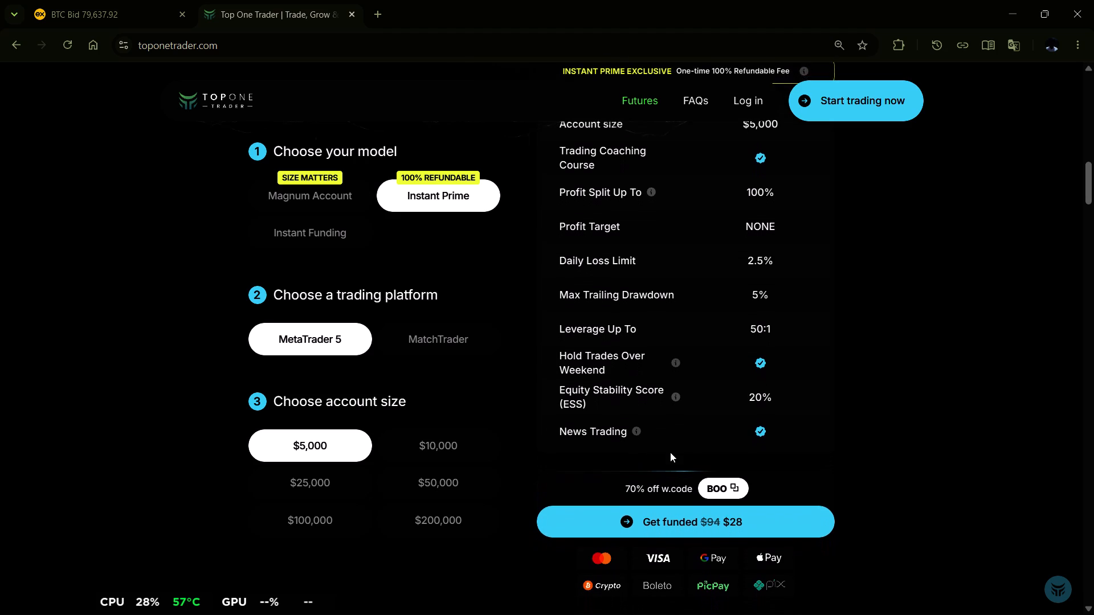
# Look over the earning potential calculator below the account selection.
pyautogui.scroll(-5, 670, 452)
pyautogui.scroll(1, 670, 452)
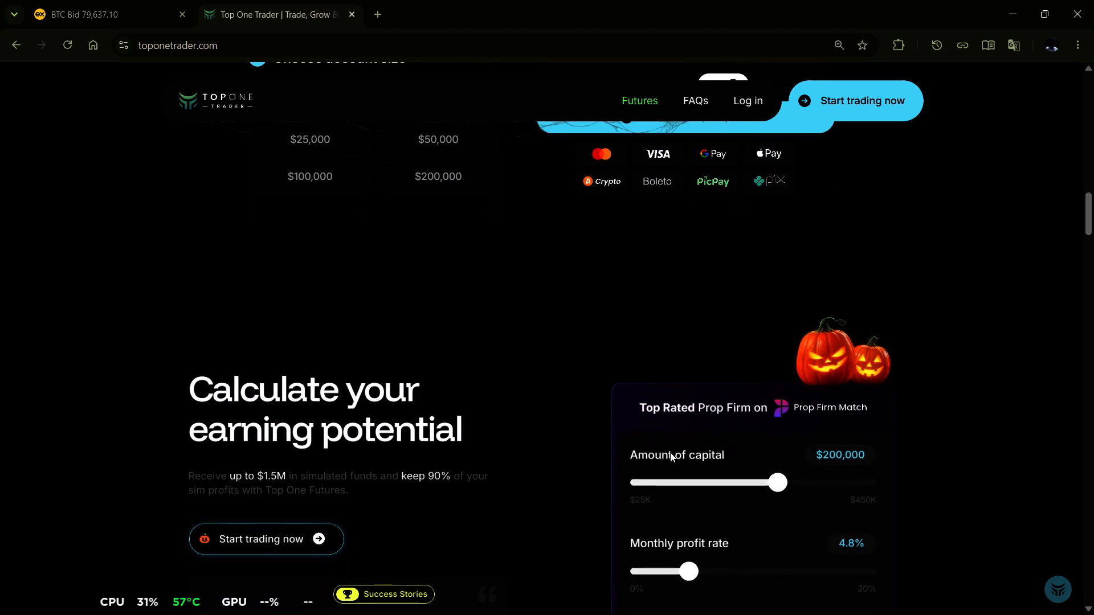
pyautogui.scroll(2, 670, 452)
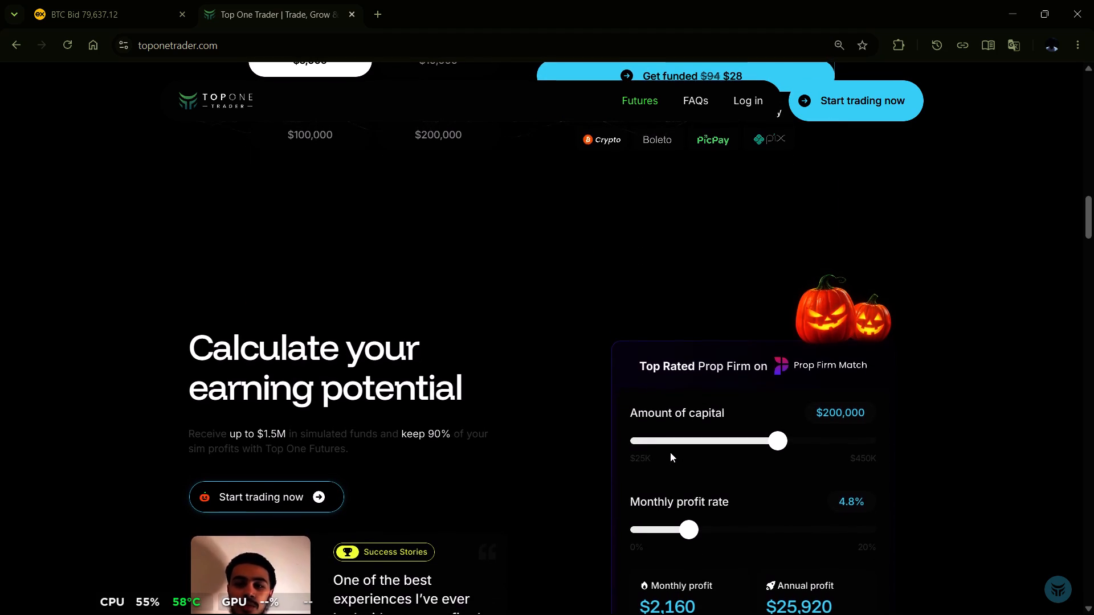
pyautogui.scroll(1, 670, 452)
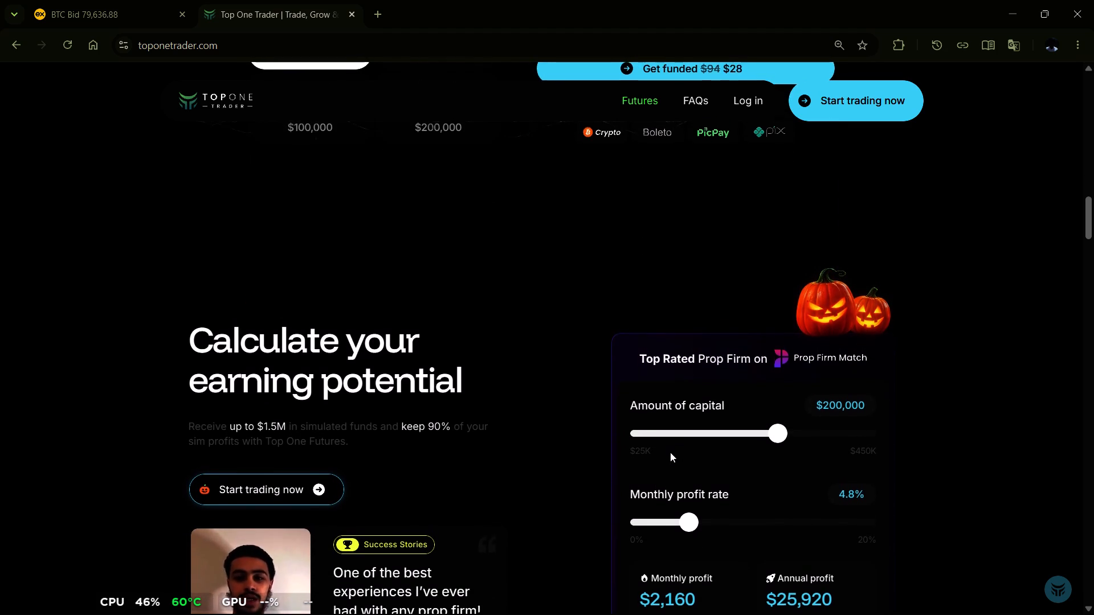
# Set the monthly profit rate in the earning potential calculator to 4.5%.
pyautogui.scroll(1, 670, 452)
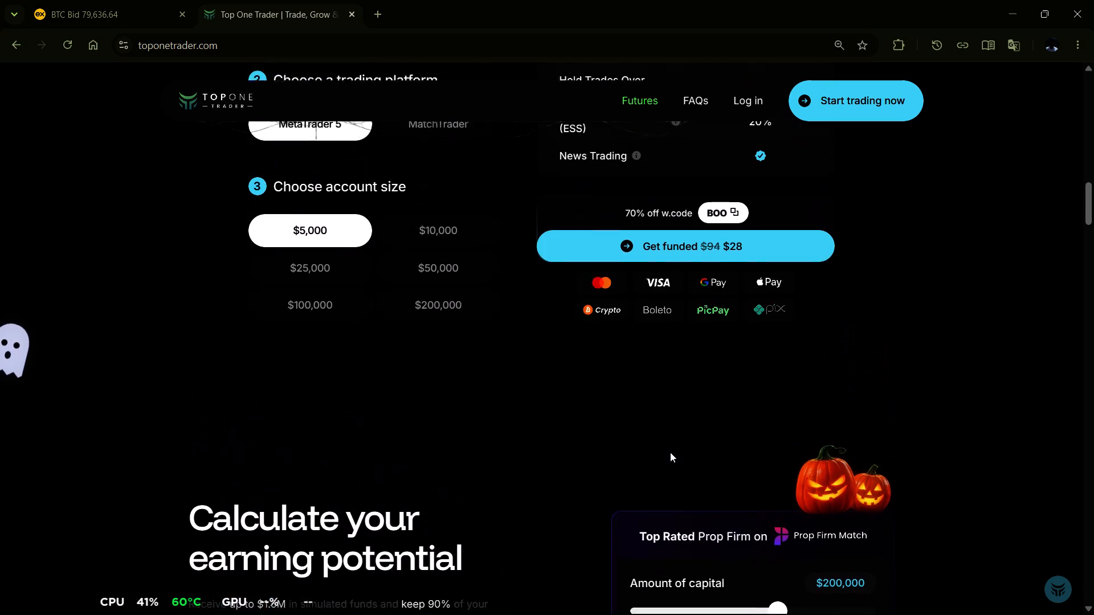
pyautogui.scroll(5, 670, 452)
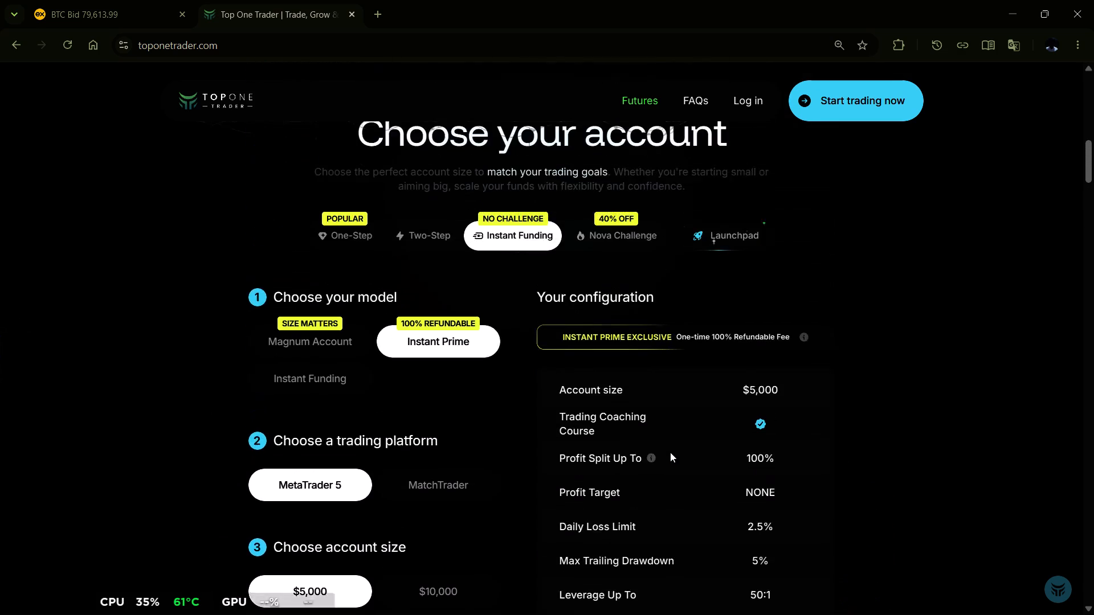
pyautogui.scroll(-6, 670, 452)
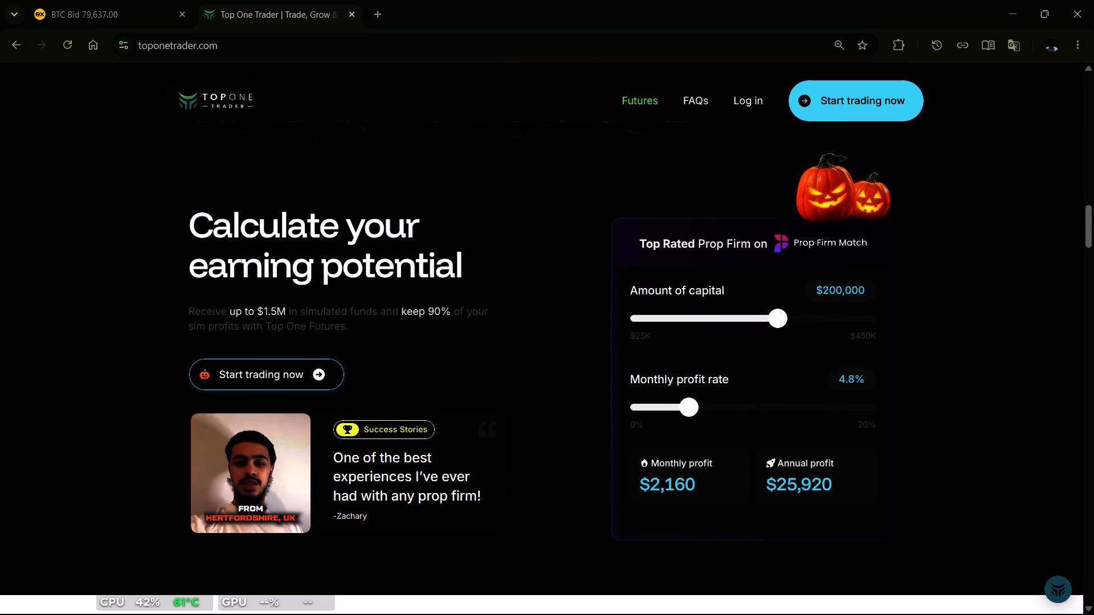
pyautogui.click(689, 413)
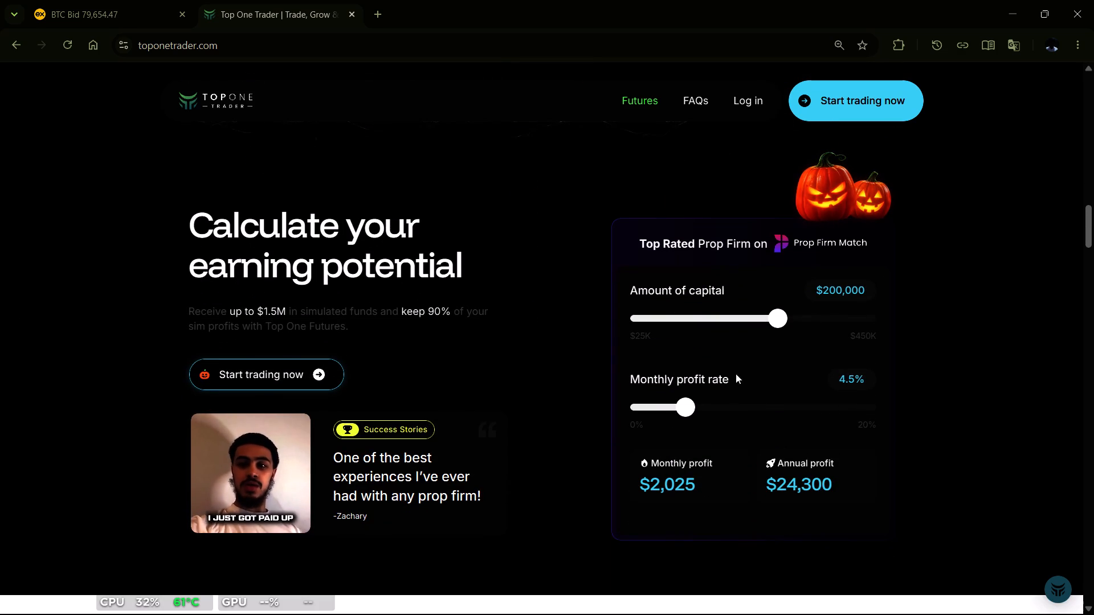
# Reduce the amount of capital in the earning potential calculator to $25,000.
pyautogui.moveTo(780, 325); pyautogui.dragTo(747, 330)
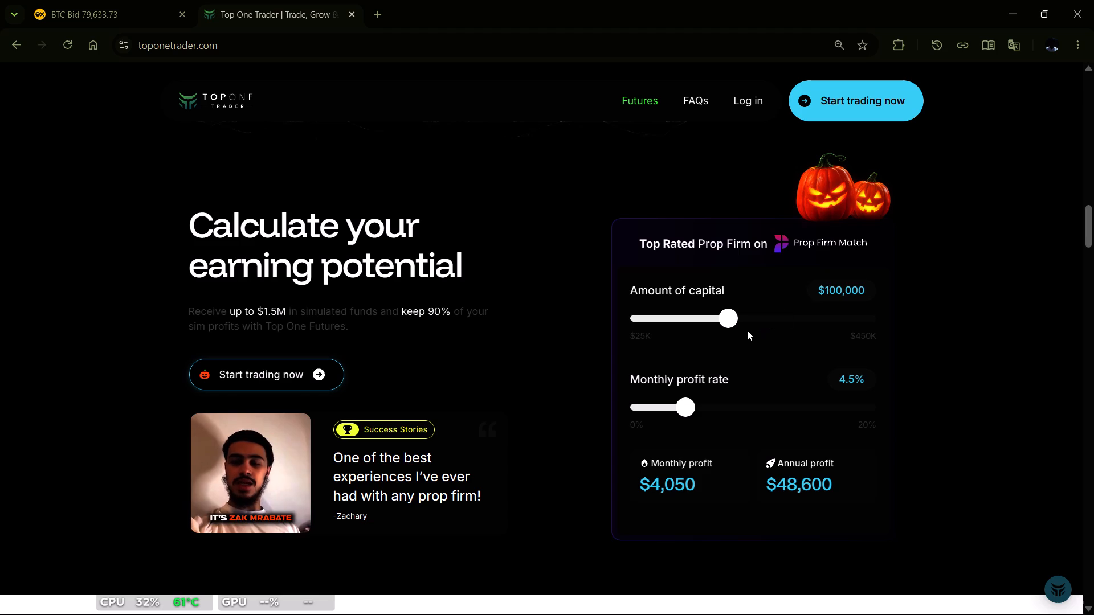
pyautogui.moveTo(747, 330); pyautogui.dragTo(745, 330)
pyautogui.moveTo(726, 319); pyautogui.dragTo(694, 324)
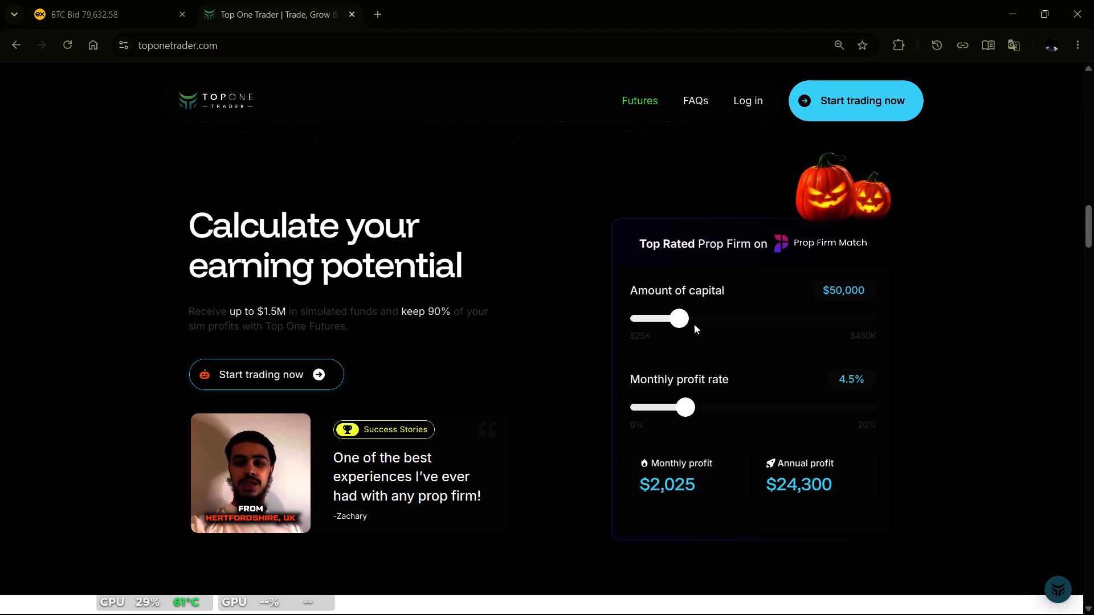
pyautogui.moveTo(694, 324); pyautogui.dragTo(684, 324)
pyautogui.click(656, 322)
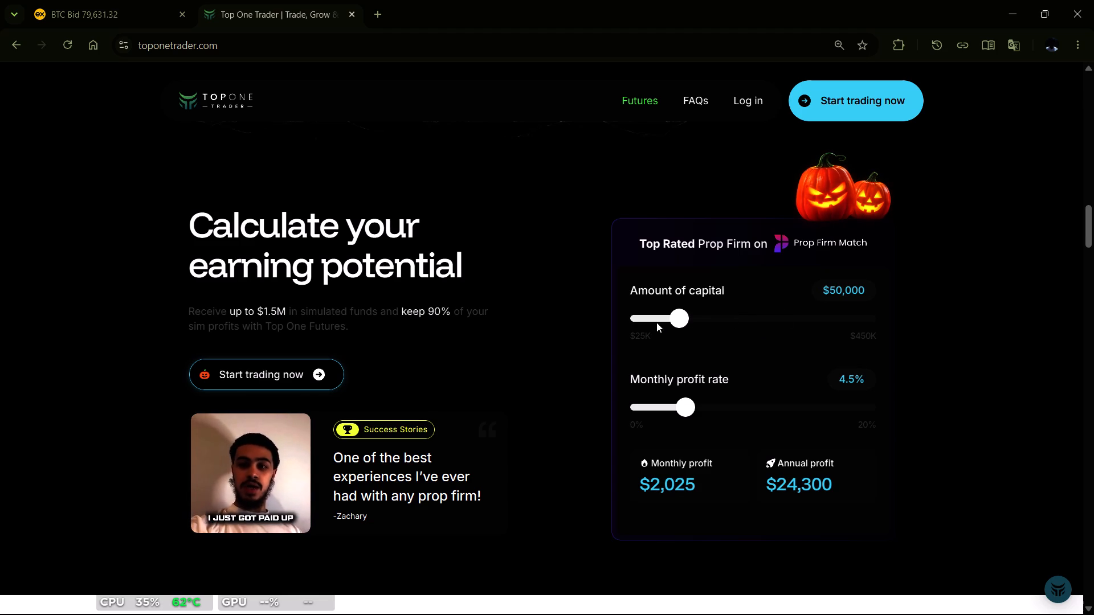
pyautogui.moveTo(683, 321); pyautogui.dragTo(640, 319)
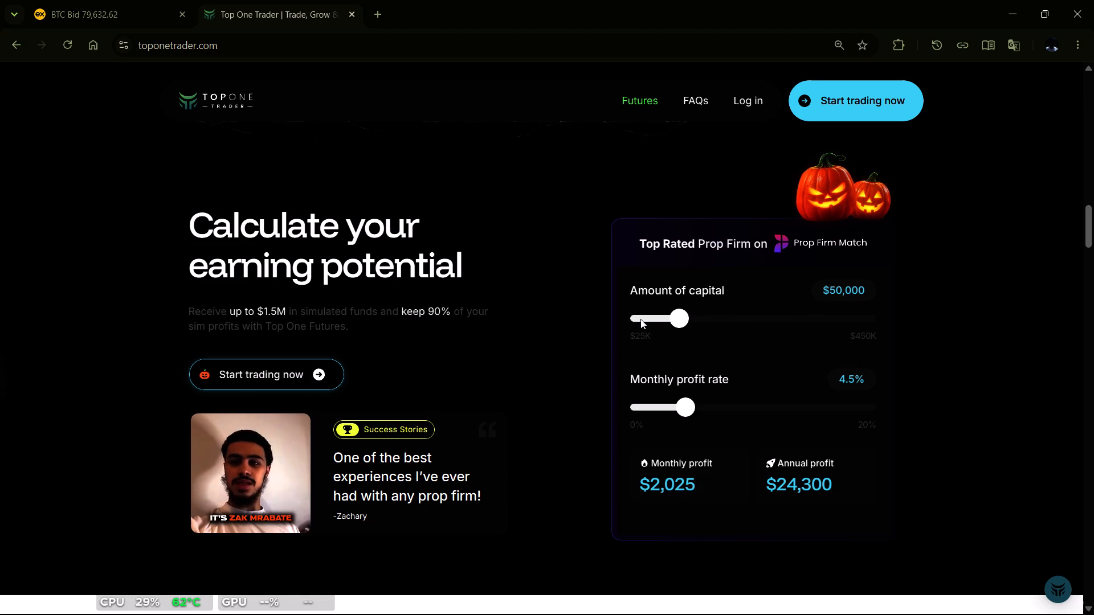
pyautogui.moveTo(640, 319); pyautogui.dragTo(573, 346)
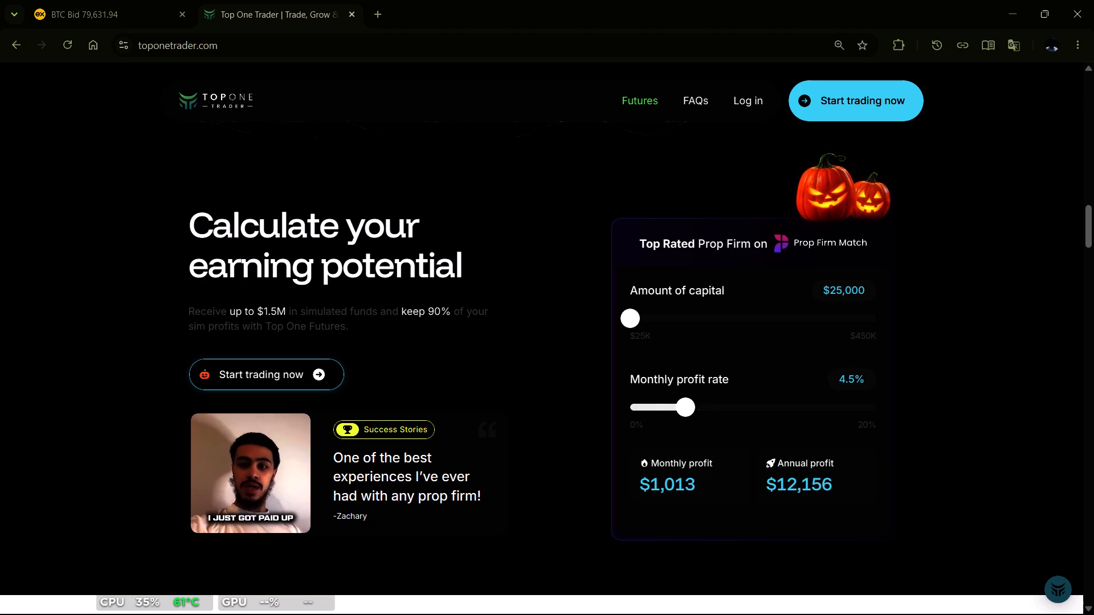
# Set the calculator's monthly profit rate to 5%, trying lower rates such as 2.8% and 1% on the way.
pyautogui.moveTo(687, 409); pyautogui.dragTo(663, 411)
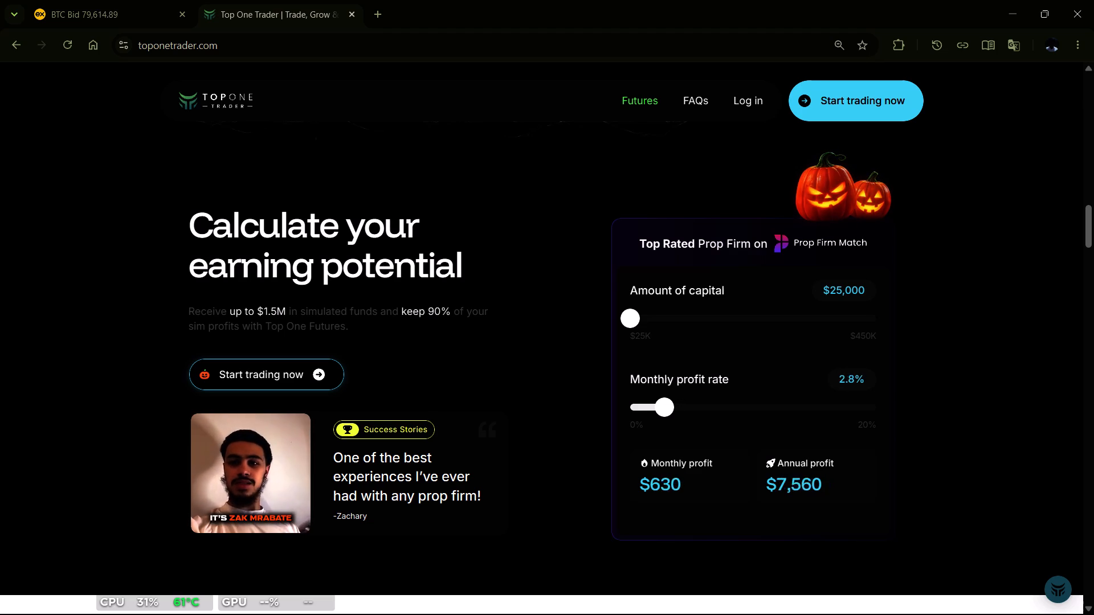
pyautogui.moveTo(663, 411); pyautogui.dragTo(642, 419)
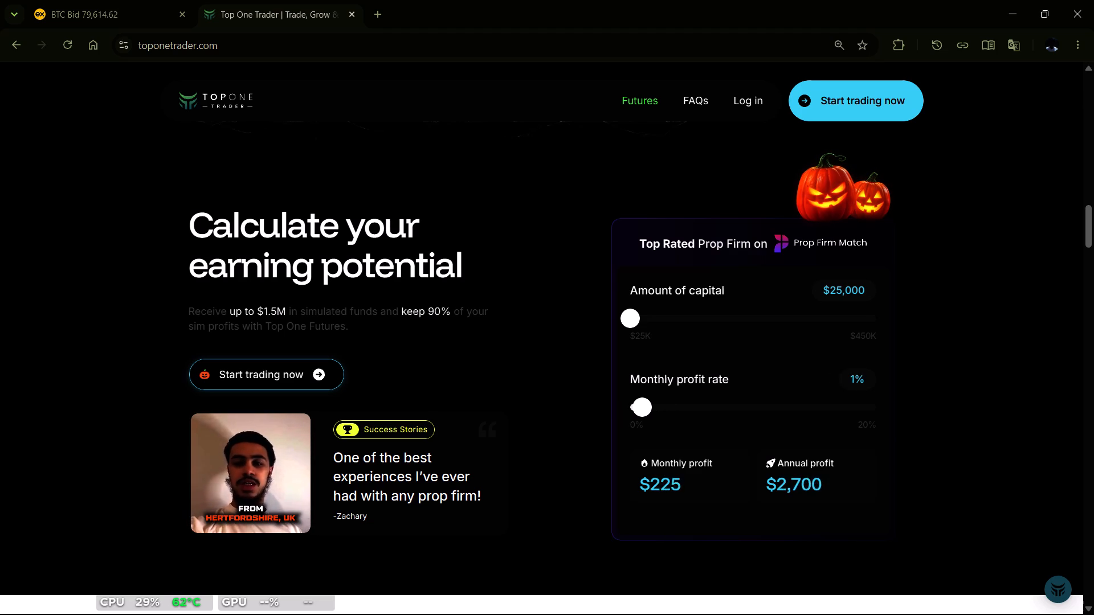
pyautogui.moveTo(642, 419); pyautogui.dragTo(682, 415)
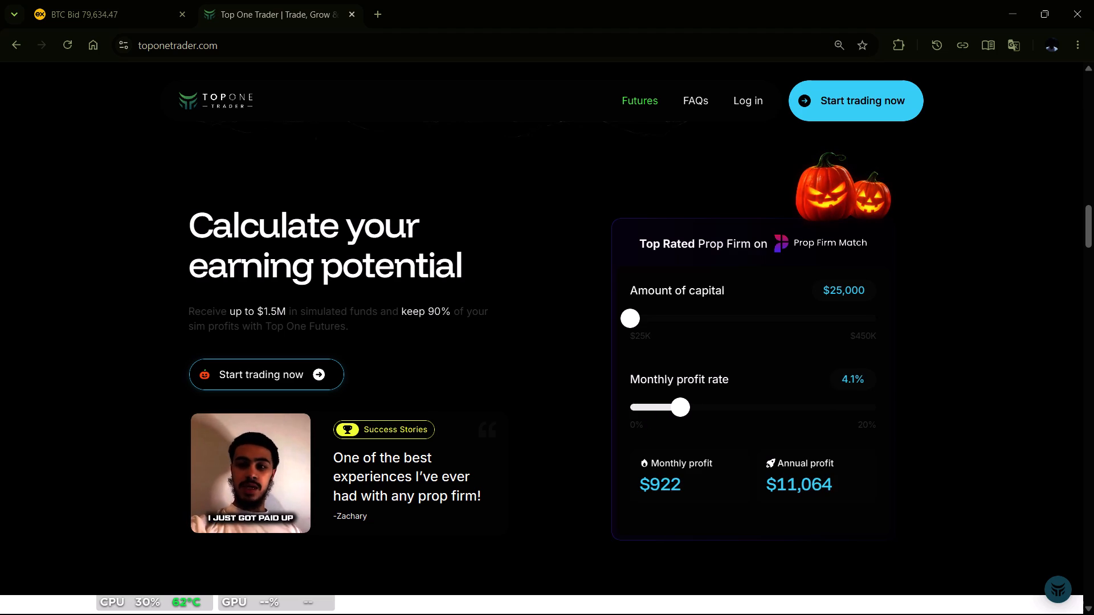
pyautogui.moveTo(682, 415); pyautogui.dragTo(692, 412)
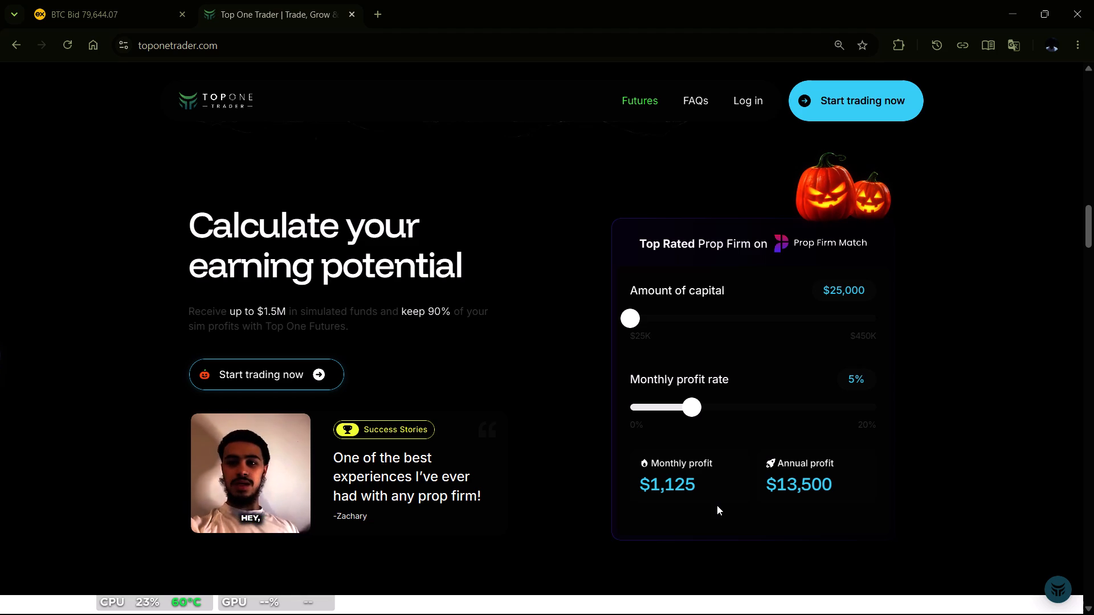
# Look over the homepage's opening section with its payout, Launchpad and Halloween offers.
pyautogui.scroll(5, 717, 505)
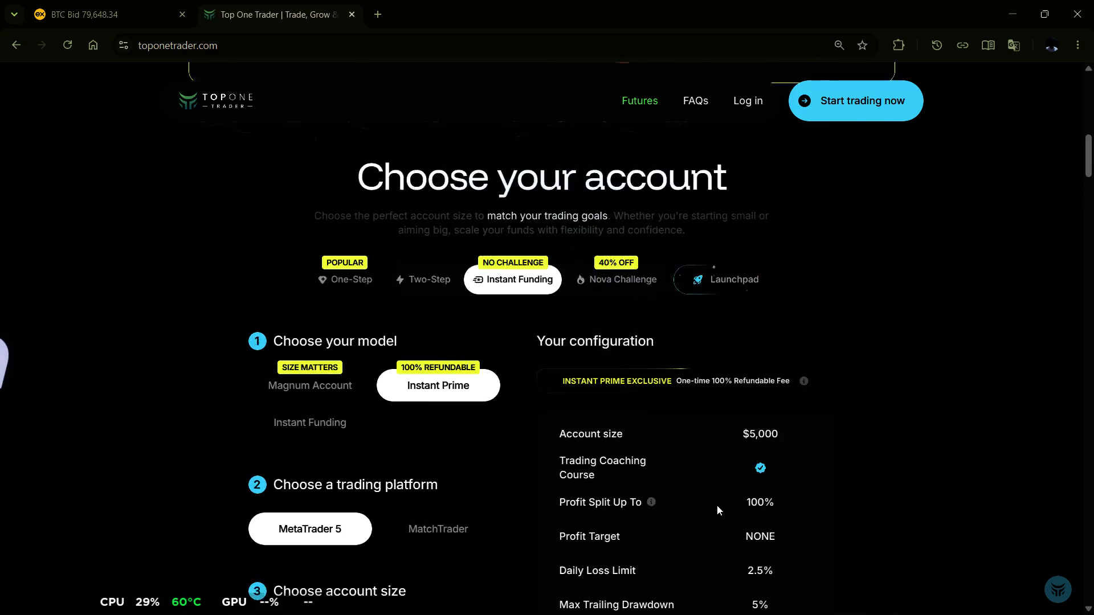
pyautogui.scroll(4, 717, 505)
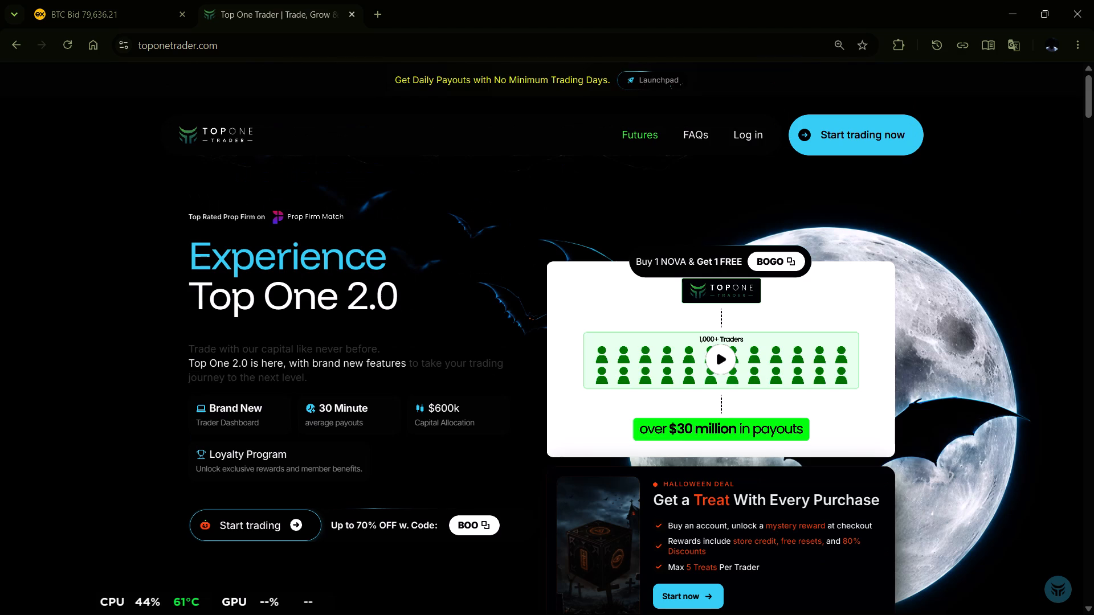
pyautogui.scroll(1, 717, 505)
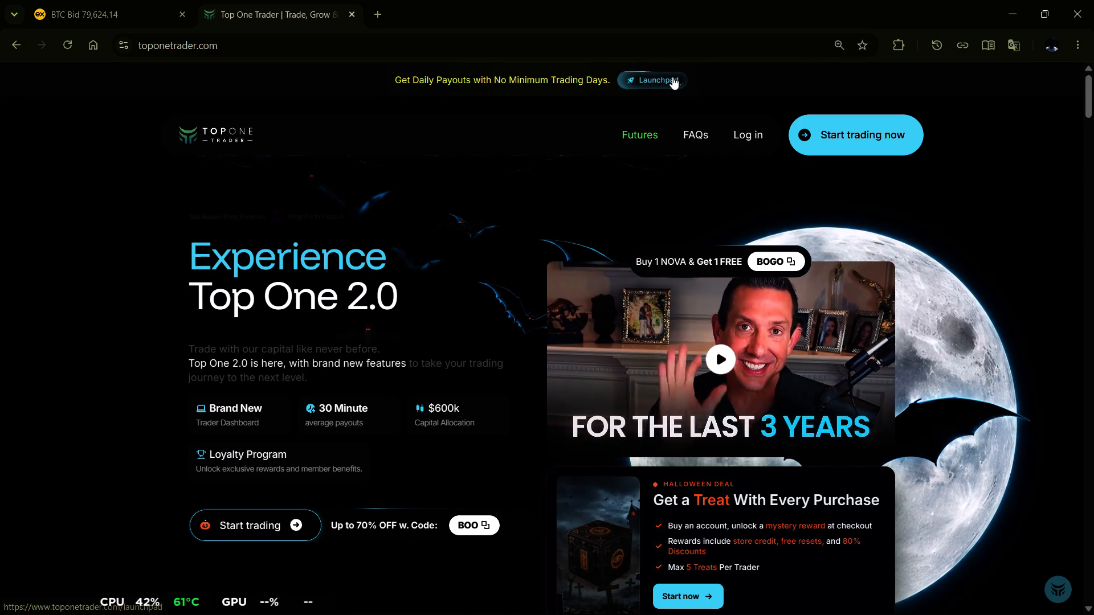
pyautogui.scroll(-1, 511, 374)
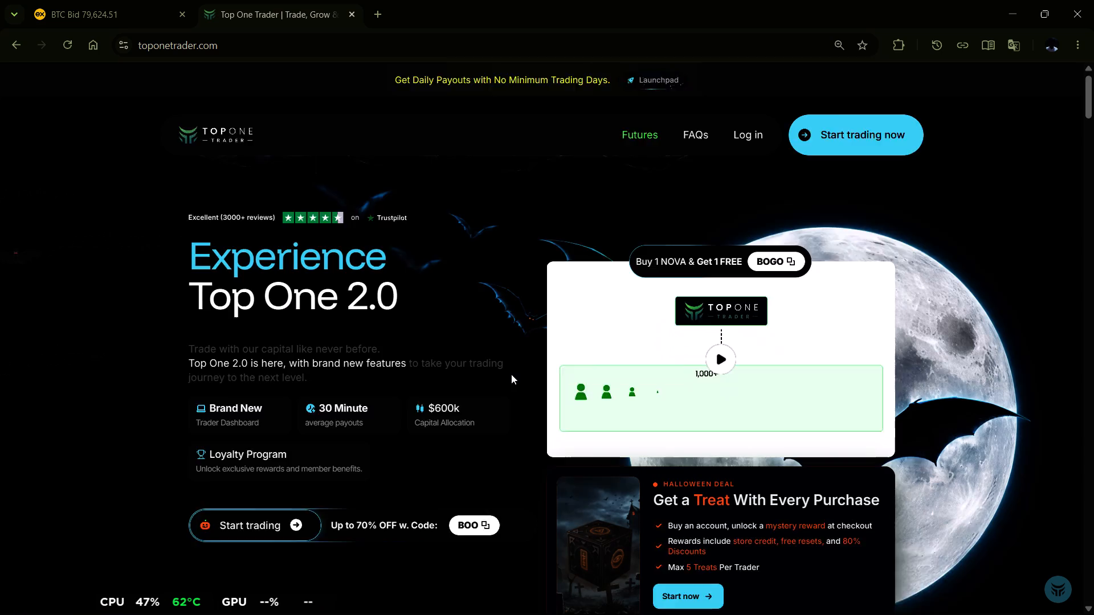
pyautogui.scroll(-4, 511, 374)
# Switch the account type to Nova Challenge and examine its configuration, account sizes and price.
pyautogui.scroll(2, 511, 374)
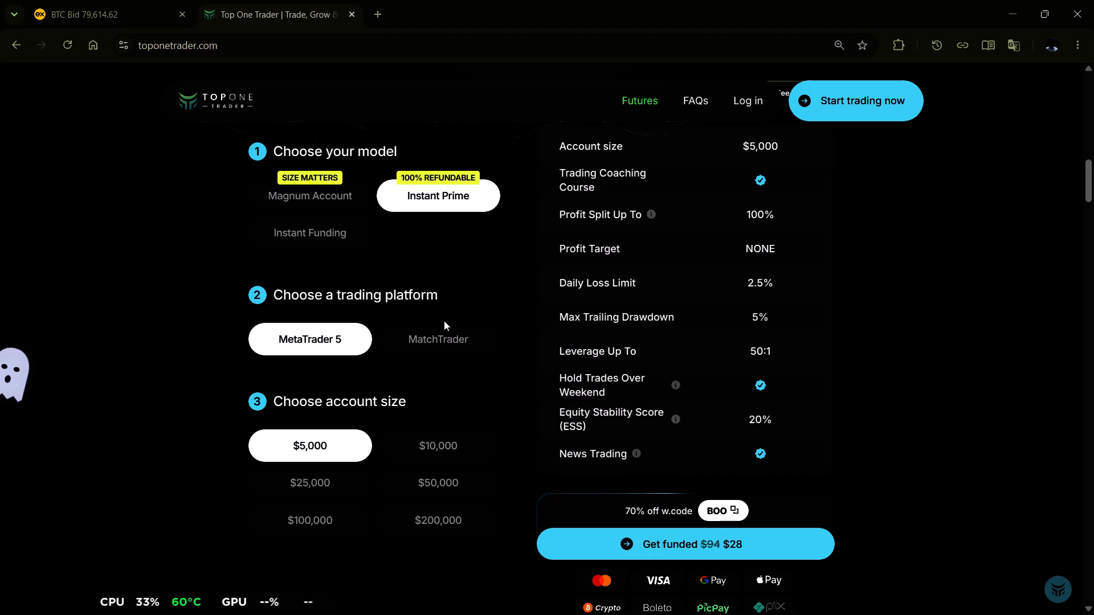
pyautogui.scroll(3, 427, 350)
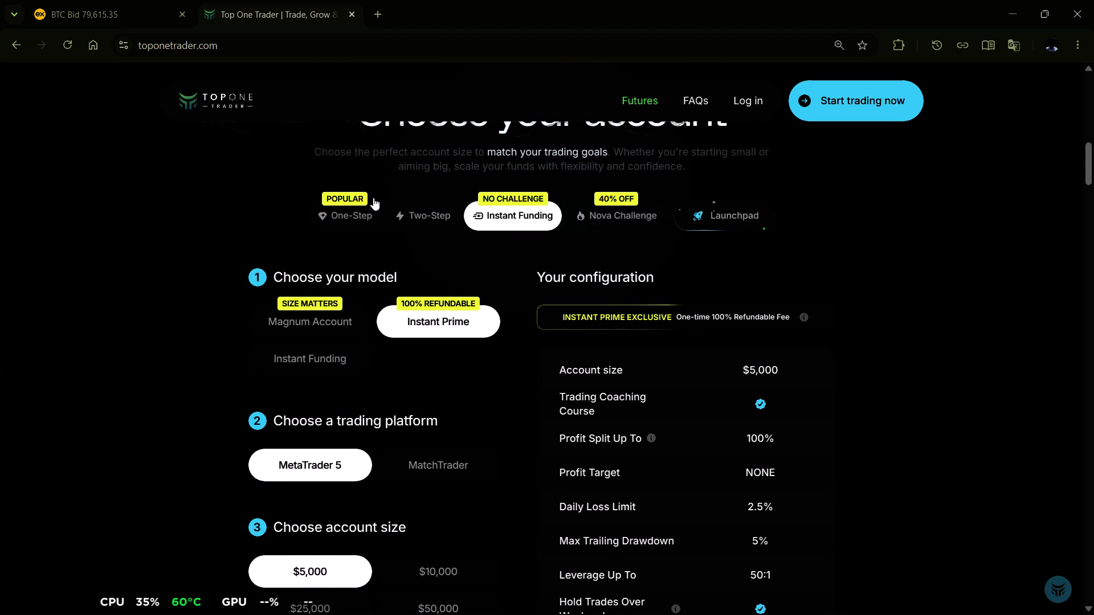
pyautogui.click(628, 221)
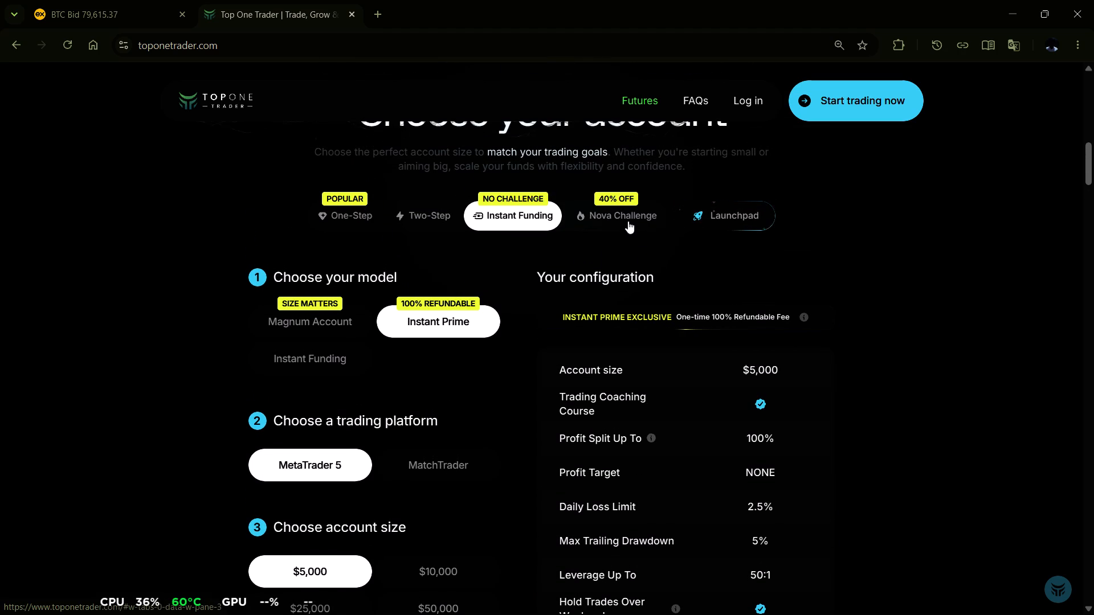
pyautogui.scroll(-1, 519, 464)
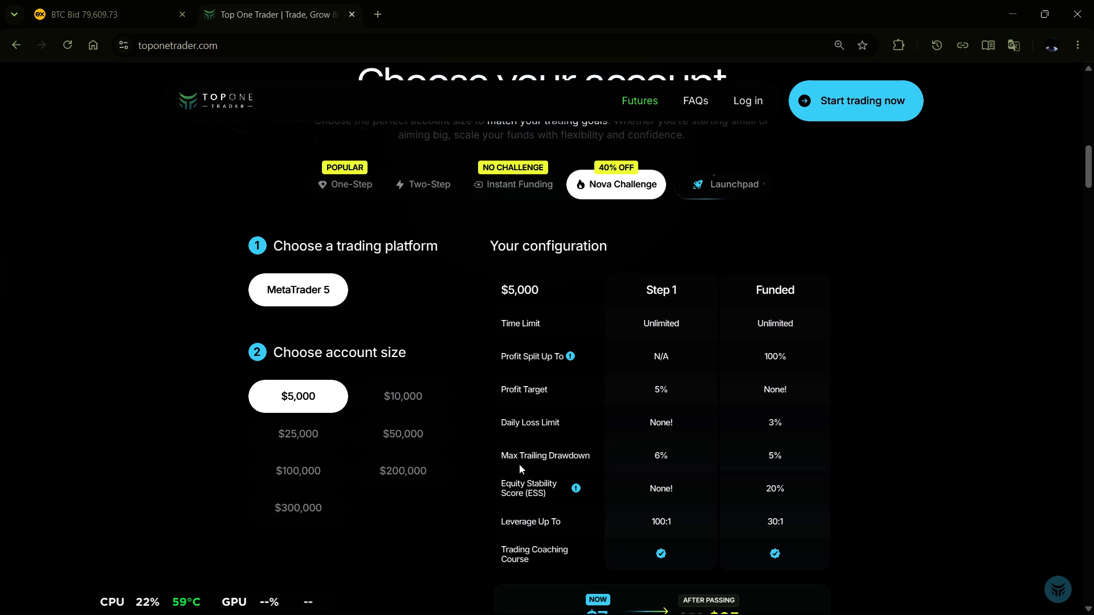
pyautogui.scroll(-1, 519, 464)
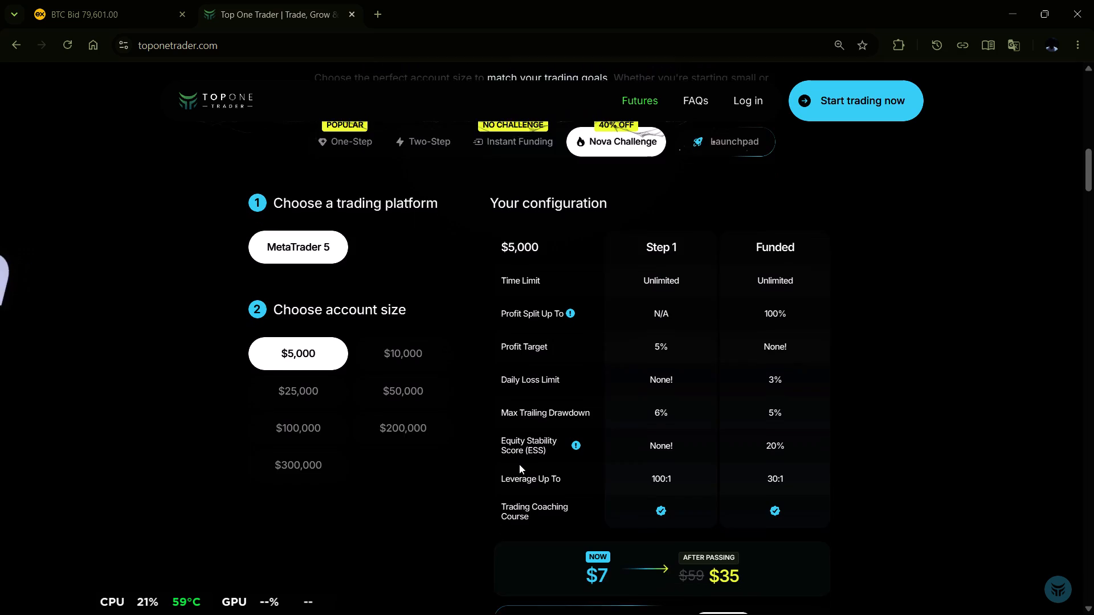
pyautogui.scroll(-1, 519, 464)
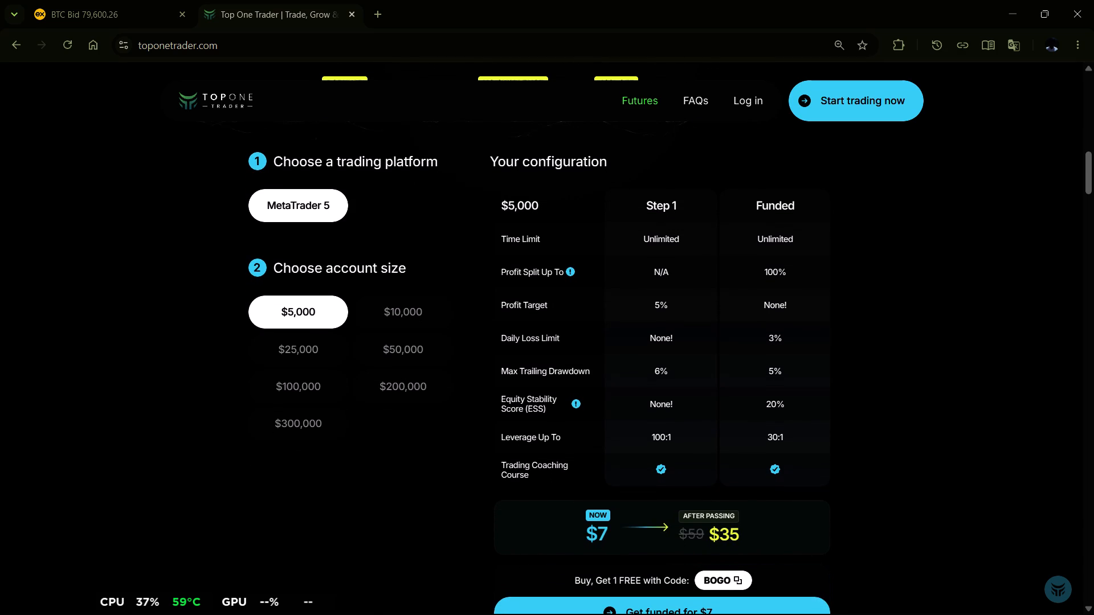
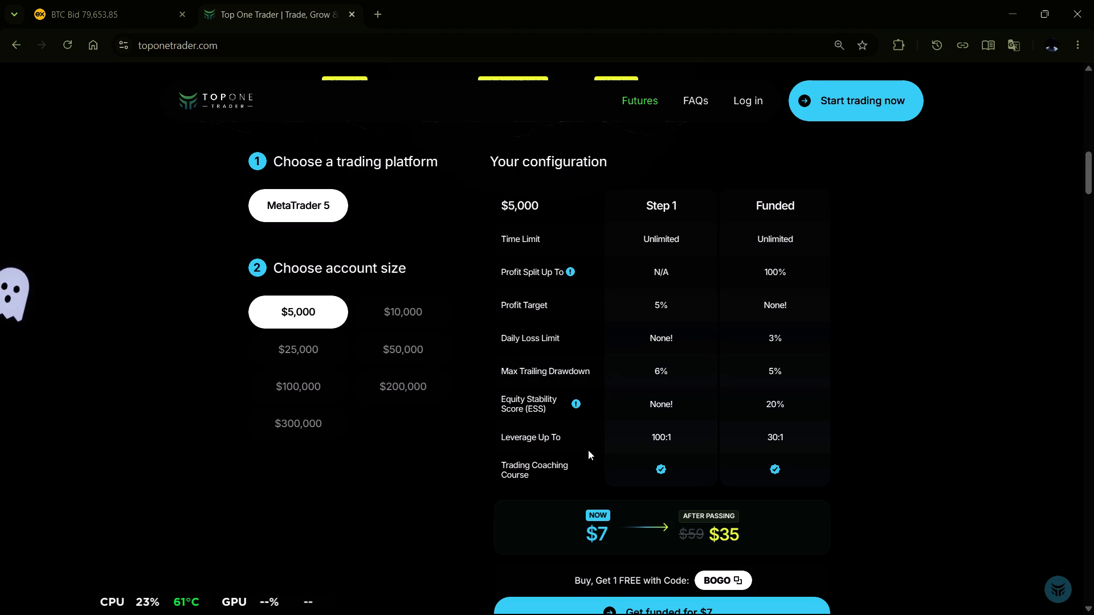
# Review the $5,000 Nova Challenge's price and payment options, then return to the homepage's opening section.
pyautogui.scroll(-3, 588, 450)
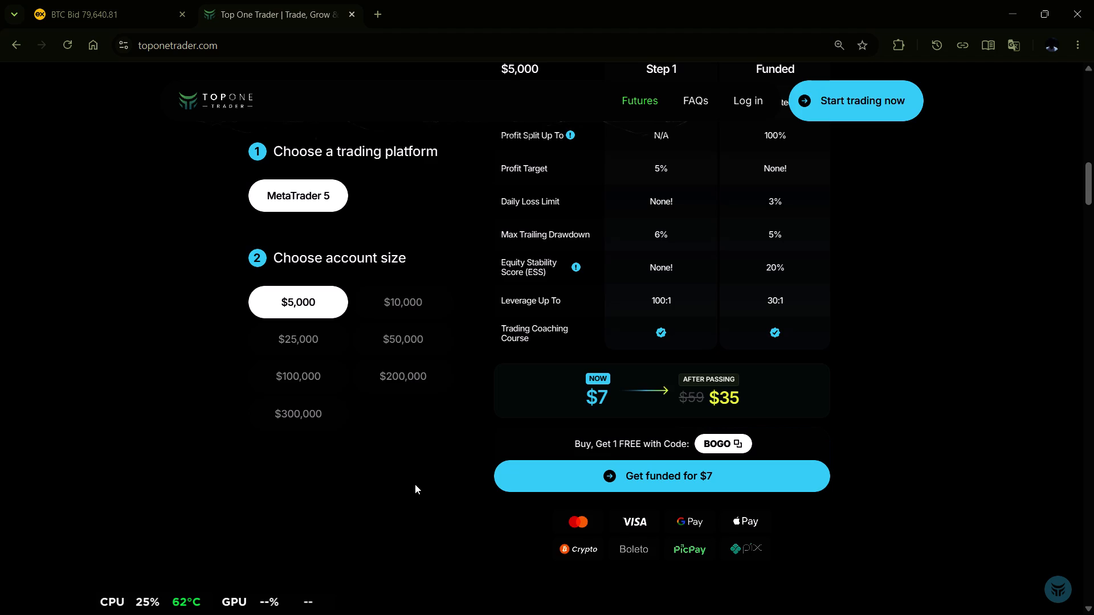
pyautogui.scroll(5, 415, 484)
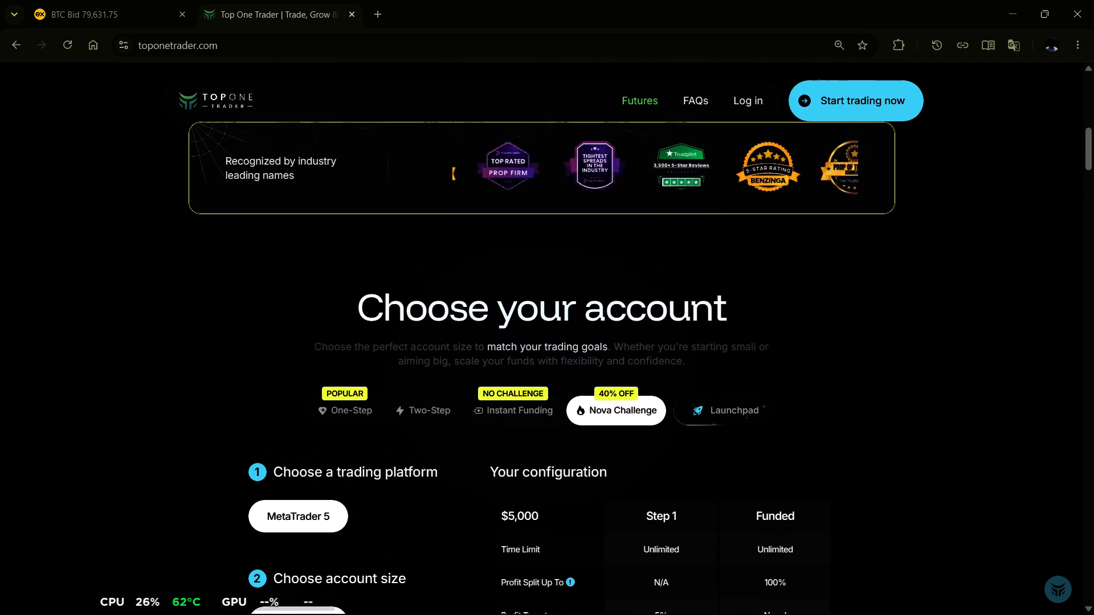
pyautogui.scroll(7, 415, 484)
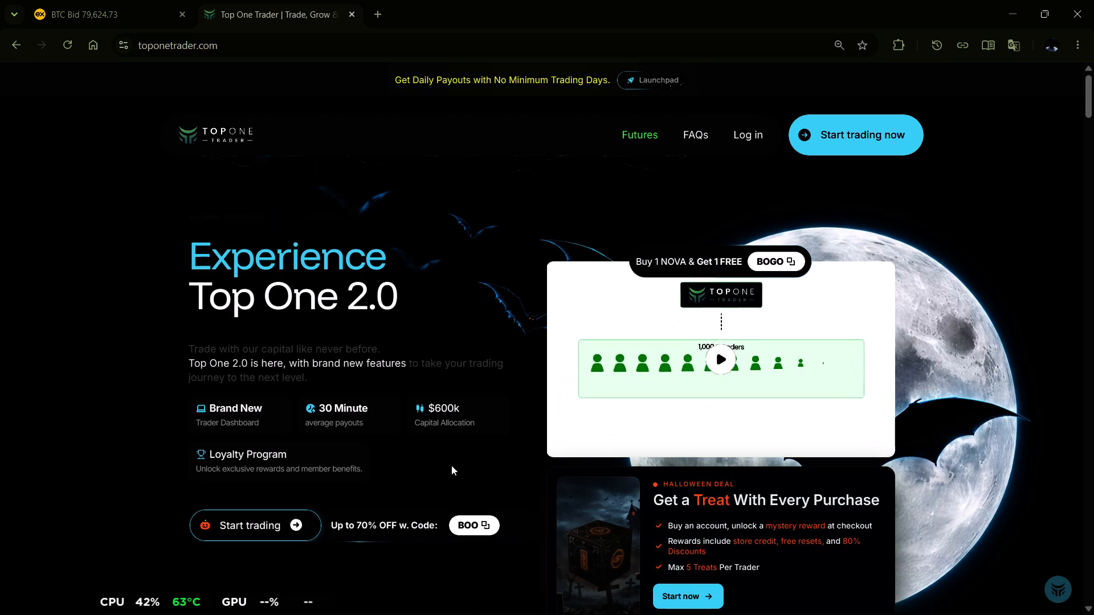
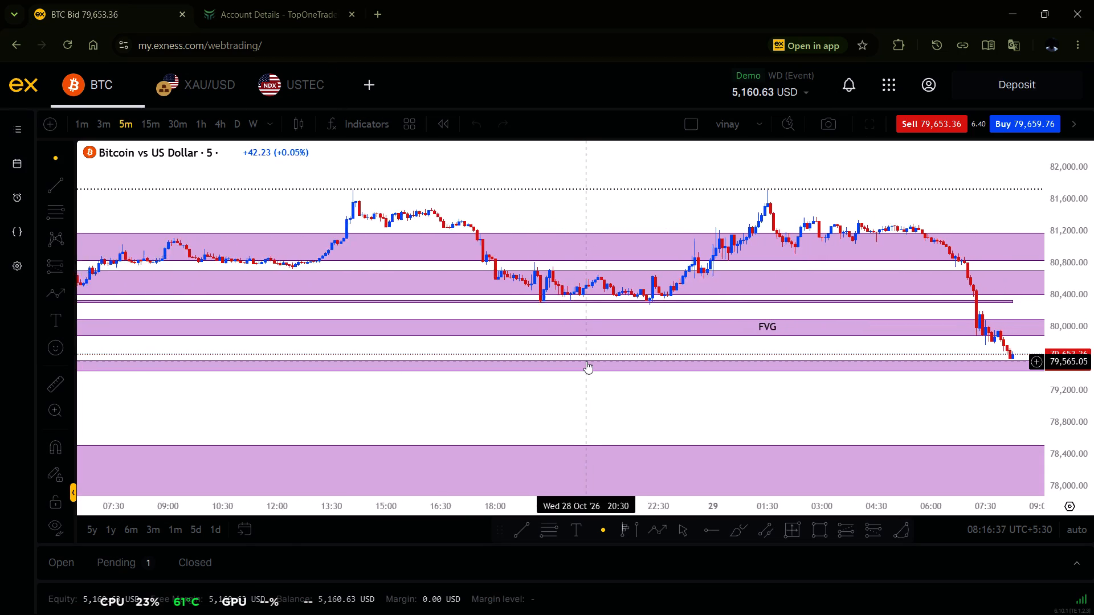
# Switch the Bitcoin chart to the 15-minute timeframe and display it in full screen.
pyautogui.scroll(-4, 586, 361)
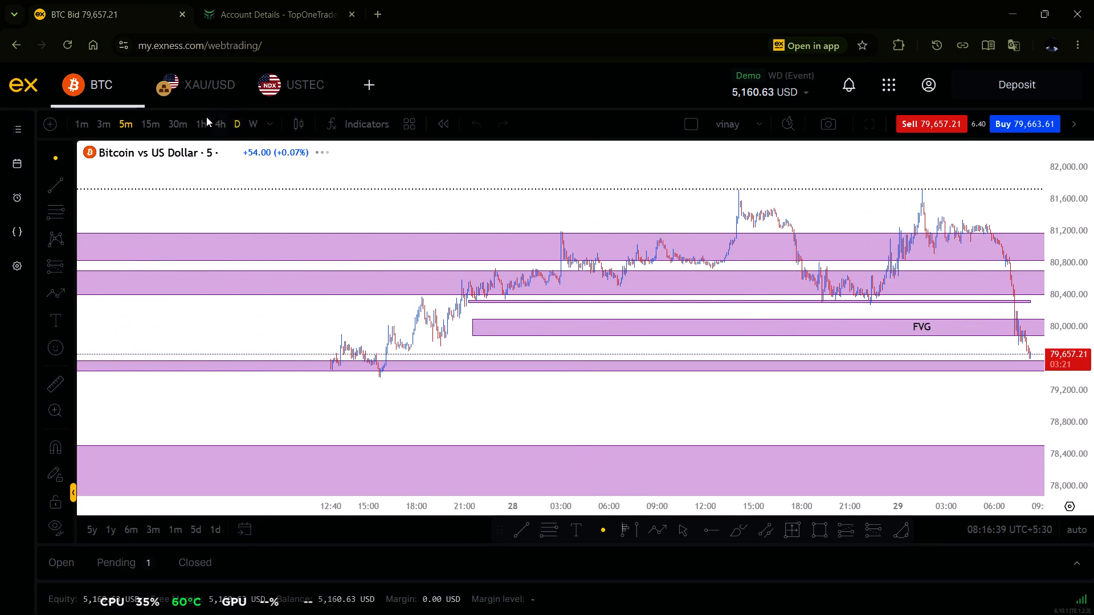
pyautogui.click(154, 122)
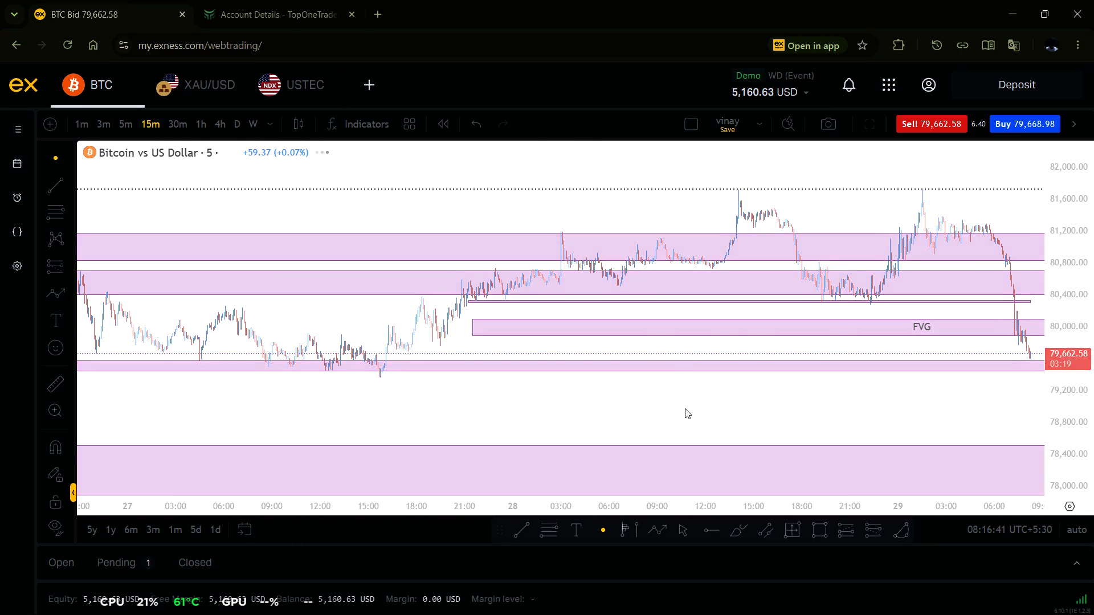
pyautogui.scroll(4, 685, 408)
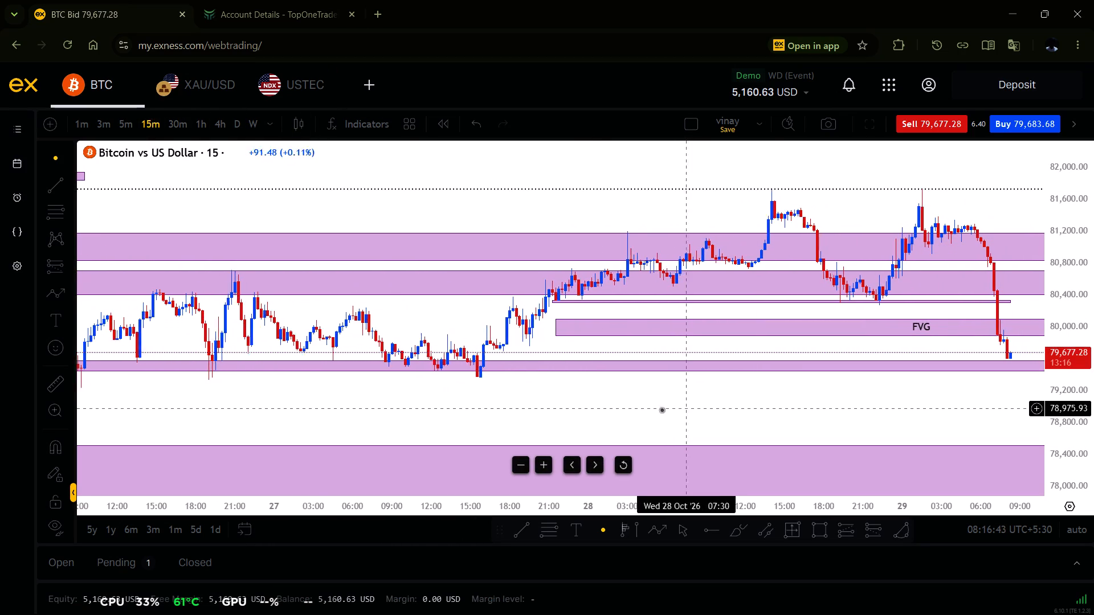
pyautogui.click(868, 130)
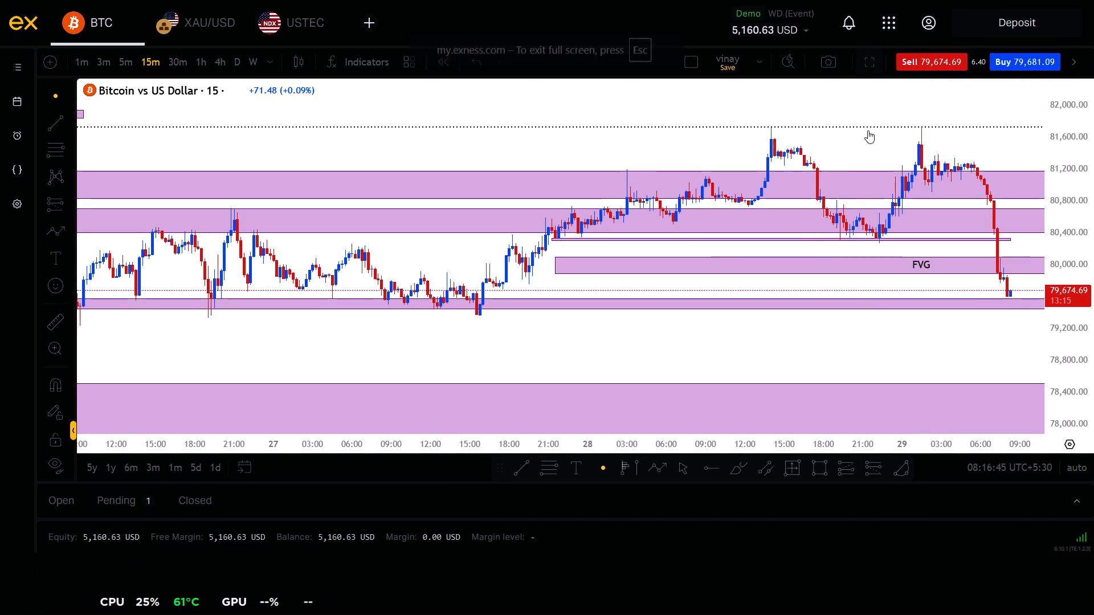
pyautogui.scroll(-2, 478, 227)
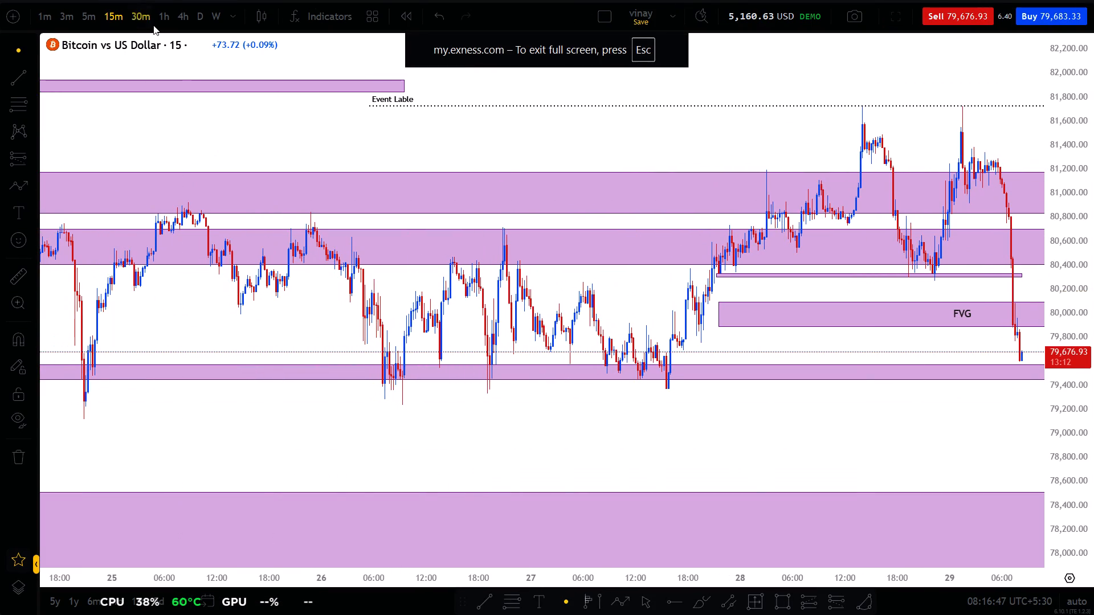
# Examine Bitcoin's recent drop and the marked zones on the 1-hour chart.
pyautogui.click(158, 23)
pyautogui.scroll(3, 543, 280)
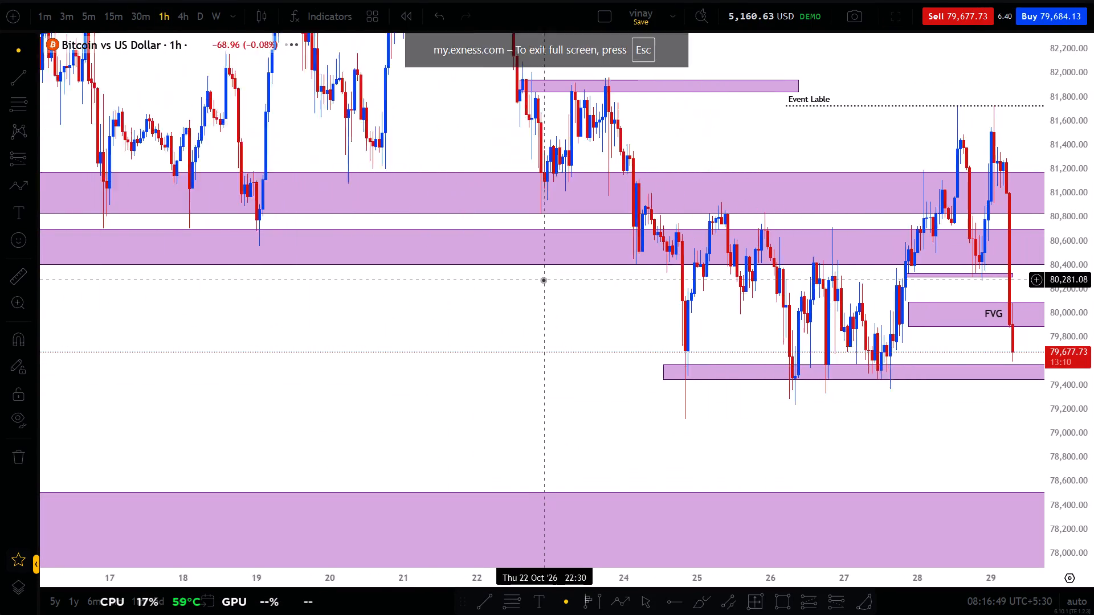
pyautogui.scroll(2, 543, 280)
pyautogui.scroll(-3, 543, 280)
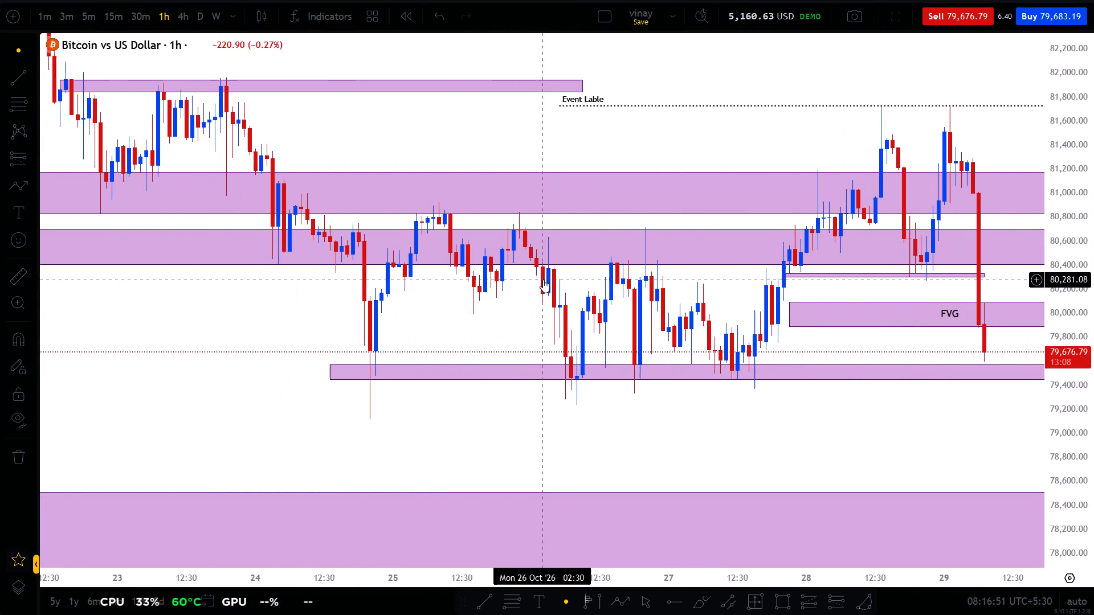
pyautogui.scroll(2, 543, 280)
pyautogui.moveTo(685, 470); pyautogui.dragTo(485, 456)
pyautogui.scroll(-2, 487, 442)
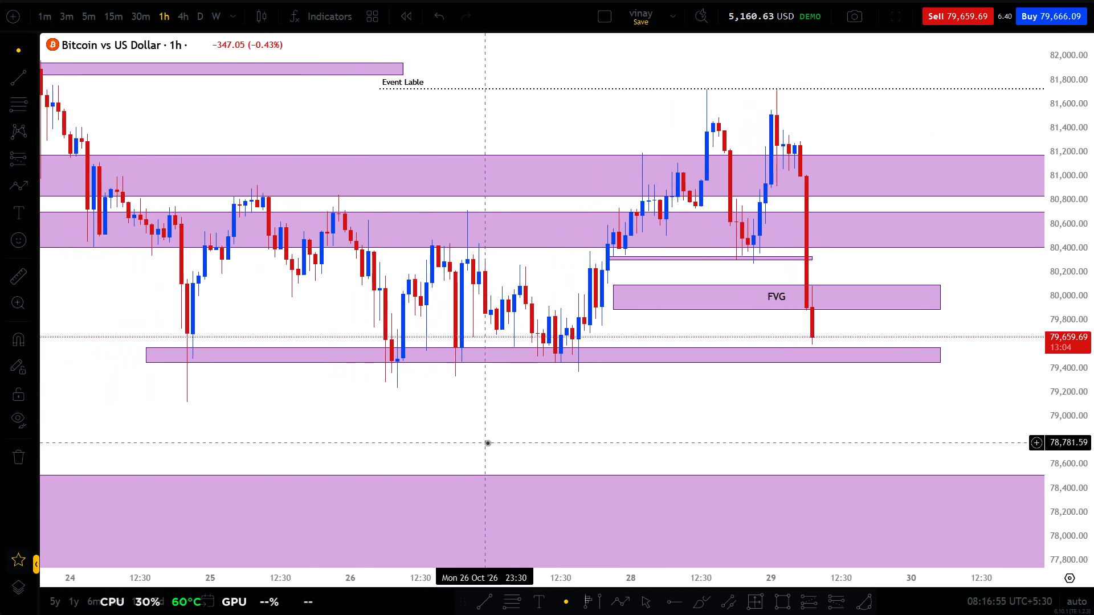
pyautogui.scroll(1, 487, 442)
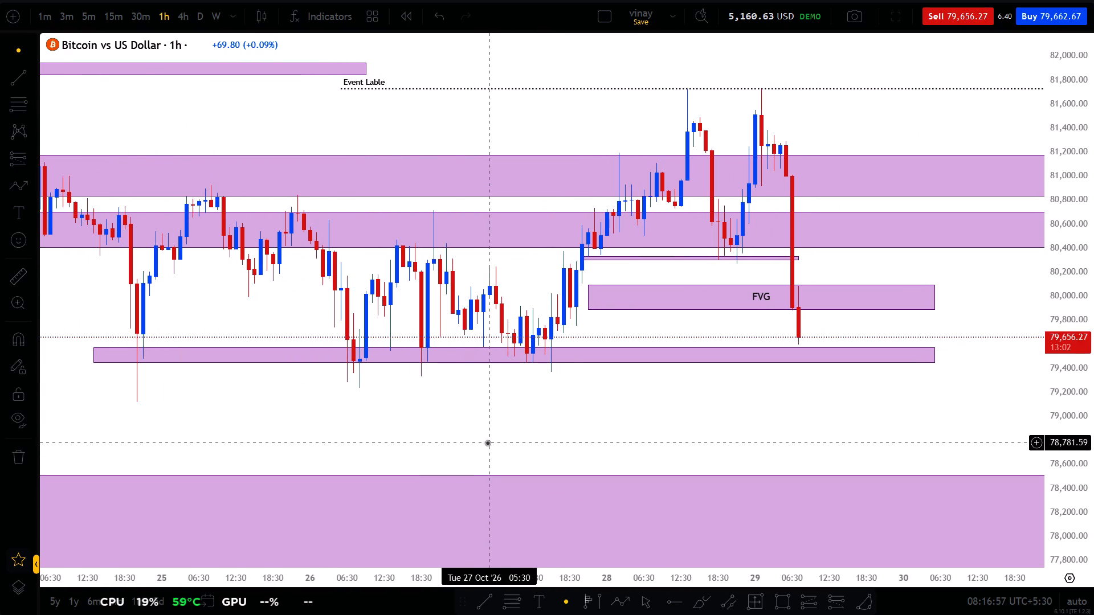
pyautogui.scroll(-2, 452, 438)
# Examine Bitcoin's price against the marked FVG and support zones on the 4-hour chart.
pyautogui.click(185, 25)
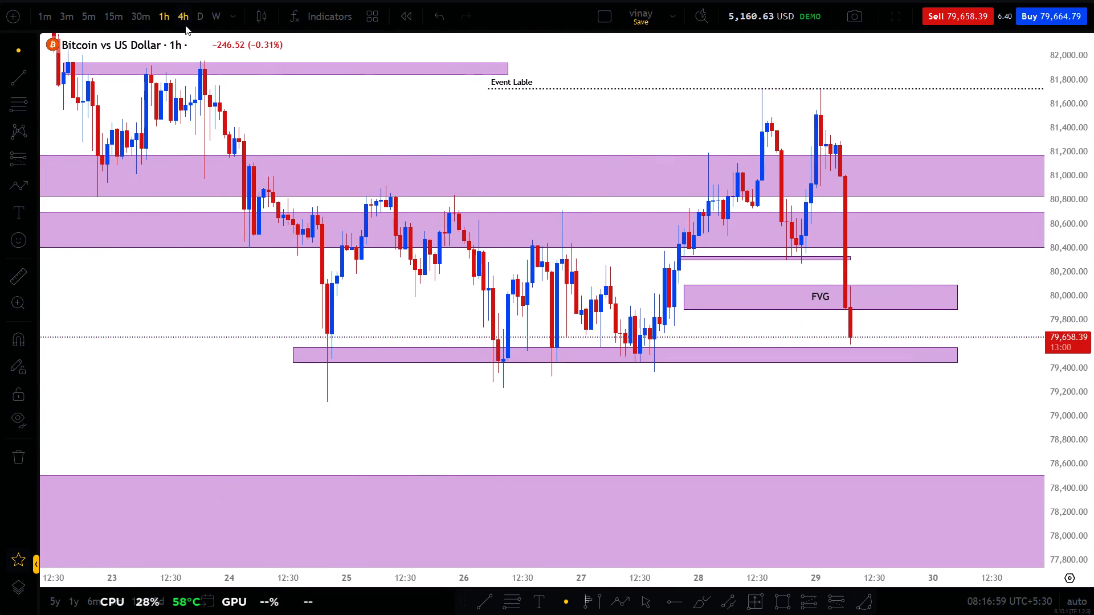
pyautogui.scroll(3, 483, 315)
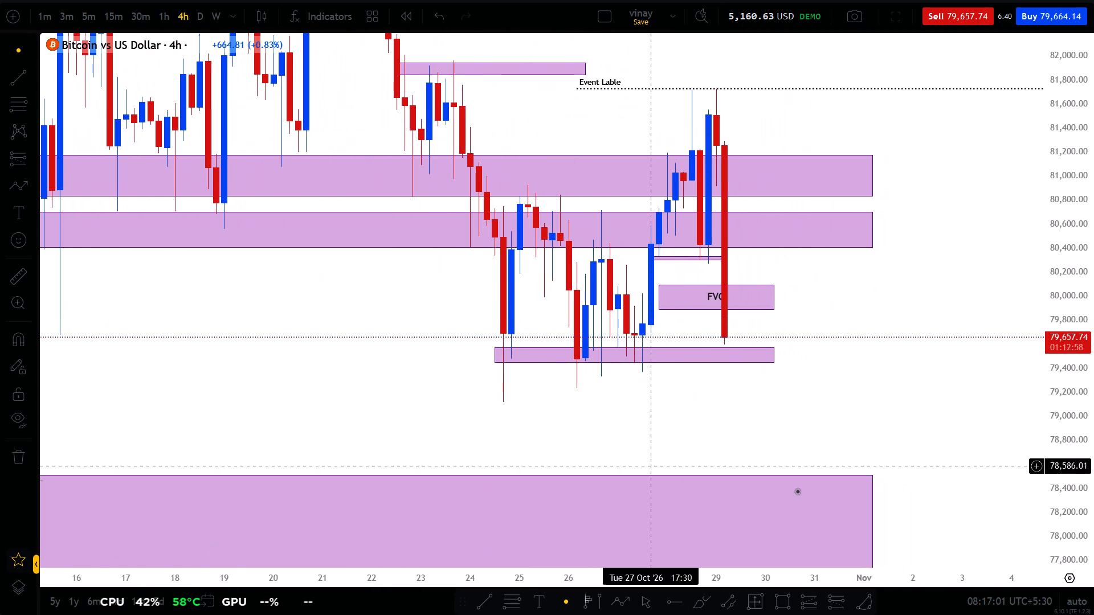
pyautogui.scroll(-6, 1091, 485)
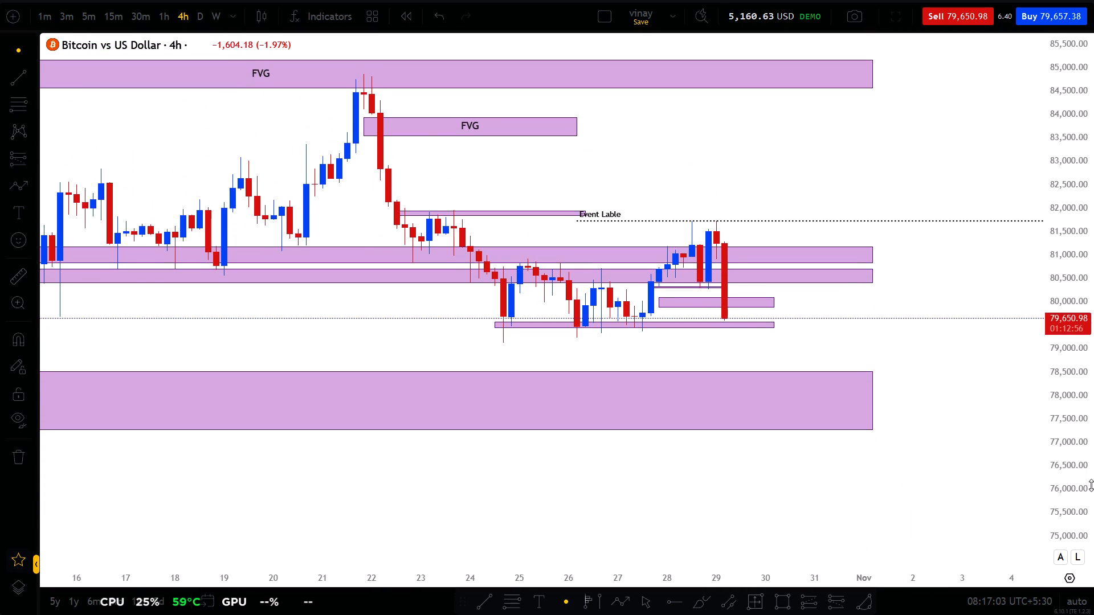
pyautogui.moveTo(948, 358); pyautogui.dragTo(953, 374)
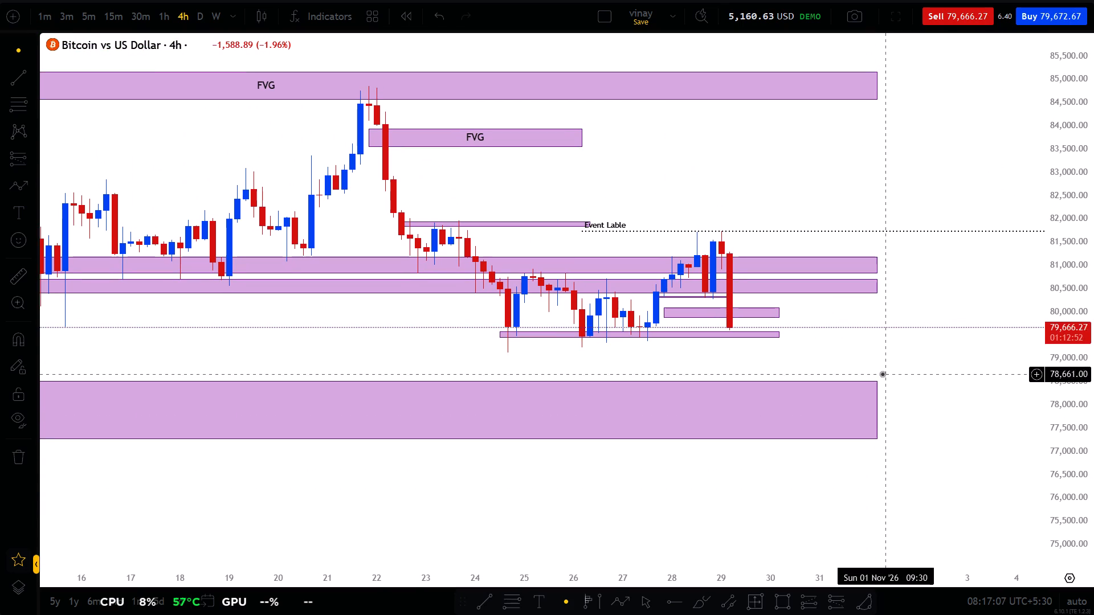
pyautogui.moveTo(838, 363); pyautogui.dragTo(832, 373)
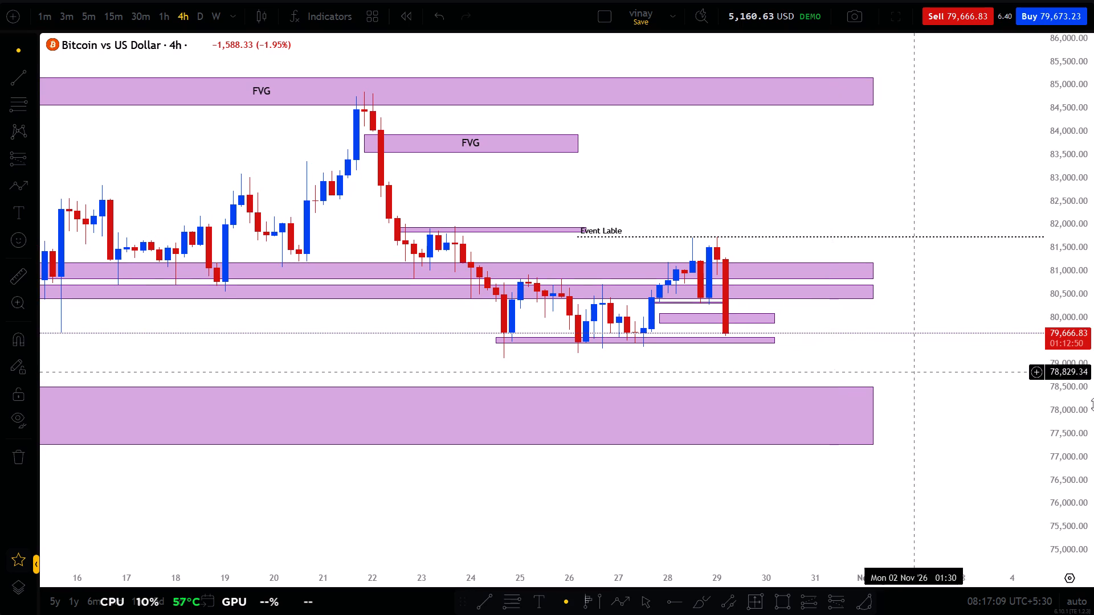
pyautogui.scroll(7, 1093, 454)
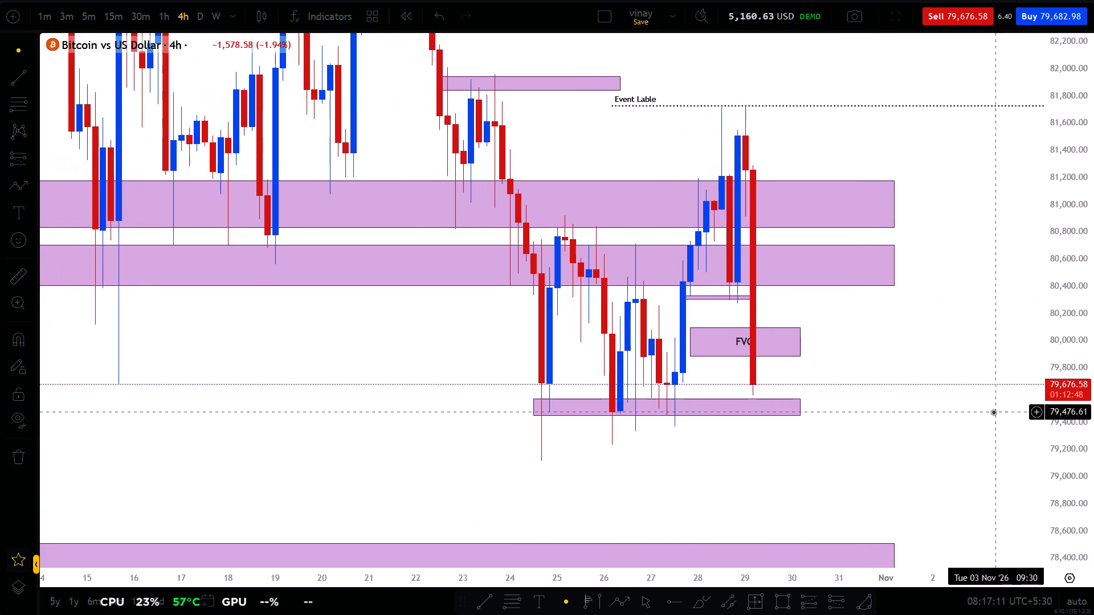
pyautogui.scroll(-4, 1093, 448)
pyautogui.moveTo(912, 428); pyautogui.dragTo(907, 441)
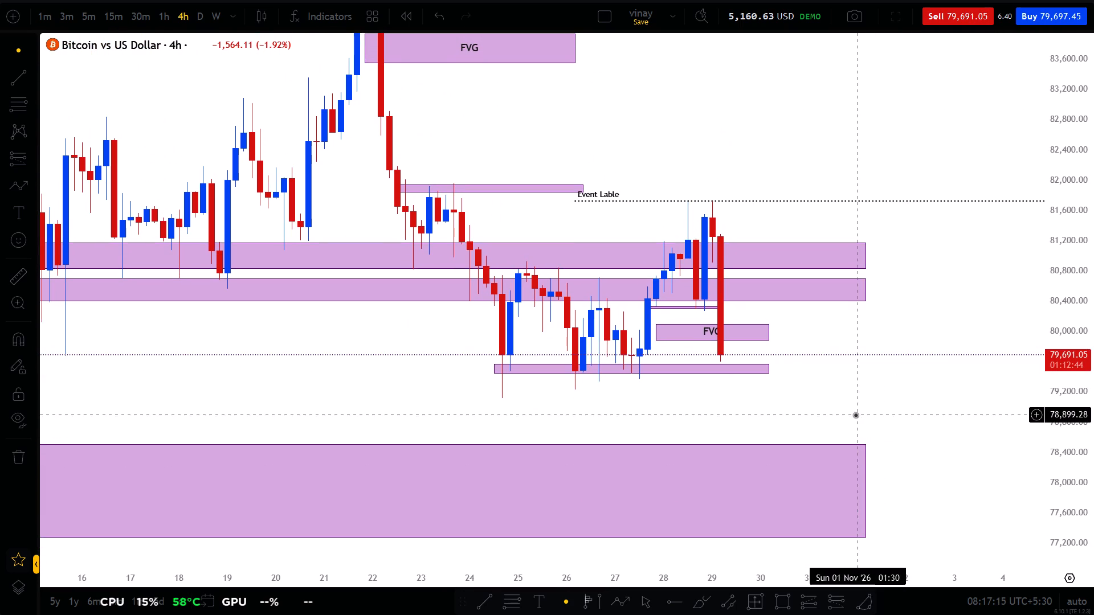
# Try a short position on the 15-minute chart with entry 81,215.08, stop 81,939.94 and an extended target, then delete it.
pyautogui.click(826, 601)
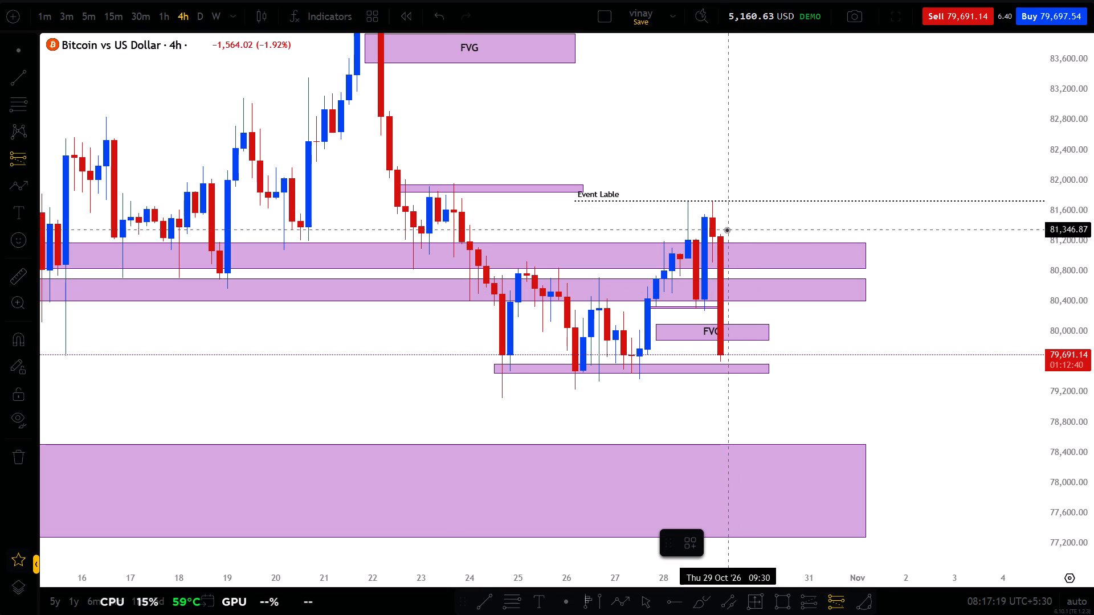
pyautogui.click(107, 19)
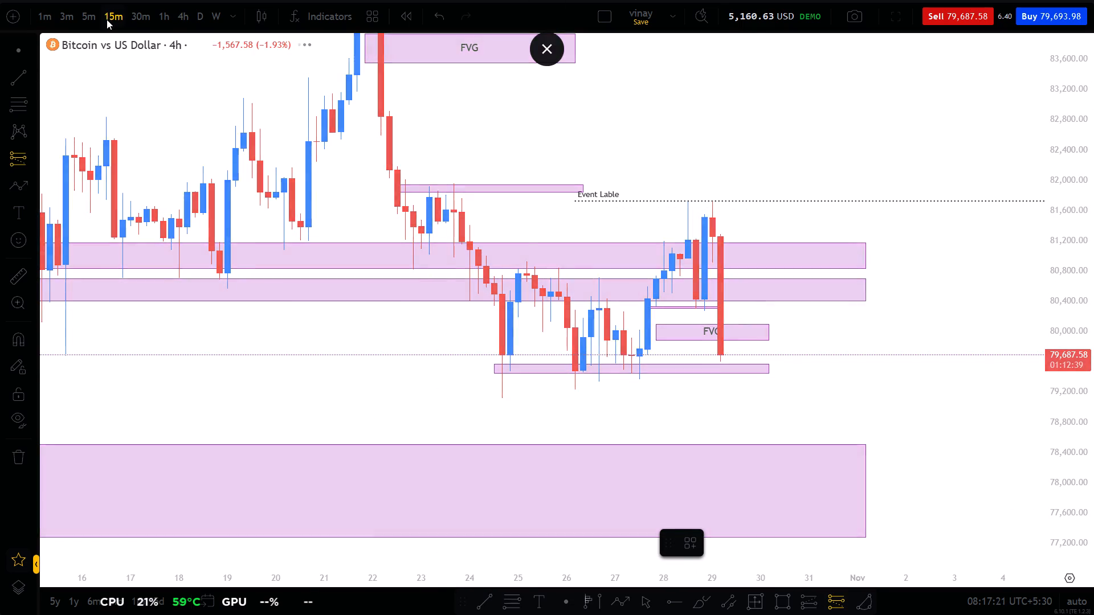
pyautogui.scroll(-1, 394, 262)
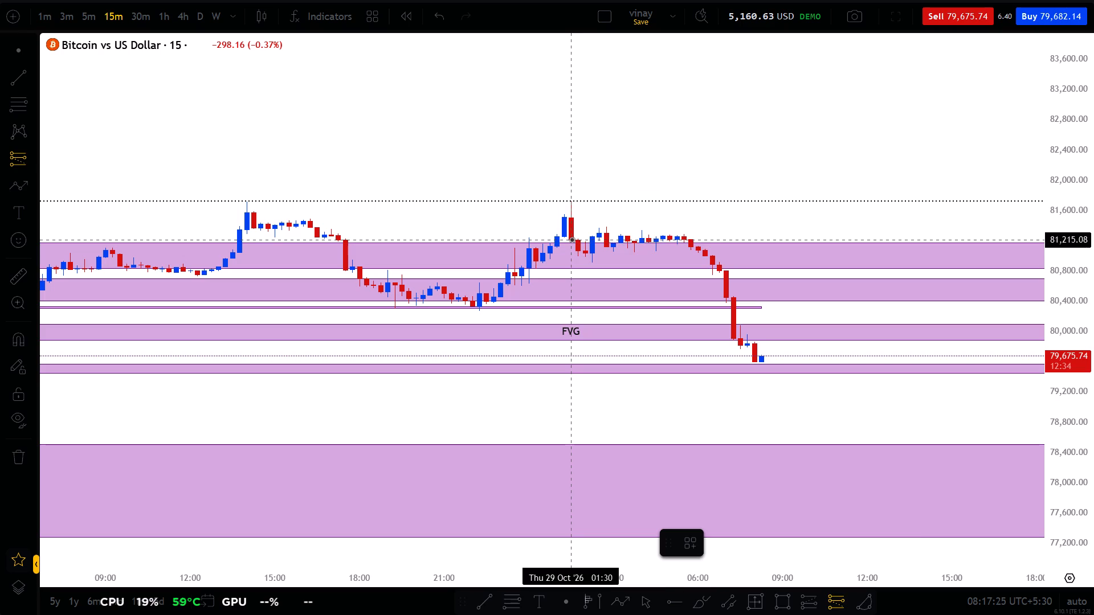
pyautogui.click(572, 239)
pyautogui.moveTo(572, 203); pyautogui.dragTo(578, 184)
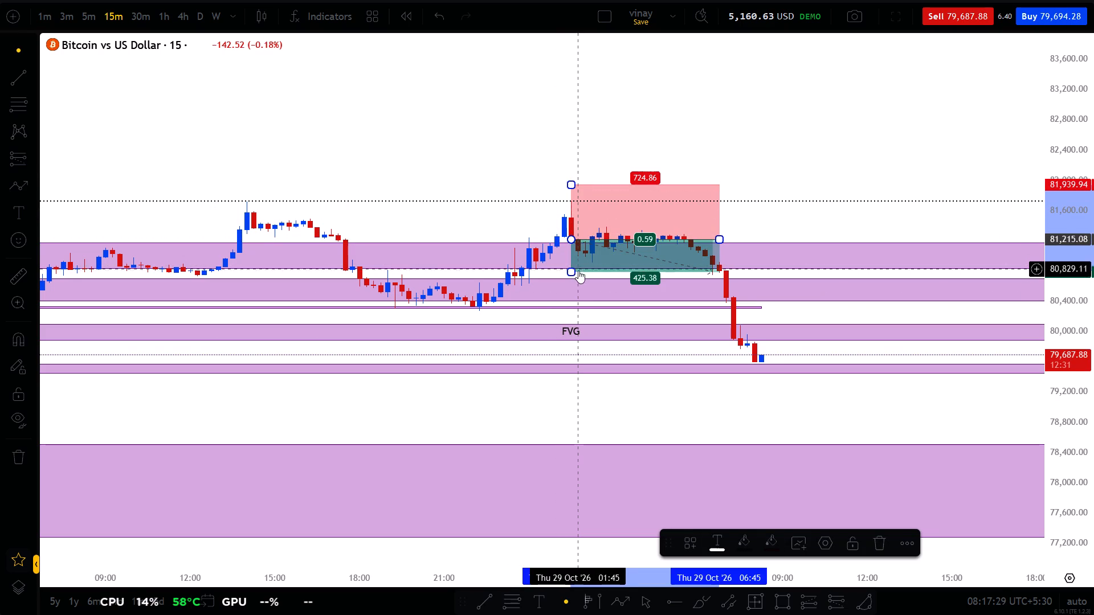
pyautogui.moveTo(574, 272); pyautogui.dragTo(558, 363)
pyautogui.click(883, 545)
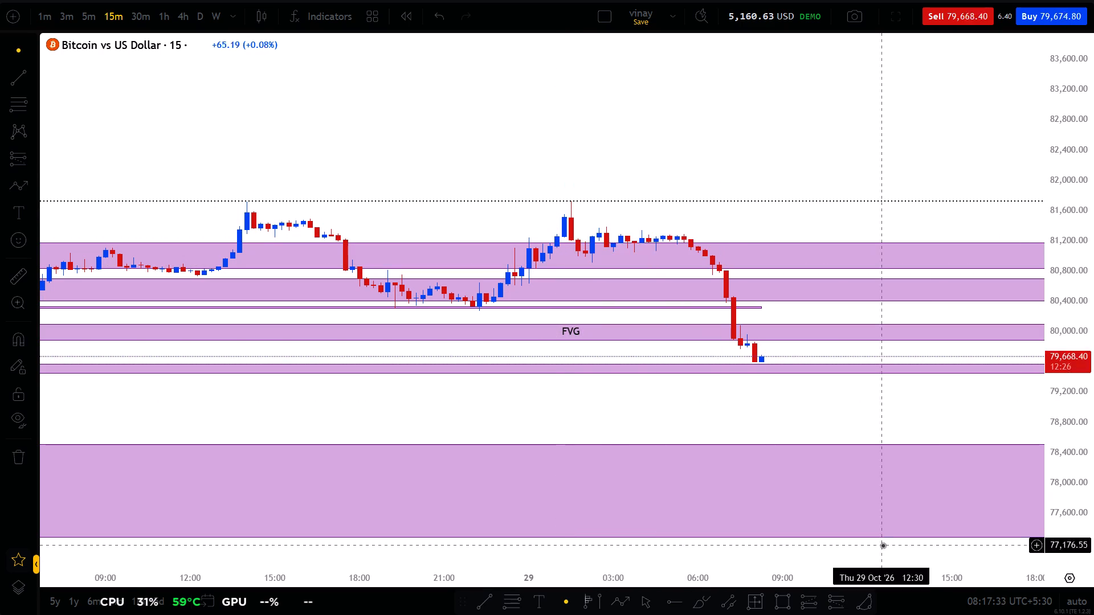
# Compare Bitcoin's marked zones on the 1-hour and 4-hour charts.
pyautogui.click(162, 14)
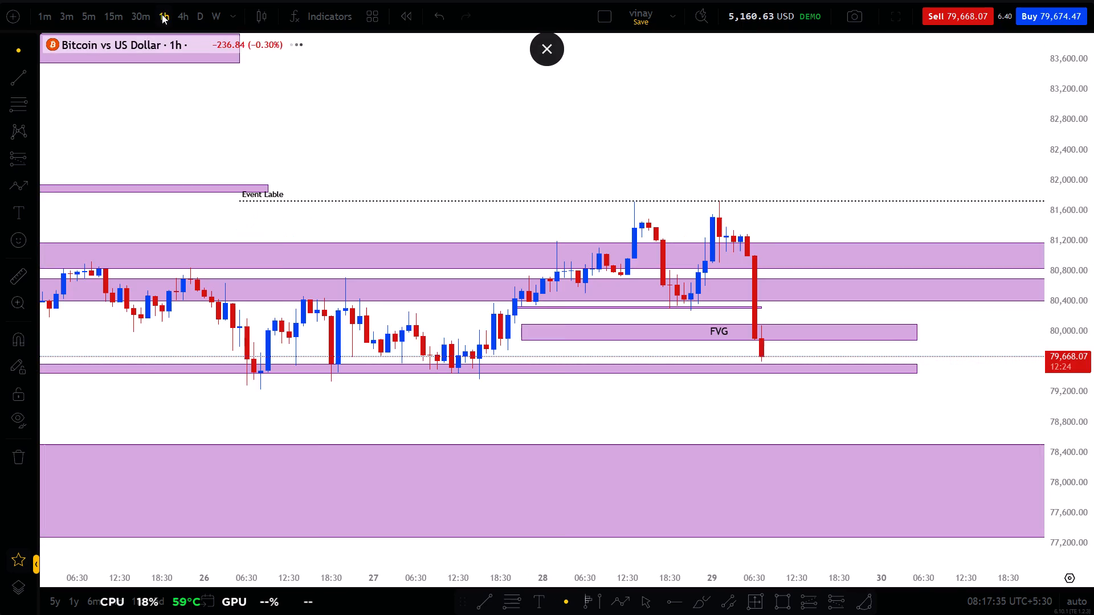
pyautogui.scroll(-3, 565, 259)
pyautogui.scroll(1, 565, 259)
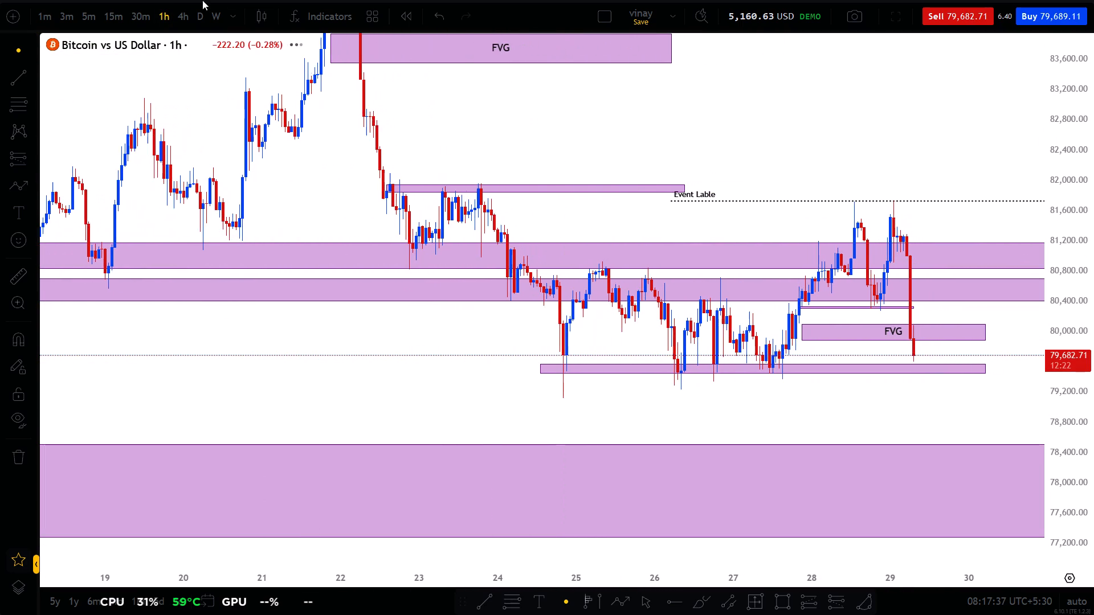
pyautogui.click(176, 9)
pyautogui.scroll(-1, 517, 326)
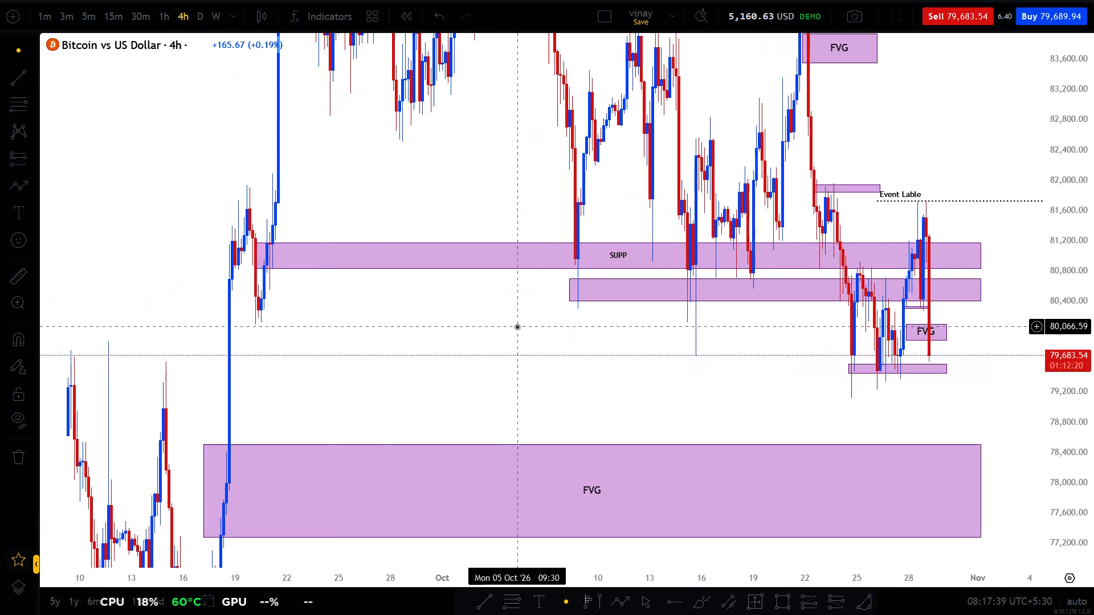
pyautogui.scroll(5, 517, 327)
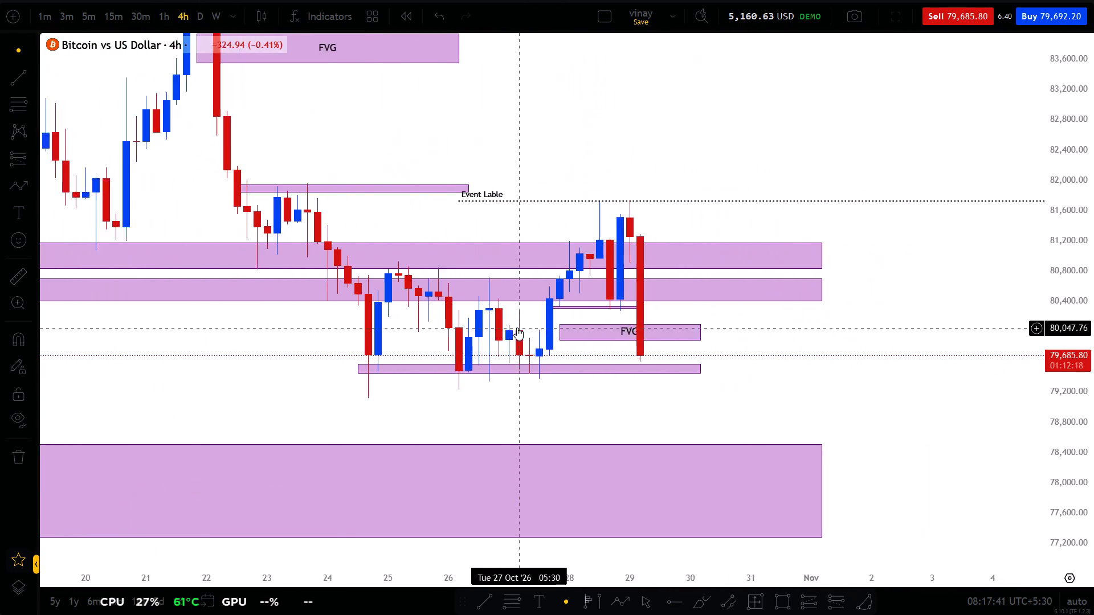
# Measure the price distance on the 4-hour chart from the narrow zone's lower edge to the large FVG zone's top, then clear the measurement.
pyautogui.moveTo(705, 421); pyautogui.dragTo(721, 318)
pyautogui.scroll(4, 1093, 331)
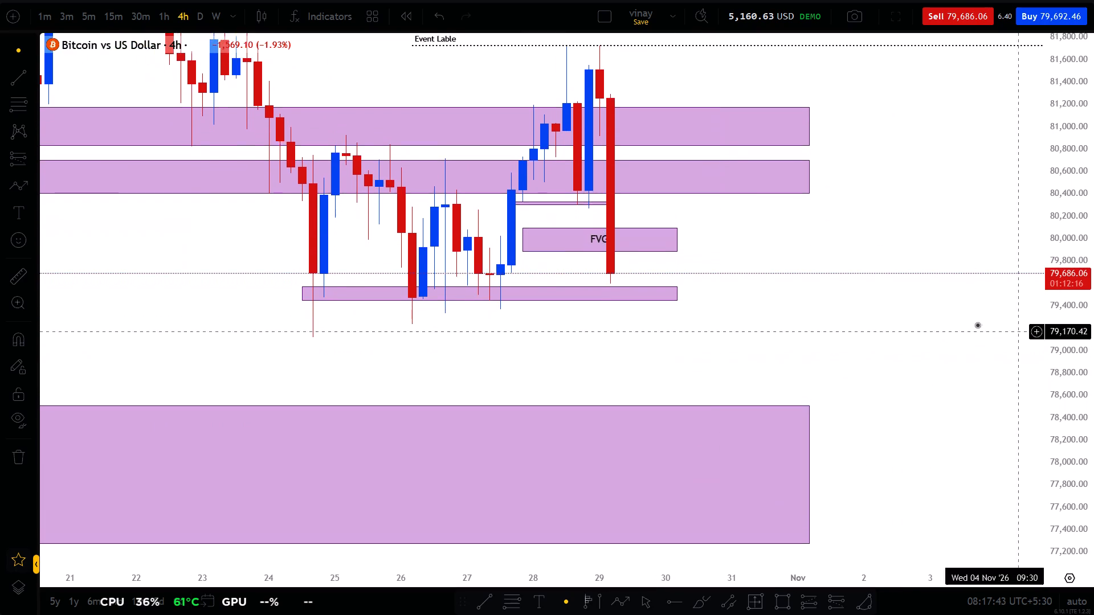
pyautogui.scroll(1, 977, 325)
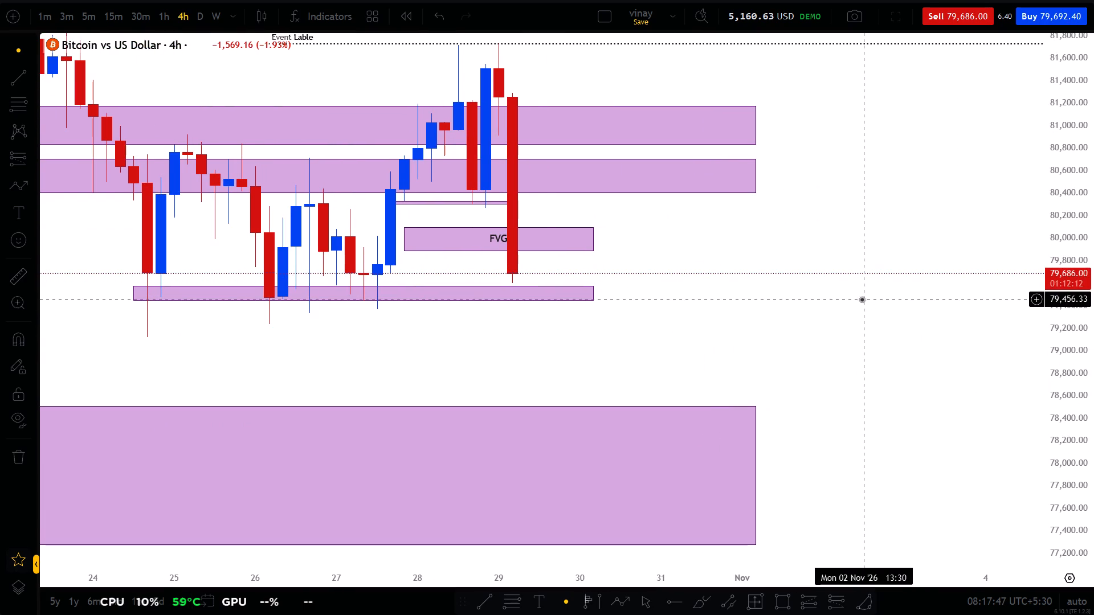
pyautogui.keyDown('shift'); pyautogui.click(851, 301); pyautogui.keyUp('shift')
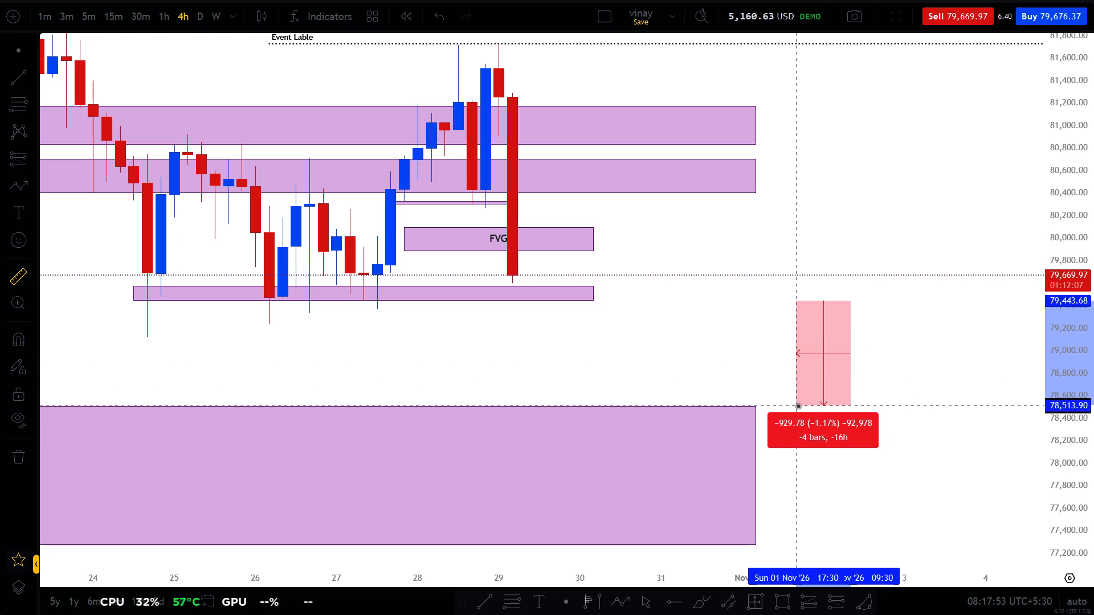
pyautogui.click(685, 348)
pyautogui.doubleClick(685, 348)
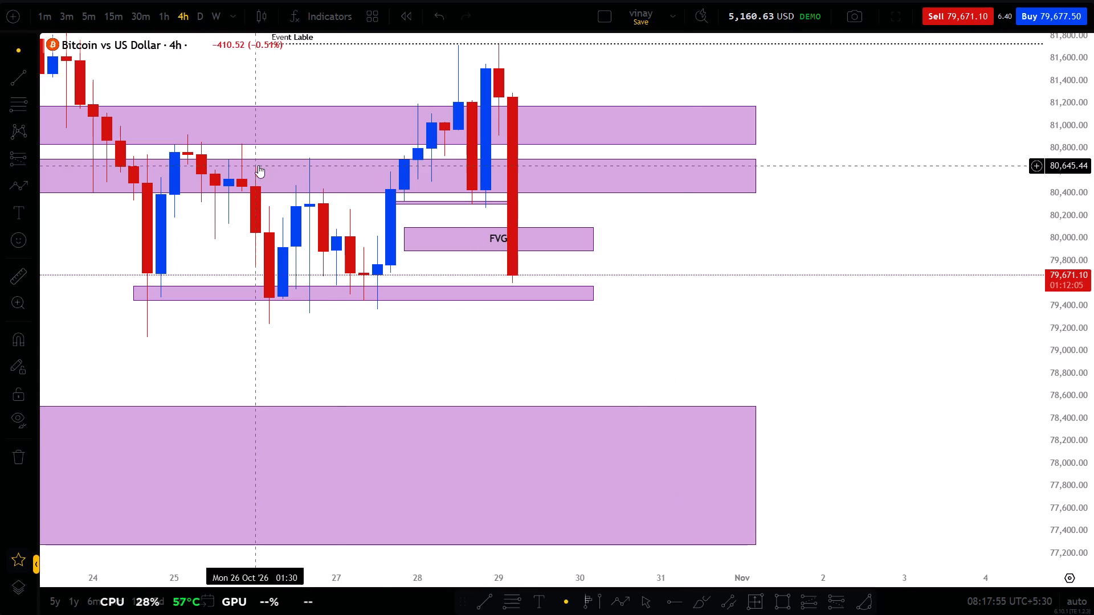
# Examine Bitcoin's price action against the marked zones on the 5-minute chart.
pyautogui.click(99, 16)
pyautogui.scroll(-1, 1031, 458)
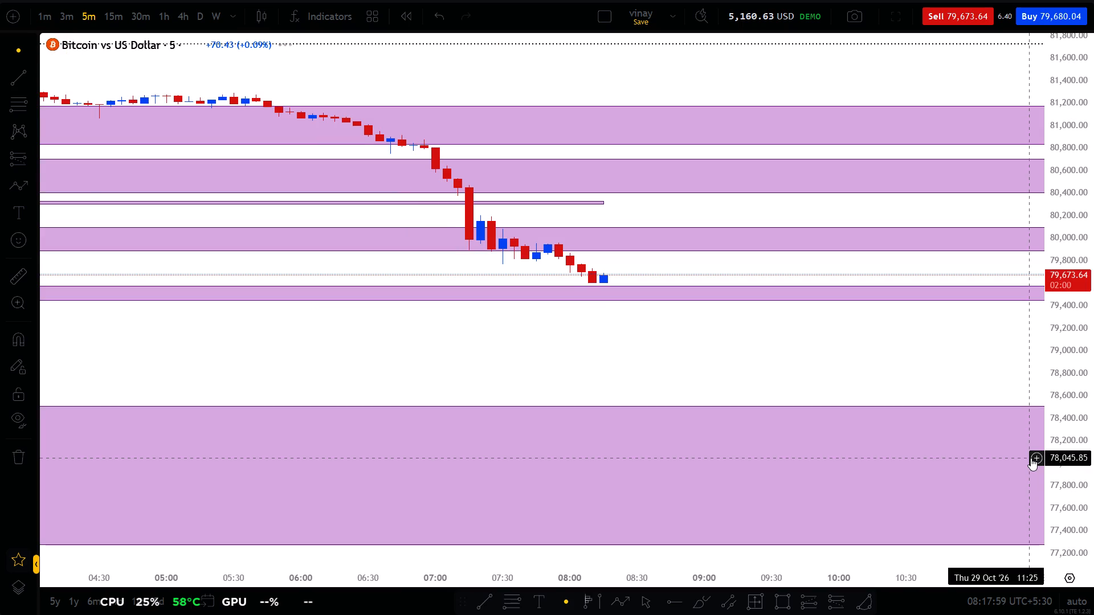
pyautogui.scroll(-3, 1093, 354)
pyautogui.scroll(7, 1093, 354)
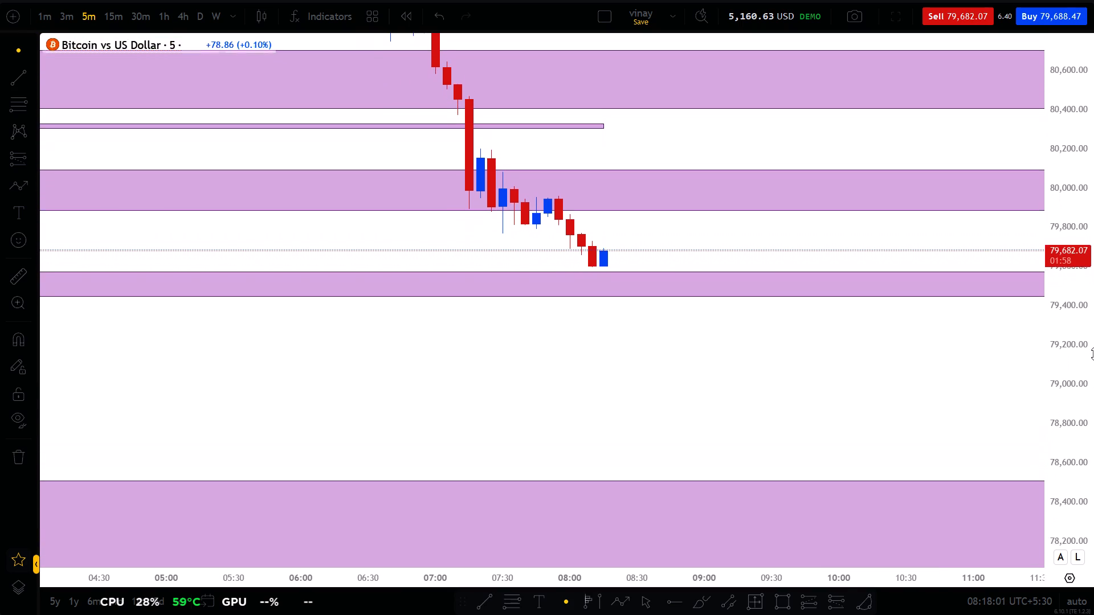
pyautogui.moveTo(892, 376); pyautogui.dragTo(808, 375)
pyautogui.scroll(1, 1093, 360)
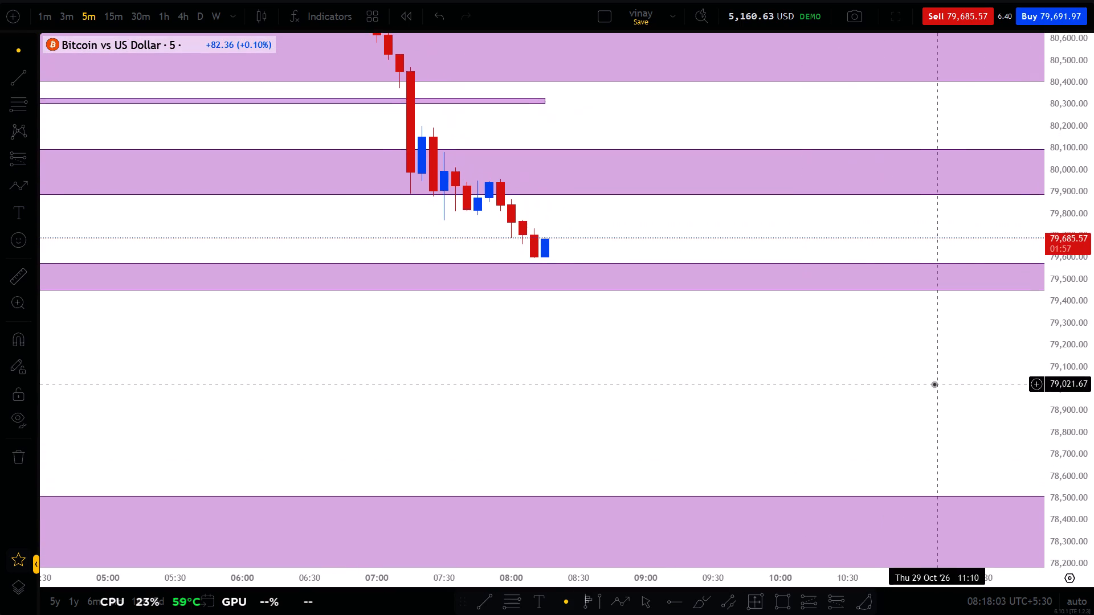
pyautogui.moveTo(934, 384); pyautogui.dragTo(842, 345)
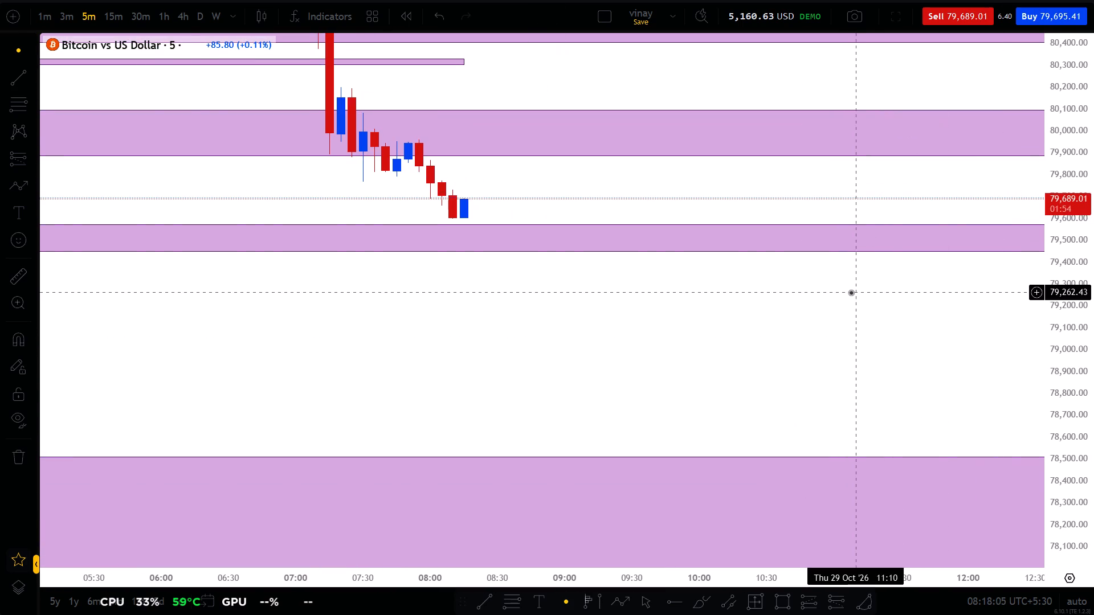
pyautogui.scroll(1, 851, 292)
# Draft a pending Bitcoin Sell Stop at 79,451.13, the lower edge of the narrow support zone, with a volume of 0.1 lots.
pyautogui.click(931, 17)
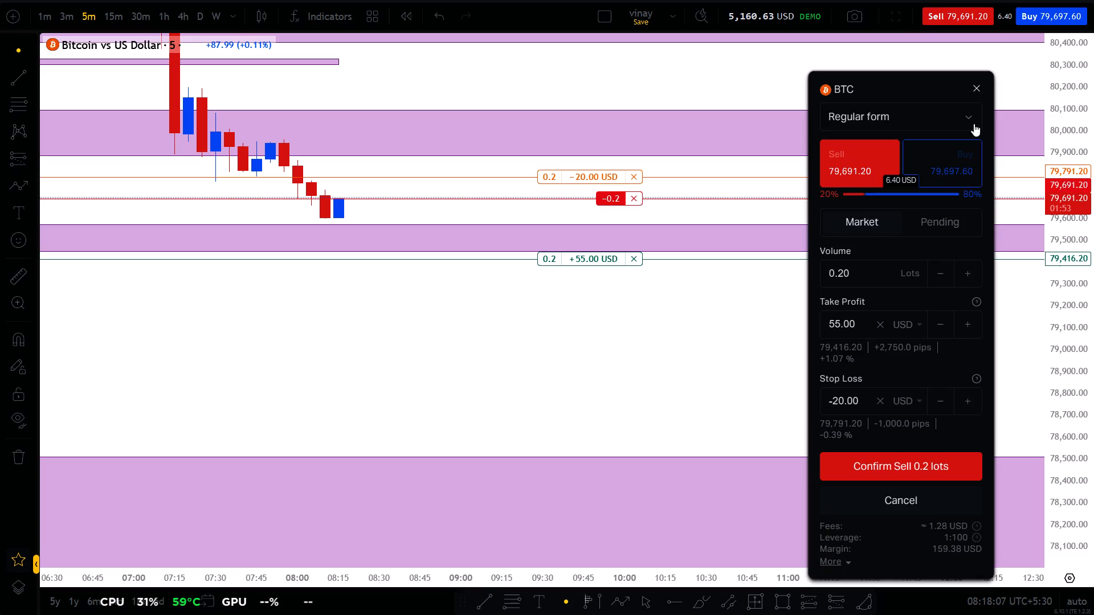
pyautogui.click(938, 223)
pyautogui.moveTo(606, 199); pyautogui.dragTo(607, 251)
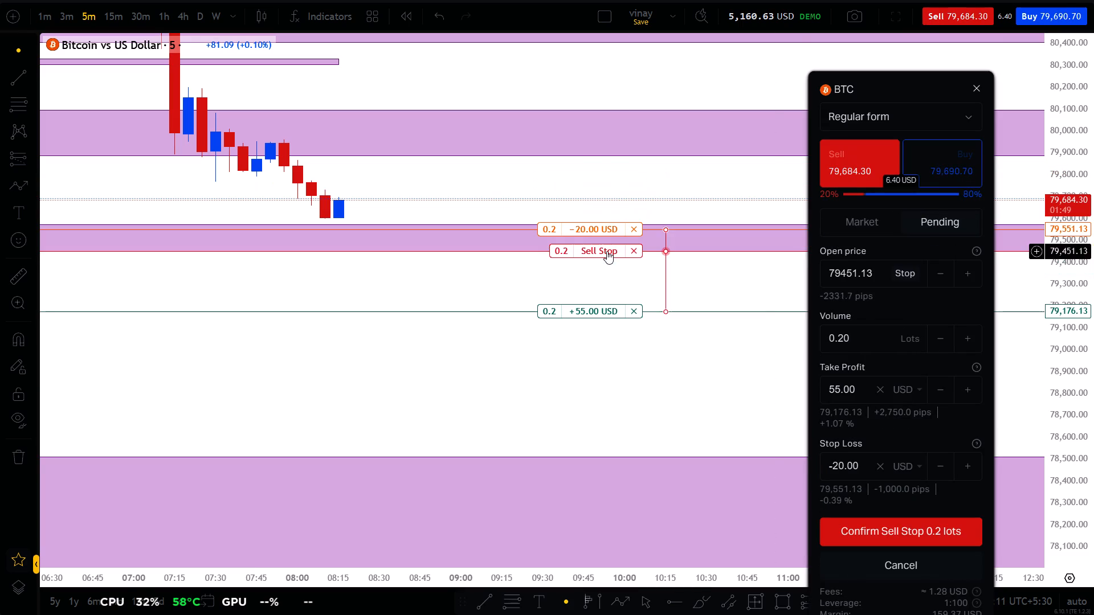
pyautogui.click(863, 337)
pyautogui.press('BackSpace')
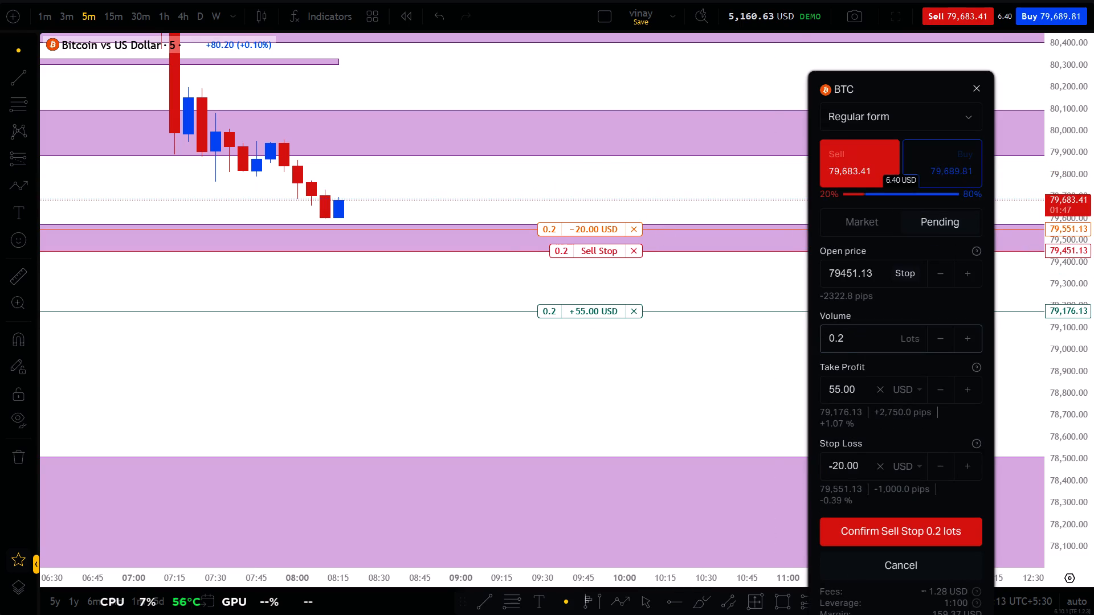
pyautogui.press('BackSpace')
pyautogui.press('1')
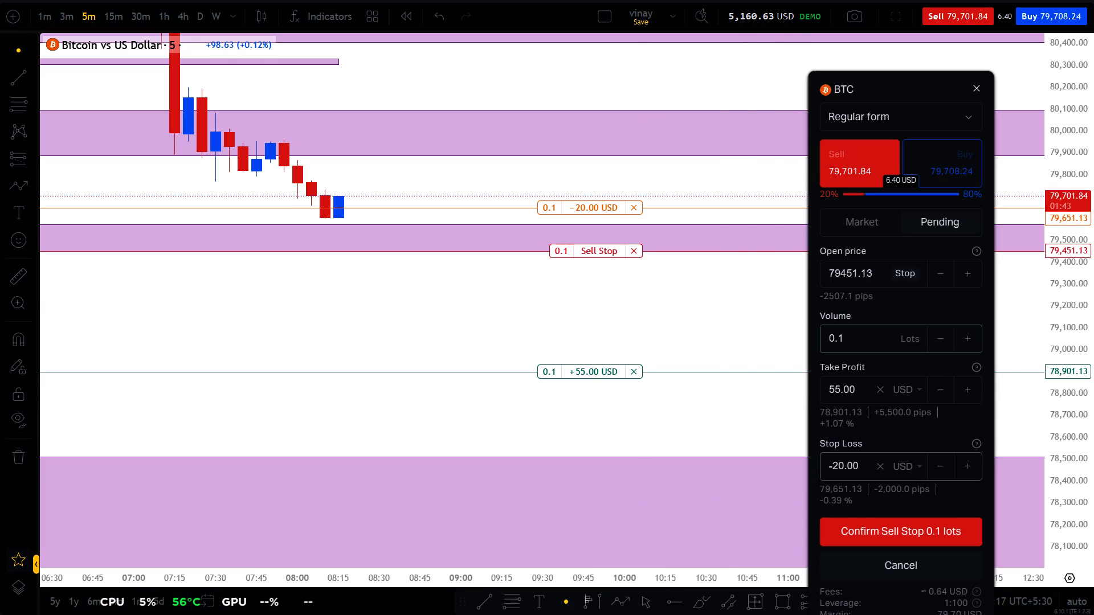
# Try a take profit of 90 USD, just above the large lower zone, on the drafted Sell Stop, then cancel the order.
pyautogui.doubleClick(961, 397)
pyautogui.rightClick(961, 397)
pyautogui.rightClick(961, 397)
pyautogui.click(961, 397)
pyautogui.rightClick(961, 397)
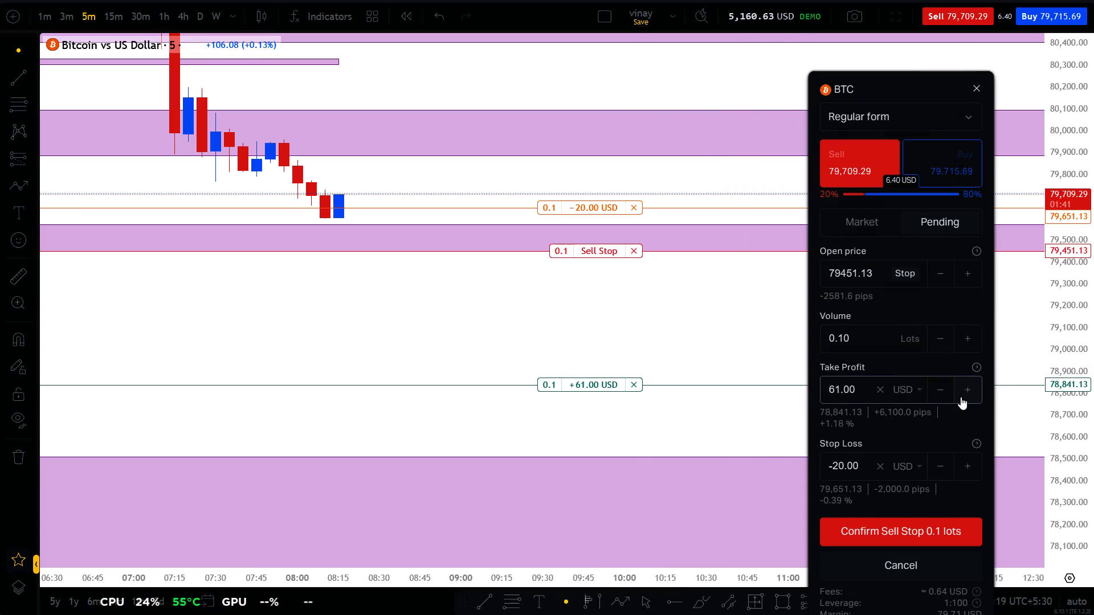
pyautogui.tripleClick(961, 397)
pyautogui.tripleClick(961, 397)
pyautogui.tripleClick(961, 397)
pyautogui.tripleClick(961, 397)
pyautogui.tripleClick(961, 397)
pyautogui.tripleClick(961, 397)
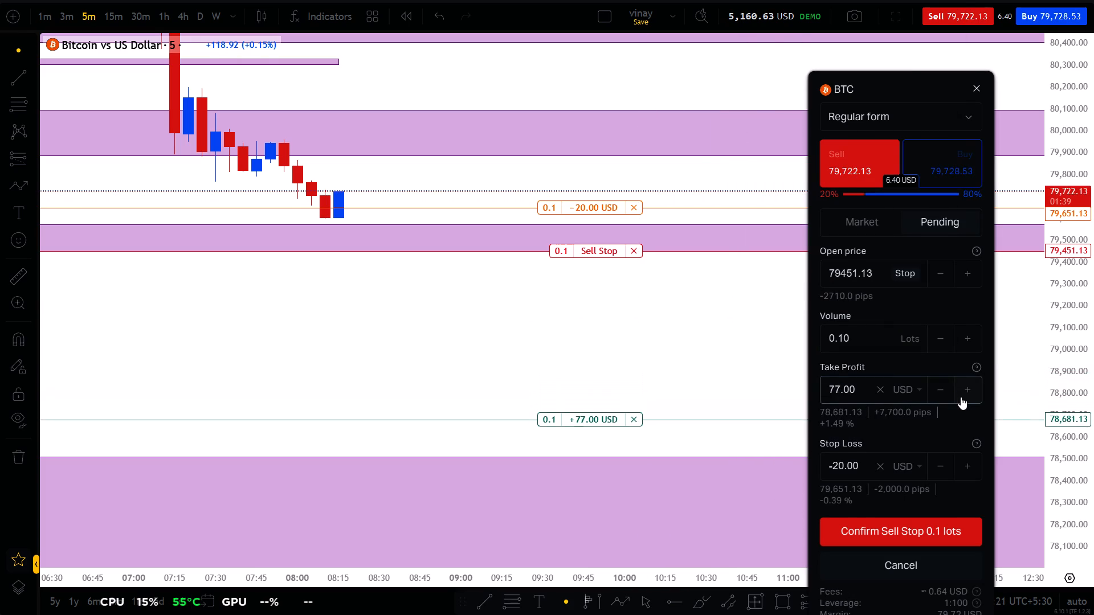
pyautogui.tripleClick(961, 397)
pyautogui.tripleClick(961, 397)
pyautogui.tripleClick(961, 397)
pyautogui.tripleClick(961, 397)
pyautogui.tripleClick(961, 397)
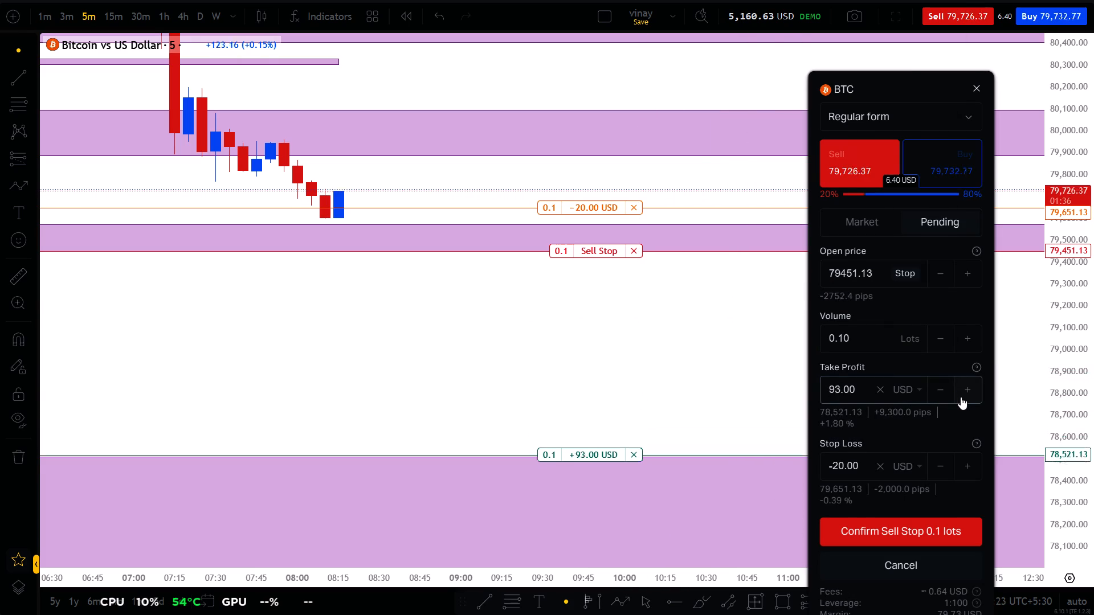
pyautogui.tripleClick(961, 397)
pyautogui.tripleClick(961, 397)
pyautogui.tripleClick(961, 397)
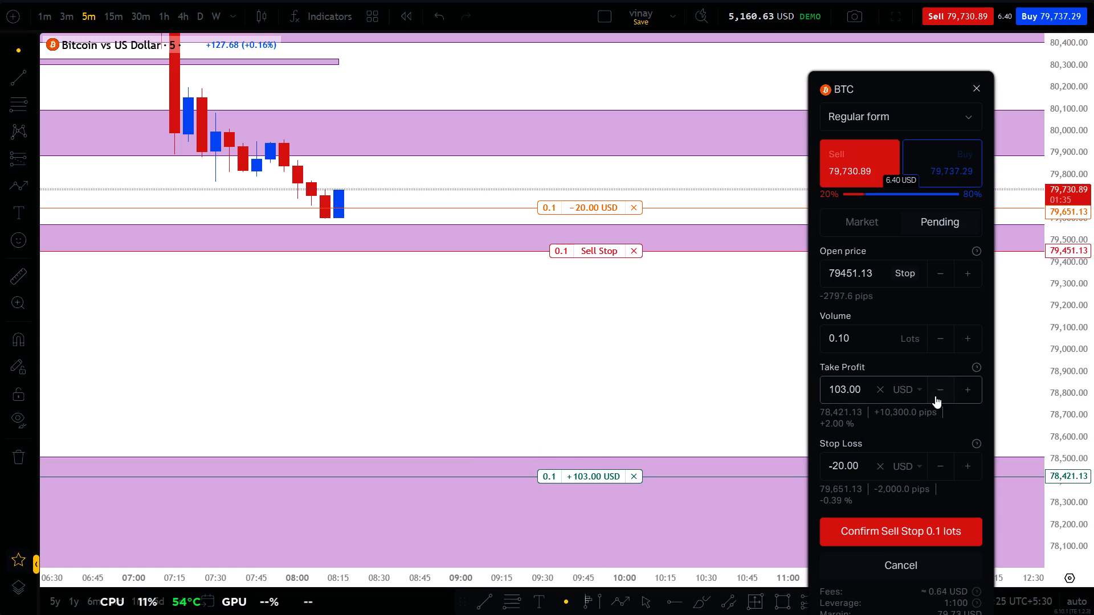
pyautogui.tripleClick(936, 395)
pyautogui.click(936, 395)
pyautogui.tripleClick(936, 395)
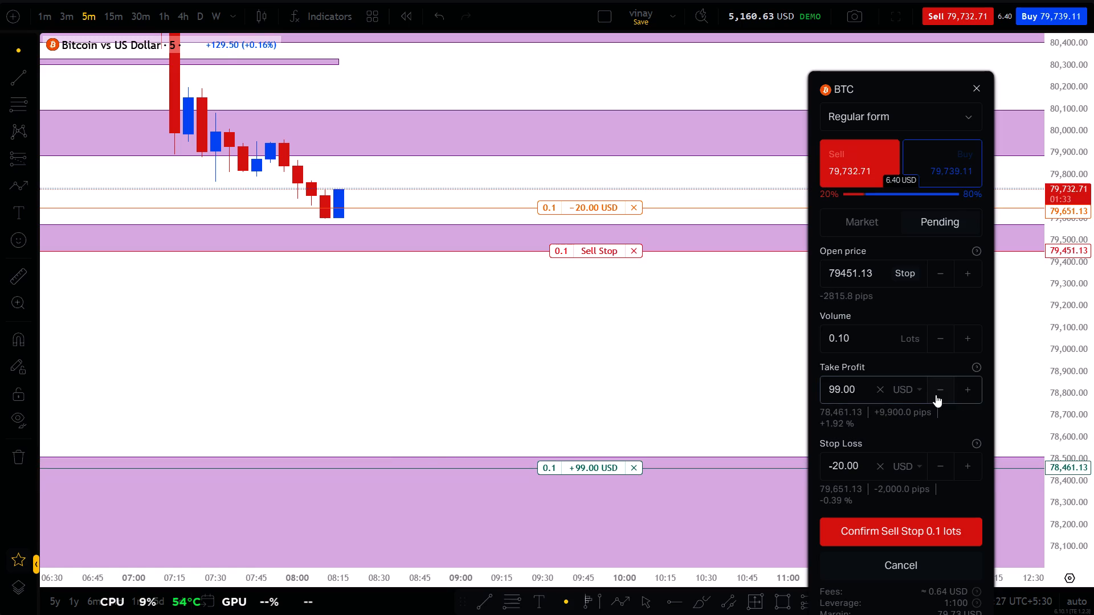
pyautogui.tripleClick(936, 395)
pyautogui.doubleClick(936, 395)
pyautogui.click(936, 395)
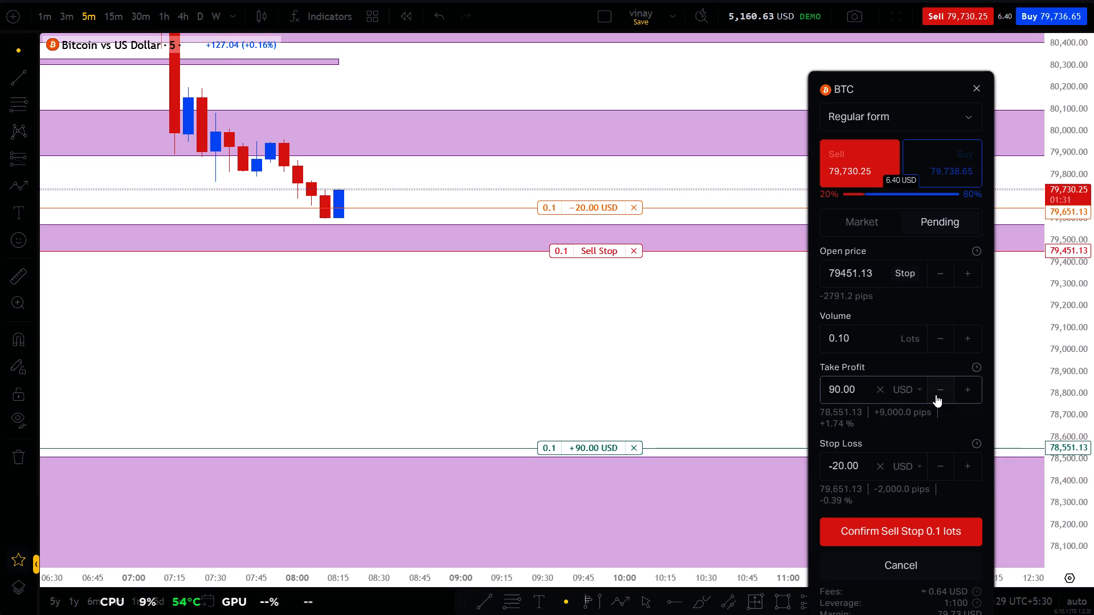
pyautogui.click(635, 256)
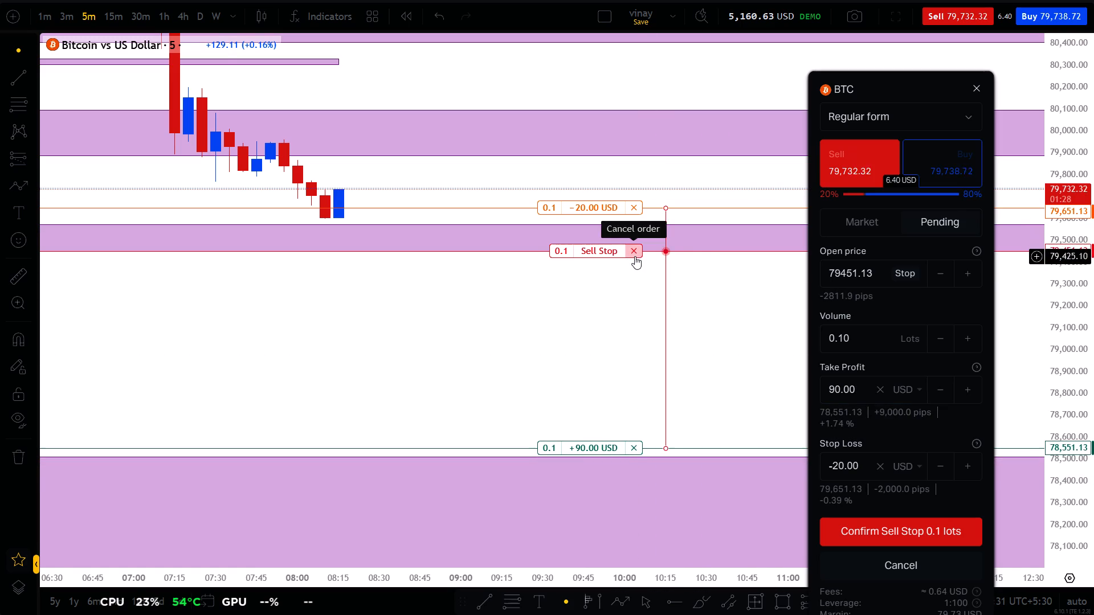
# Switch the Bitcoin chart to the 15-minute timeframe.
pyautogui.scroll(-3, 345, 284)
pyautogui.scroll(1, 345, 284)
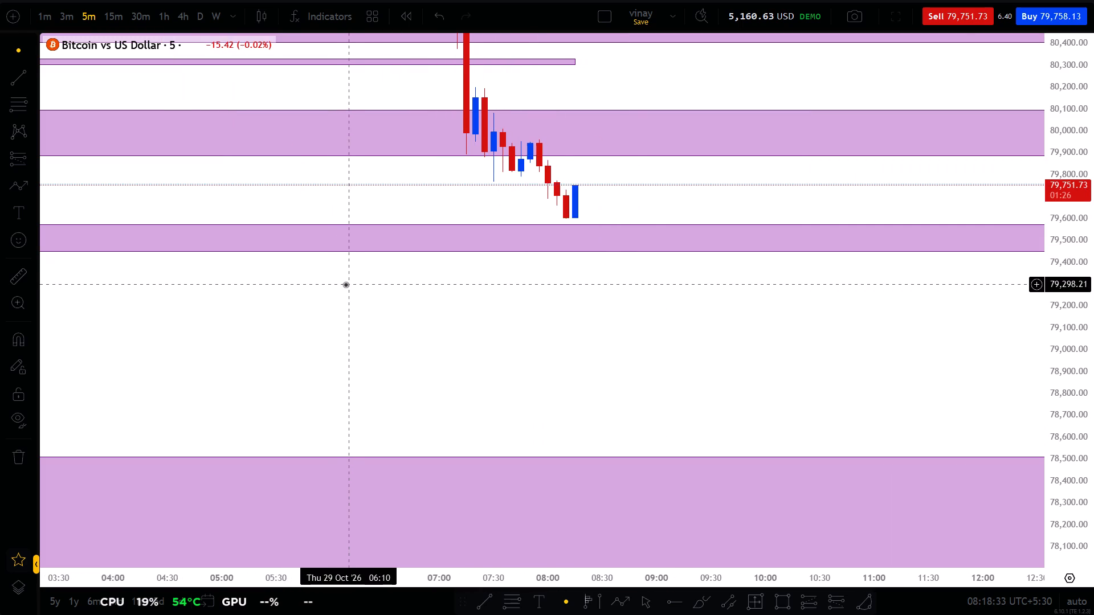
pyautogui.click(115, 23)
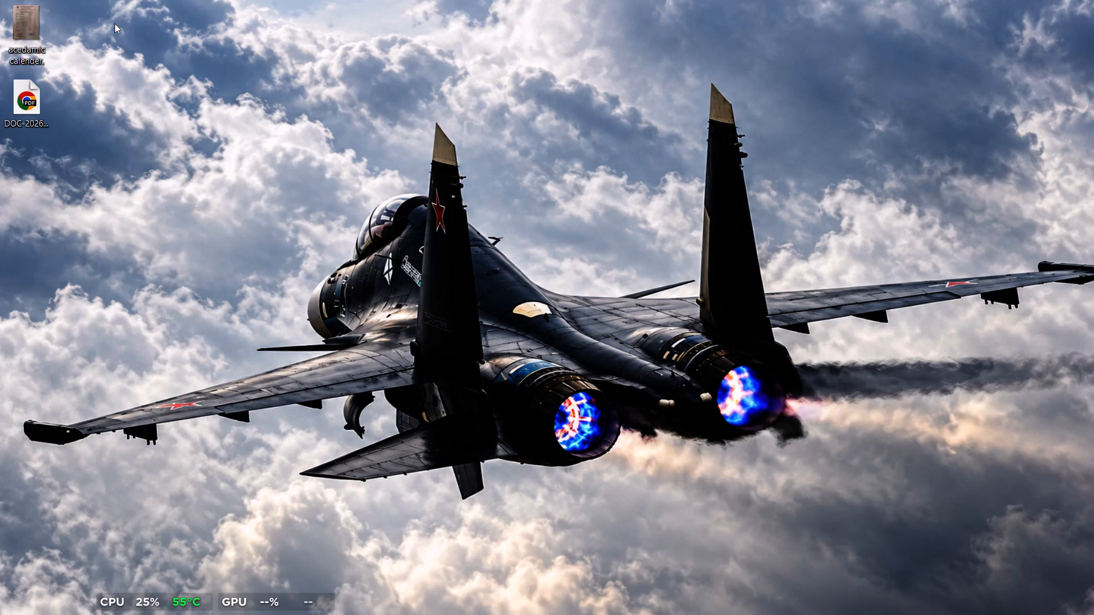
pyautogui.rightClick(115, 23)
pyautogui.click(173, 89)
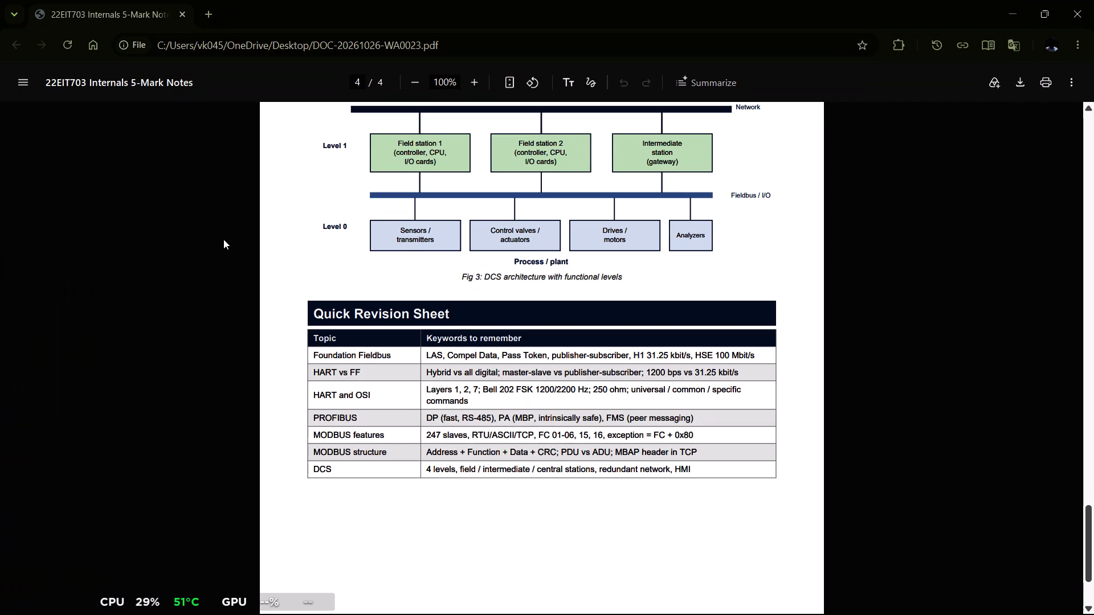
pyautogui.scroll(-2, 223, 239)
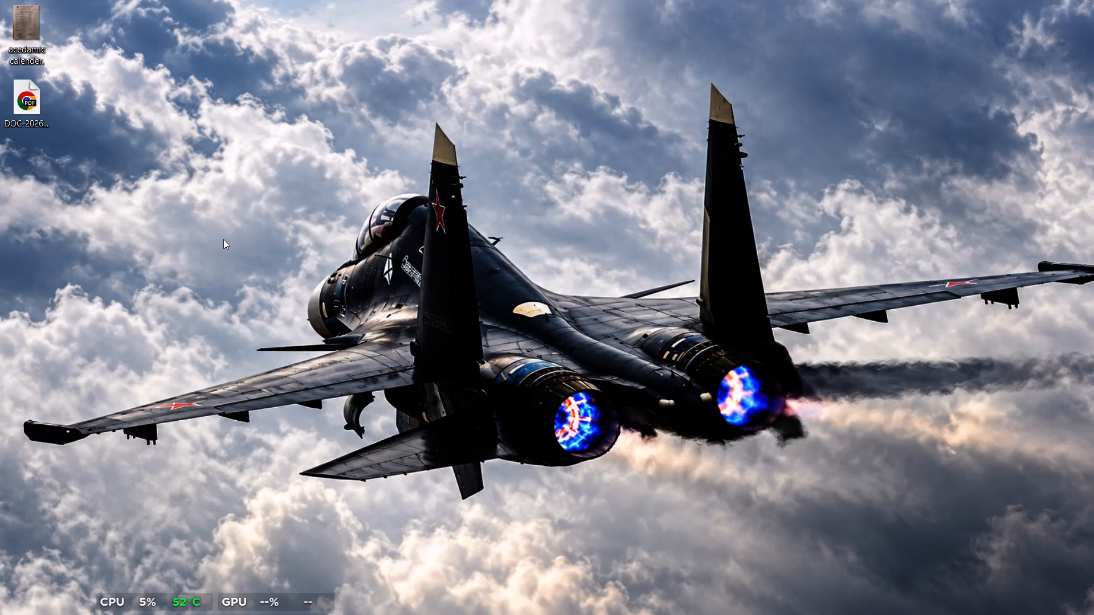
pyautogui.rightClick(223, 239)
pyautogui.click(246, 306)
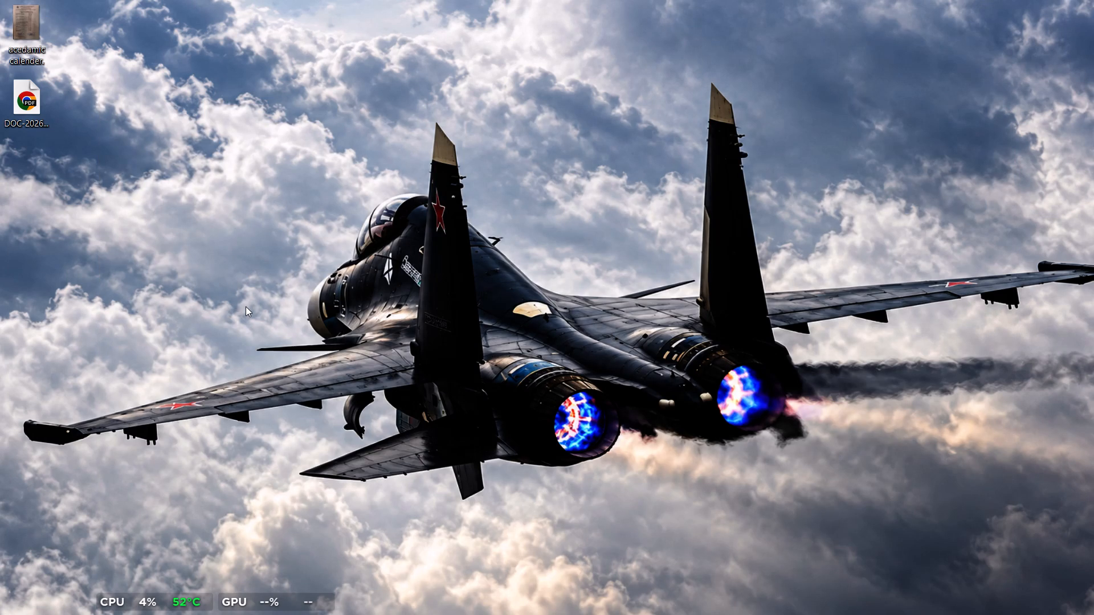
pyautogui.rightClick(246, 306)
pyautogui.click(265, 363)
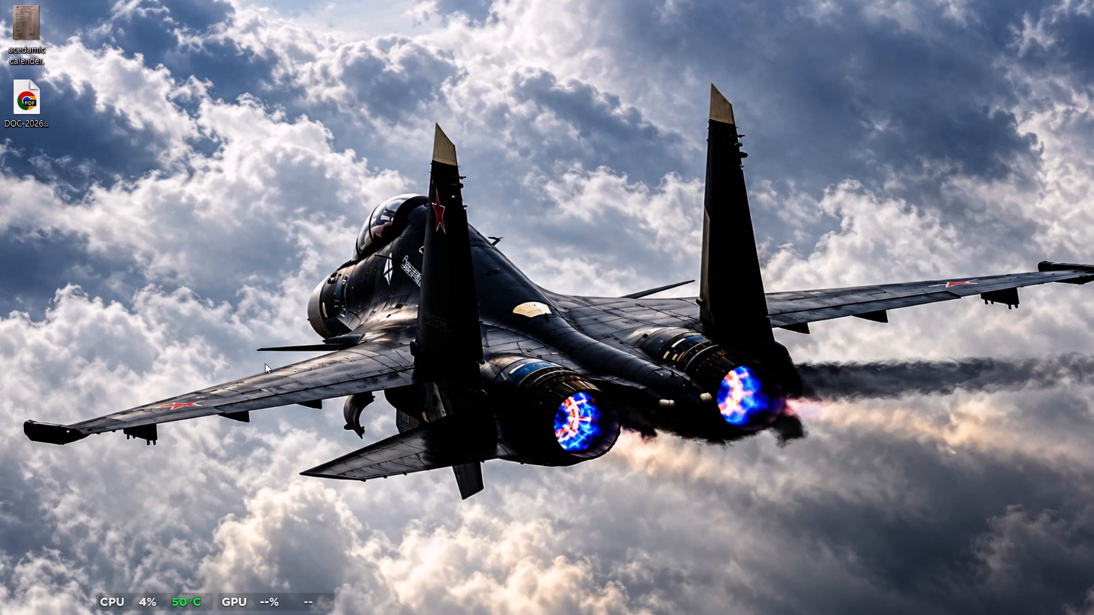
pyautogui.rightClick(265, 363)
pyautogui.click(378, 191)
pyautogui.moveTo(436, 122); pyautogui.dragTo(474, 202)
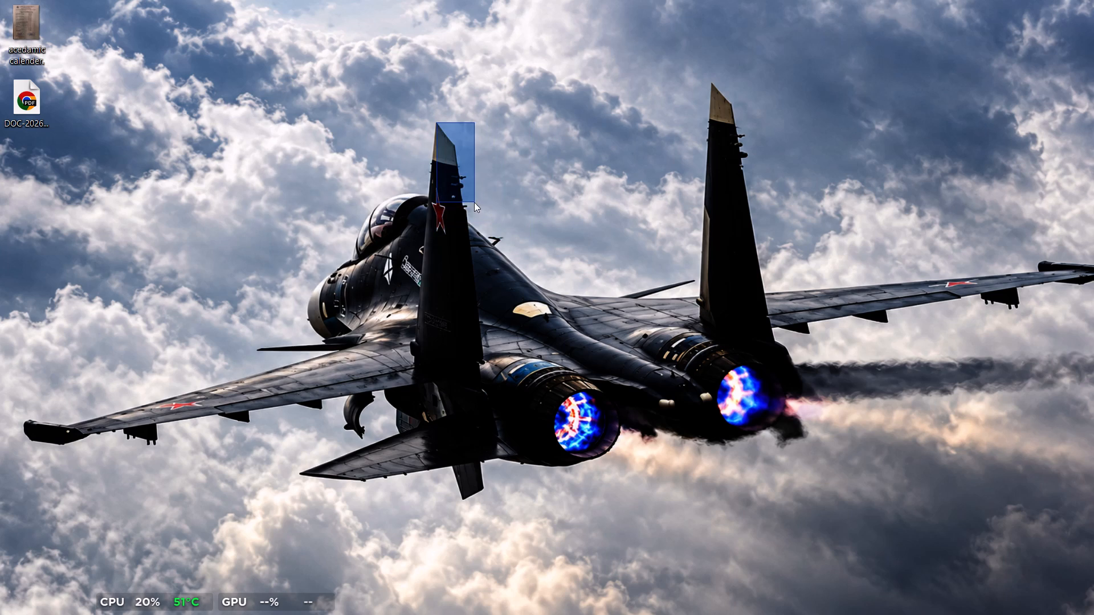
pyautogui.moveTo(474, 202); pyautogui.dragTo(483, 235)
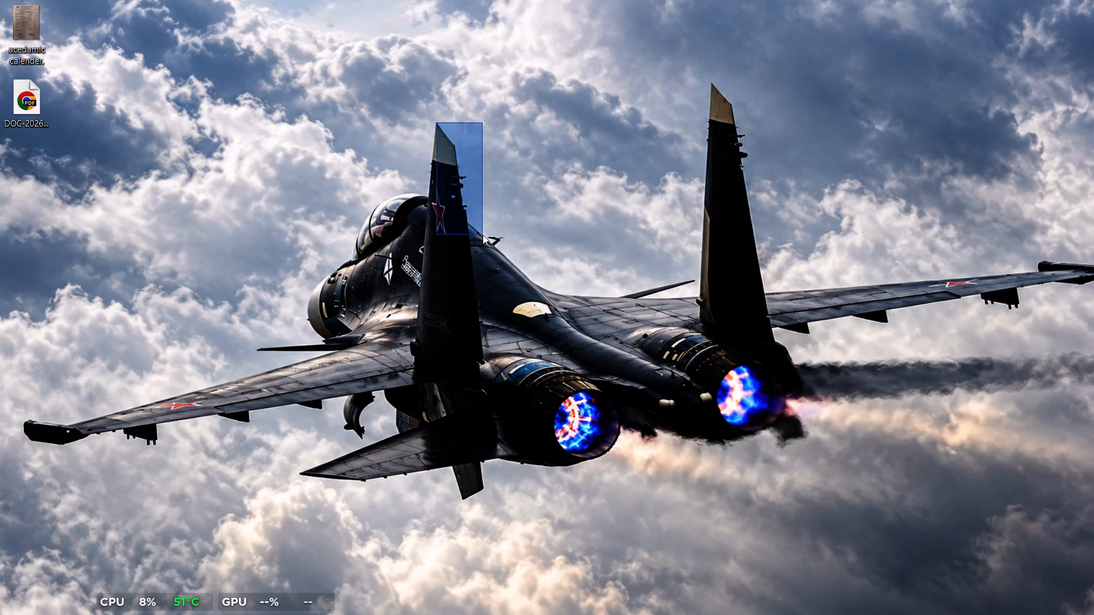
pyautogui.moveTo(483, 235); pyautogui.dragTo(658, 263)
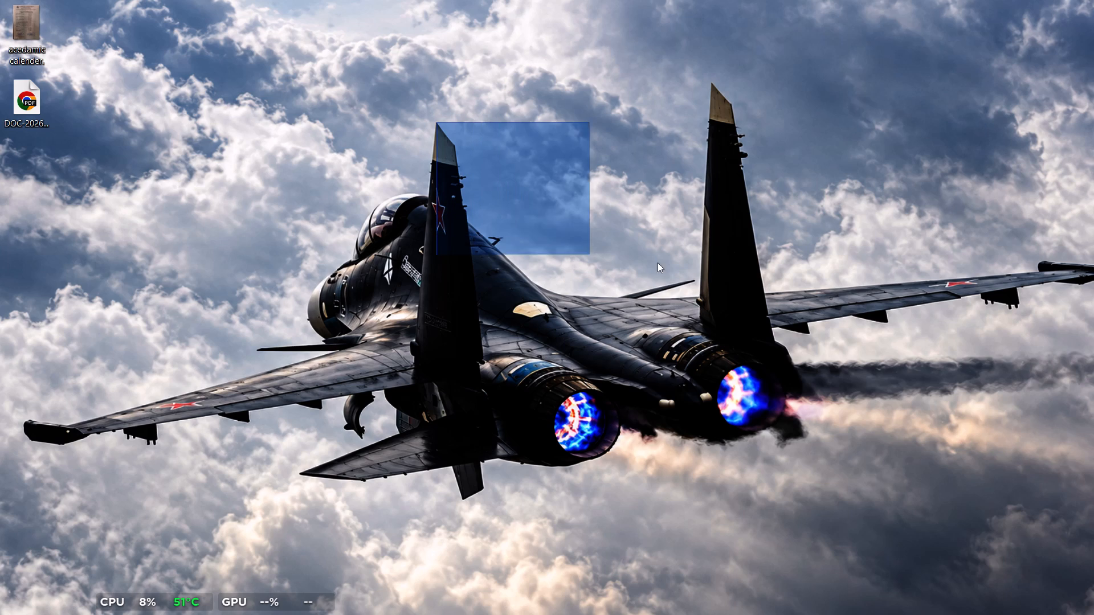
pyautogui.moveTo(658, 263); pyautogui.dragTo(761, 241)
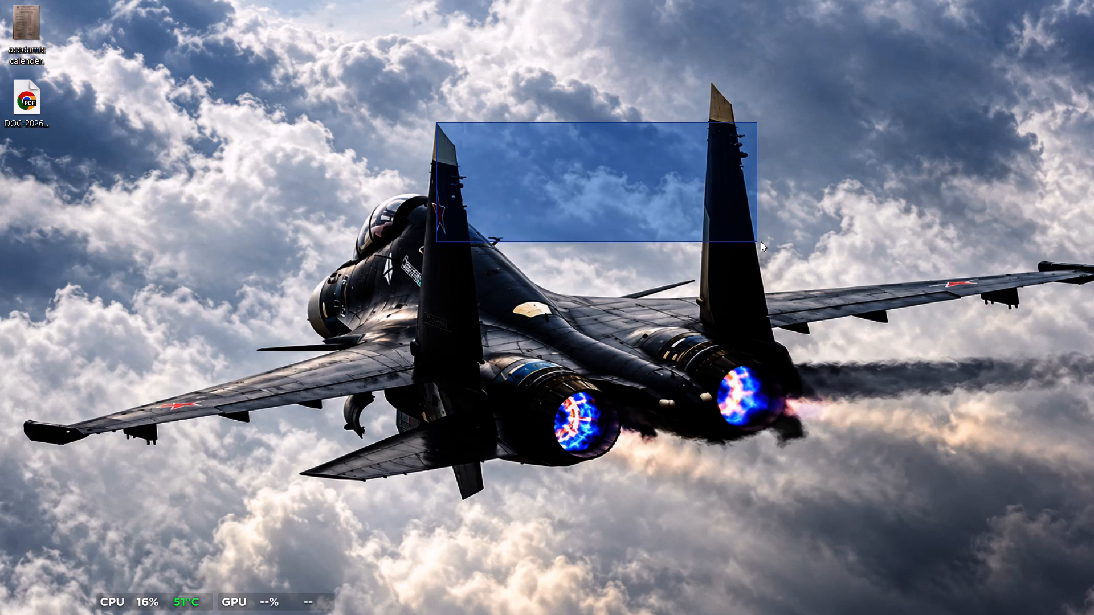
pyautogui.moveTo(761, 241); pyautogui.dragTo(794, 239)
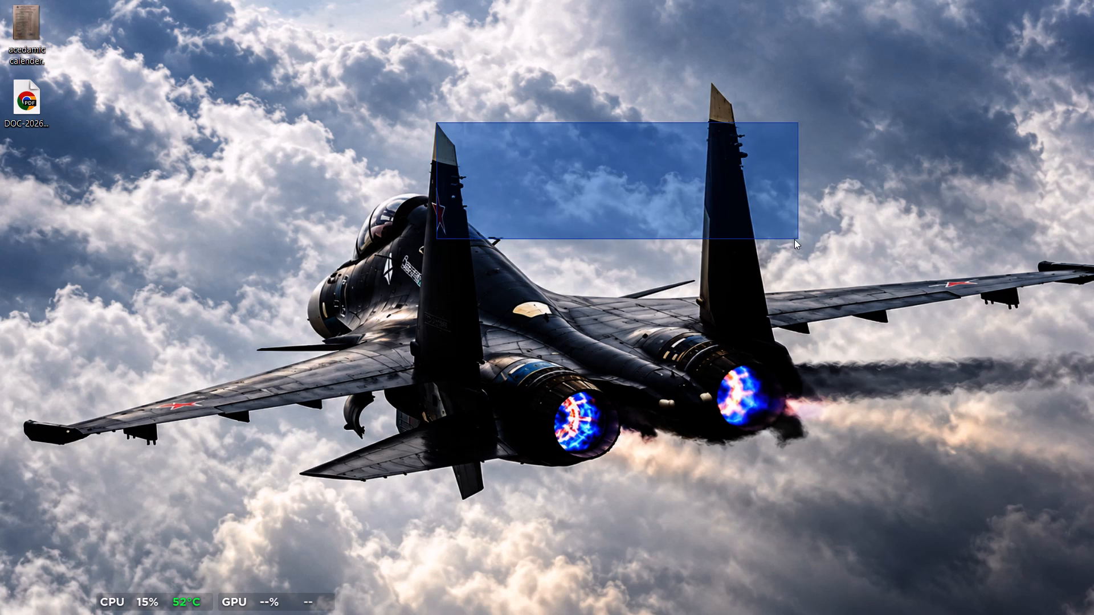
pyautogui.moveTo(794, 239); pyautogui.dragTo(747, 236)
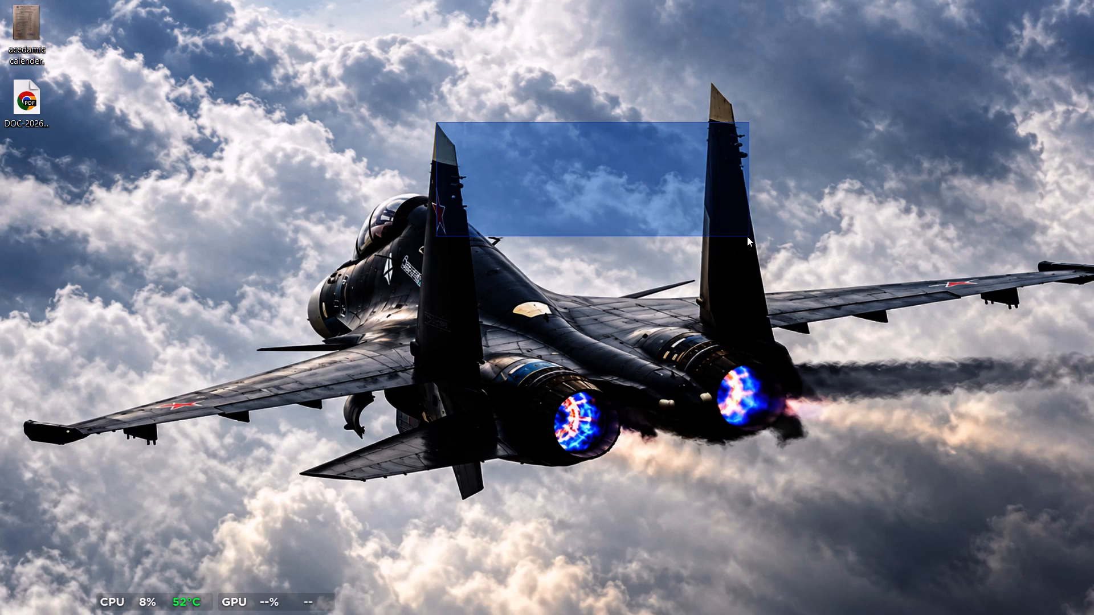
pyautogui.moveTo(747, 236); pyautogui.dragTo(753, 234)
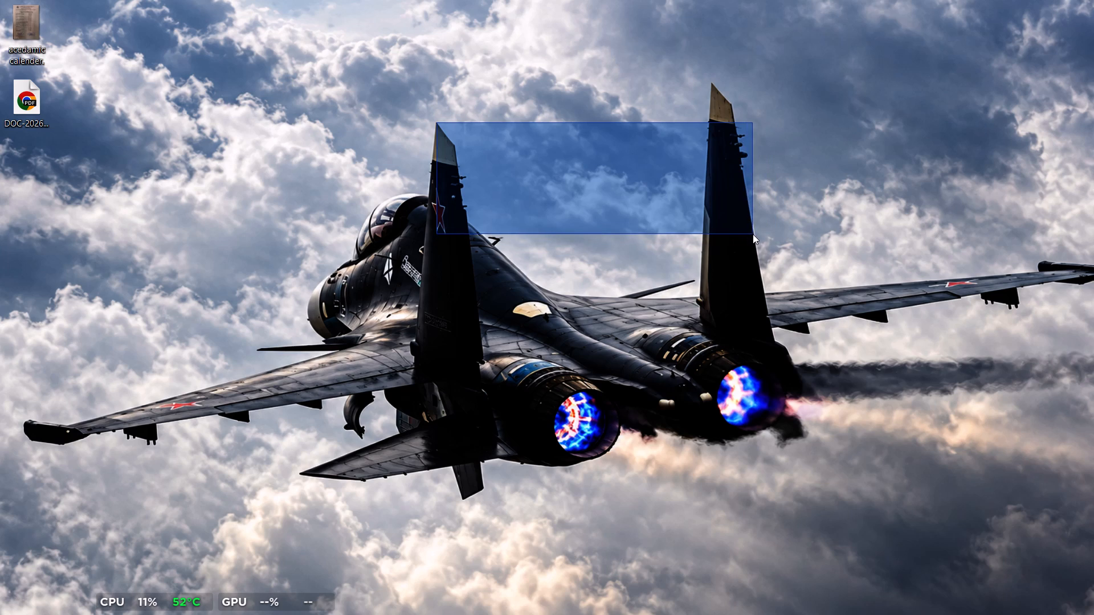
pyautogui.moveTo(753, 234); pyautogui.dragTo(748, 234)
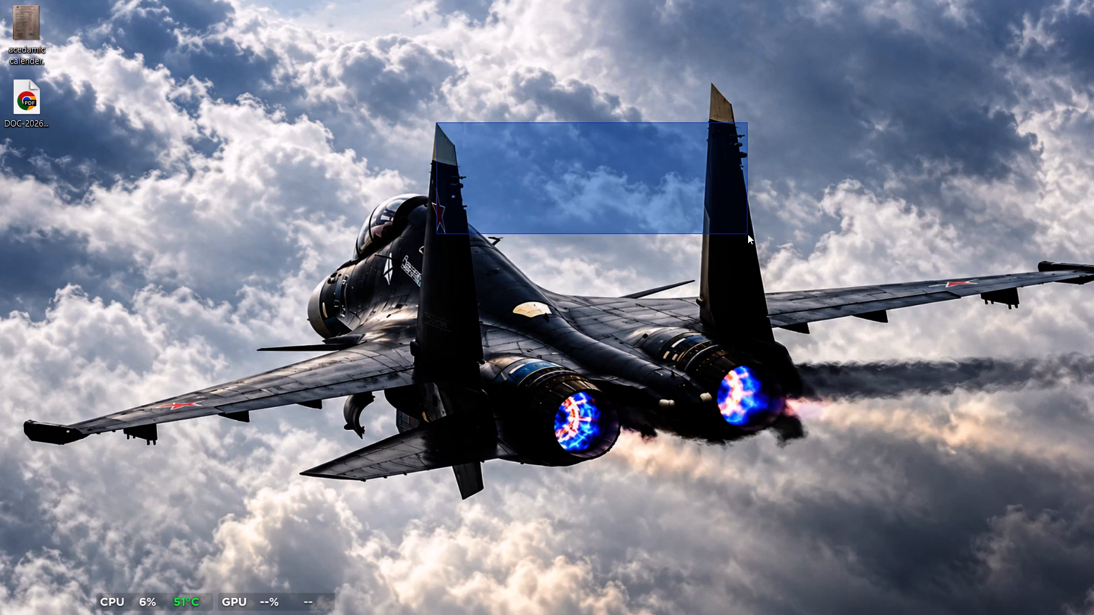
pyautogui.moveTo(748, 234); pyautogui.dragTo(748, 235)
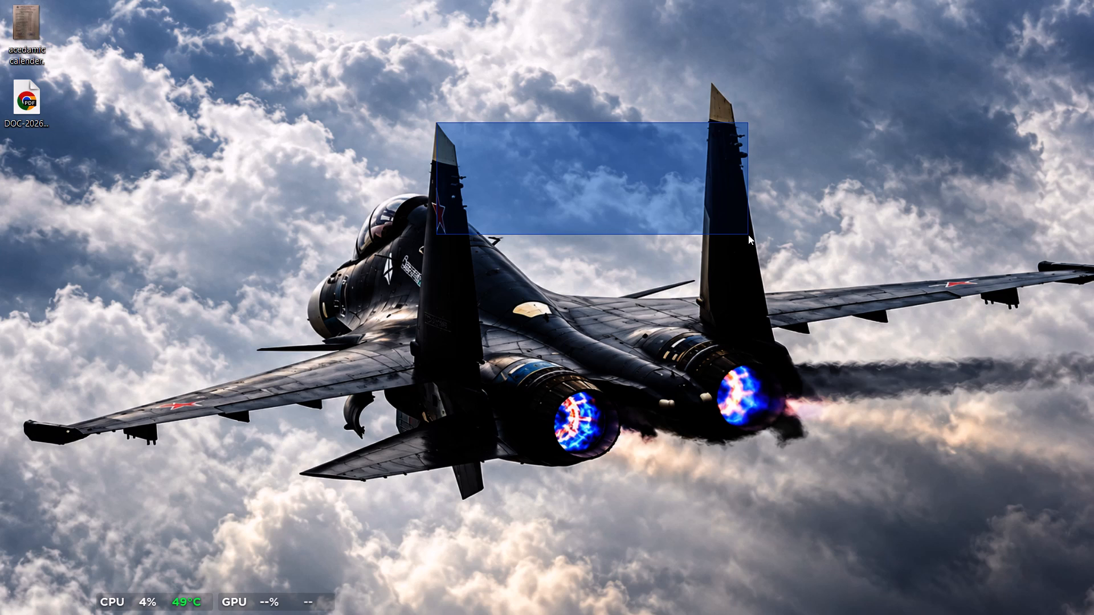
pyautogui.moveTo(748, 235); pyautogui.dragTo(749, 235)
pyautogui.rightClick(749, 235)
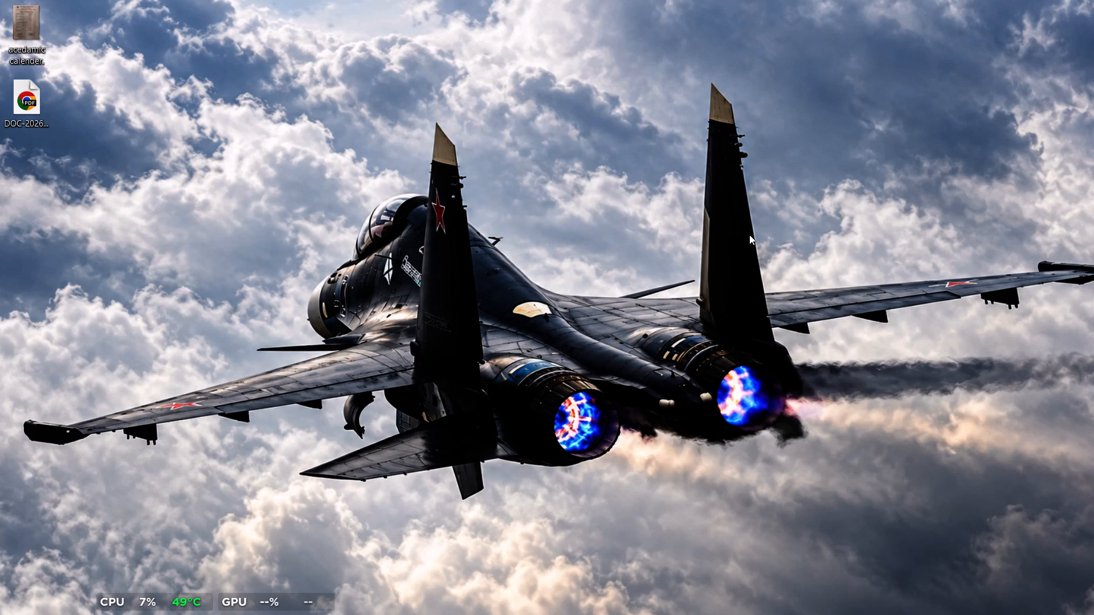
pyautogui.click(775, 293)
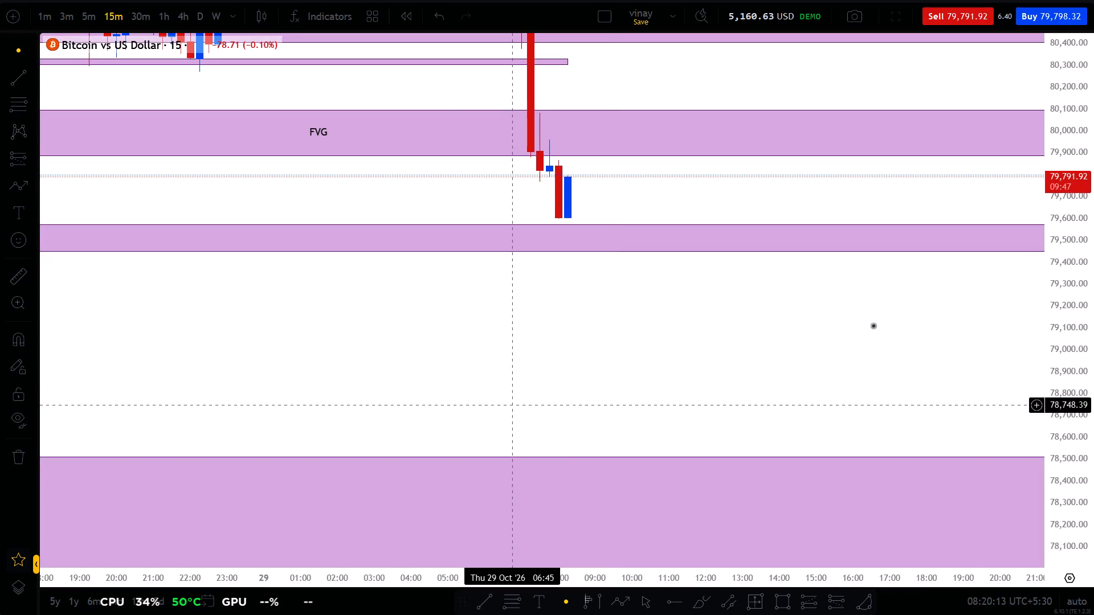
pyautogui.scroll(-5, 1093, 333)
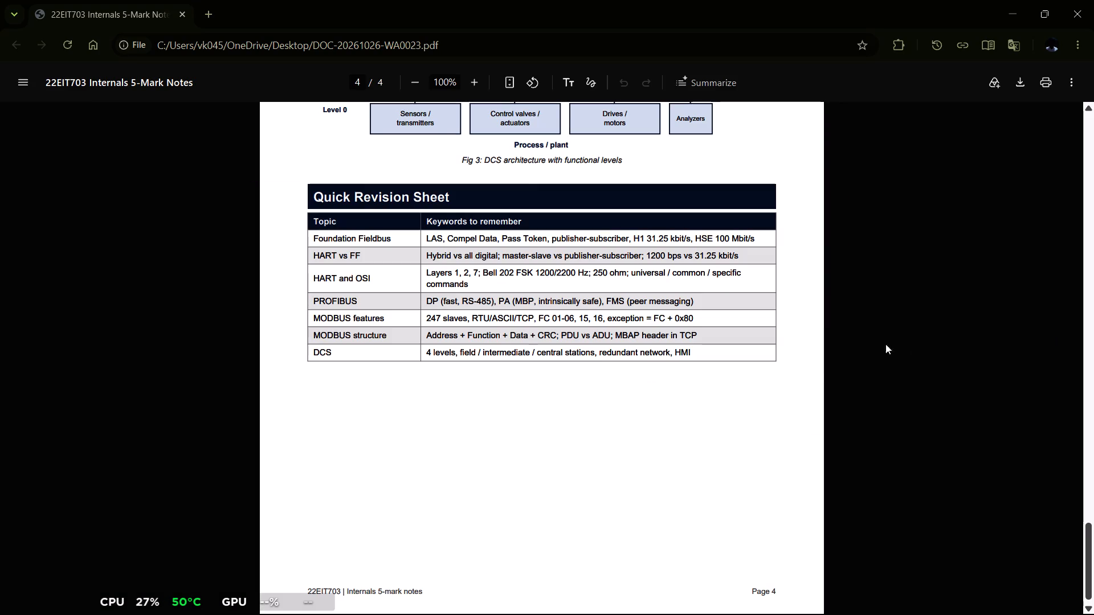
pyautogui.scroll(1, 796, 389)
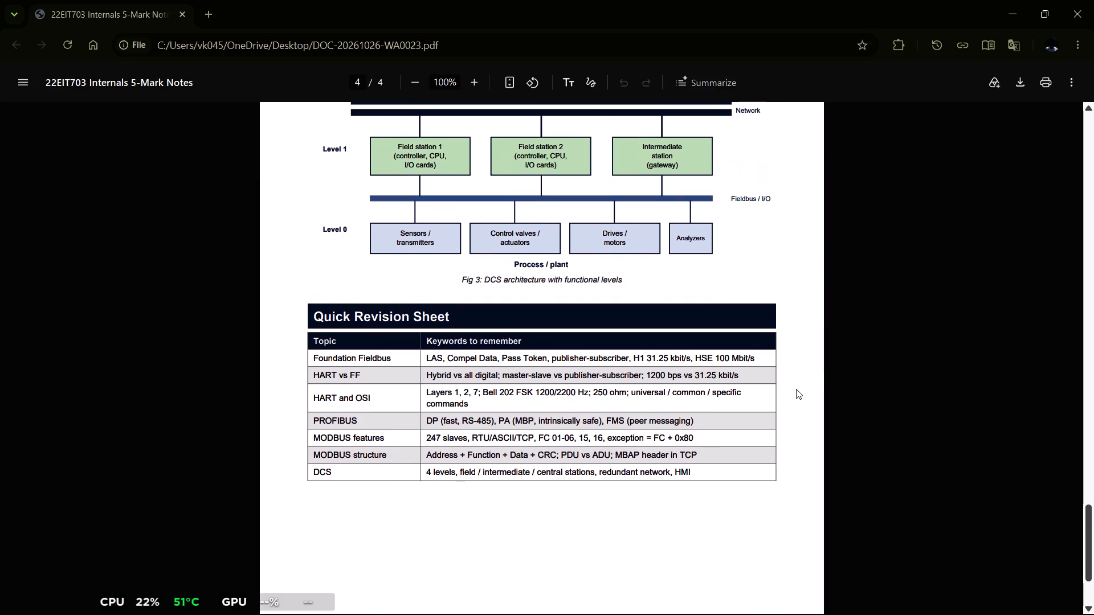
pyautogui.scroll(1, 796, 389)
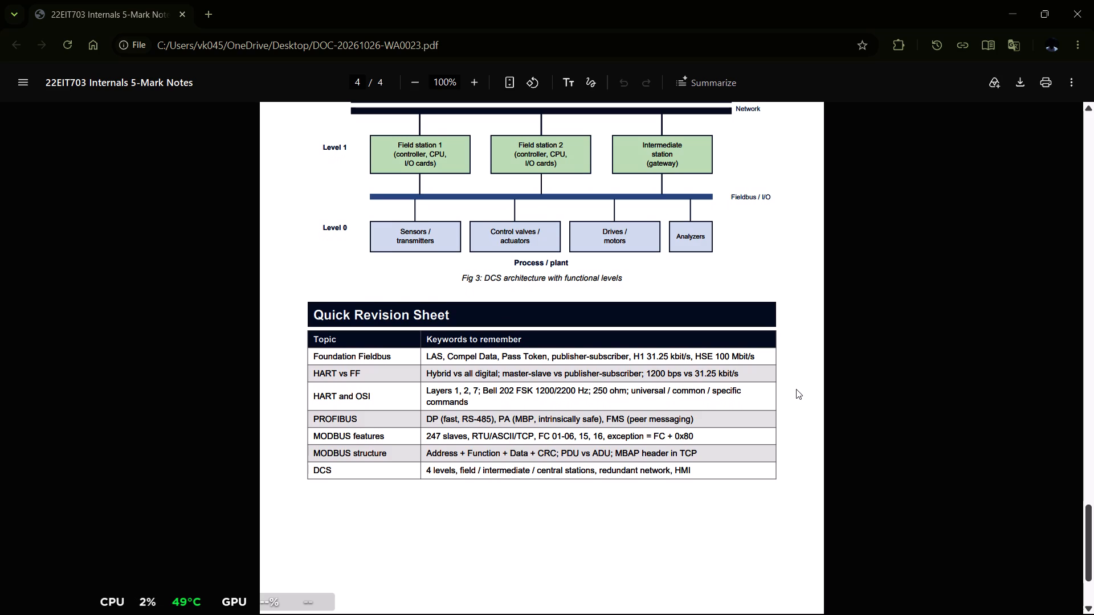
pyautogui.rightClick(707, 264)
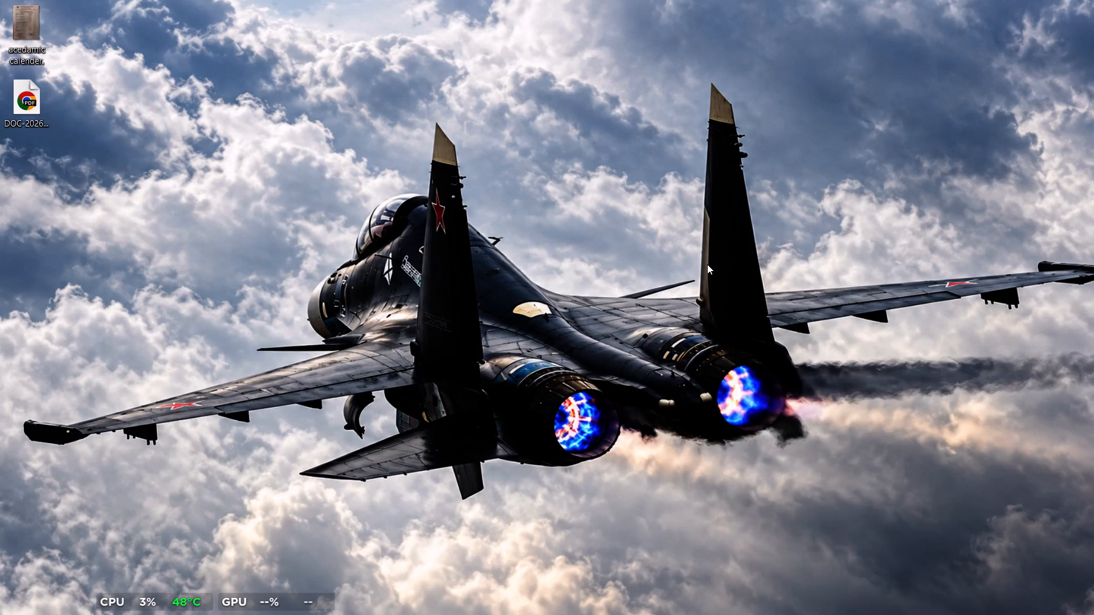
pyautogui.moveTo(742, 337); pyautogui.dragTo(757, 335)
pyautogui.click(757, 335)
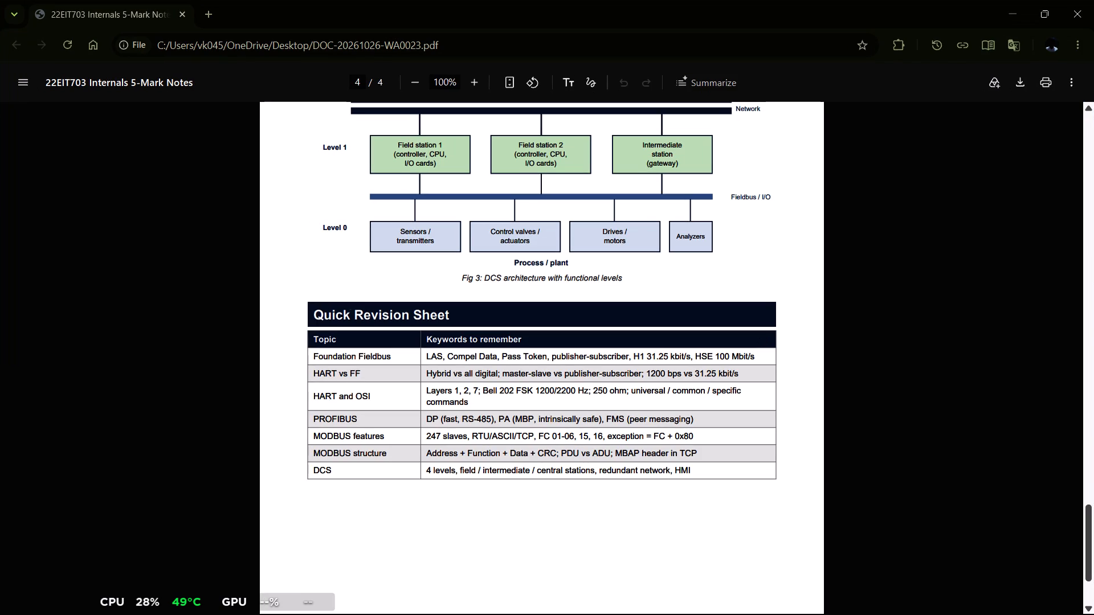
# Search Google for "laptop stand" in a new browser tab and look through the product and image results.
pyautogui.click(206, 7)
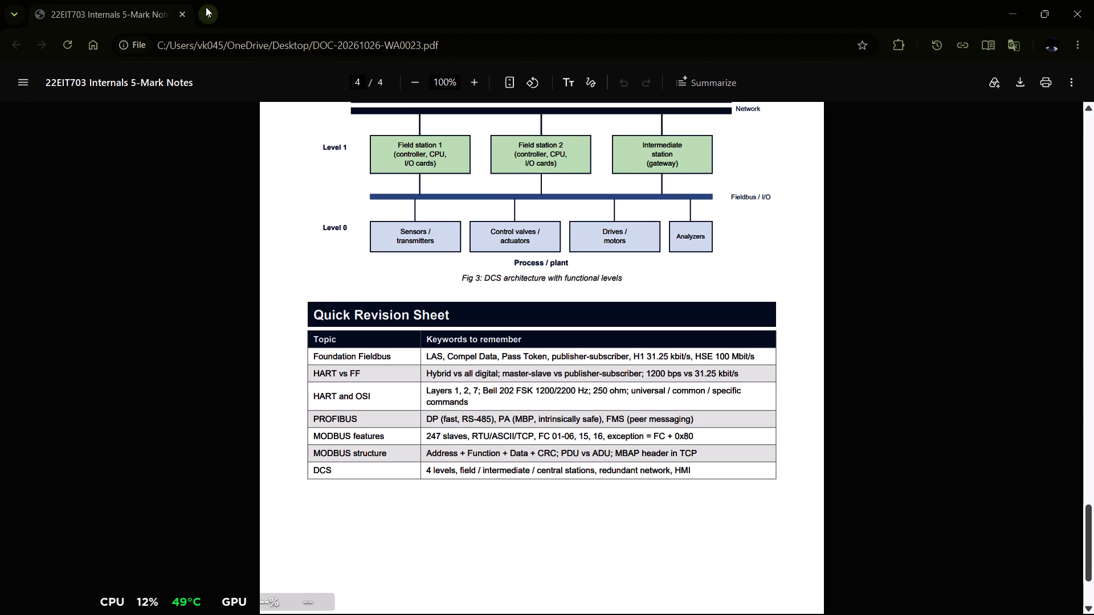
pyautogui.click(235, 47)
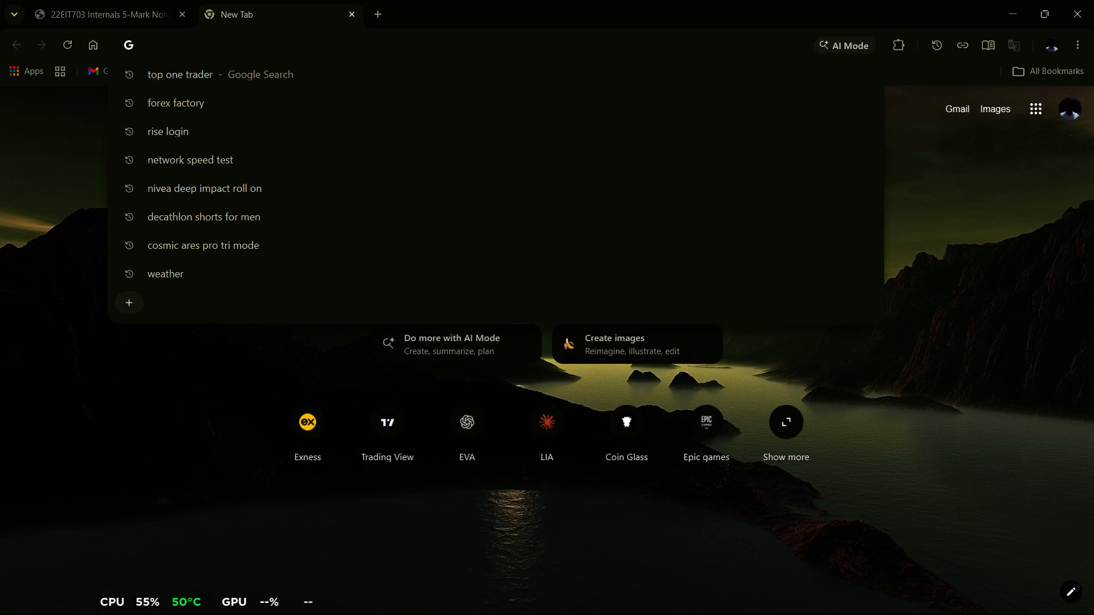
pyautogui.write('laptop')
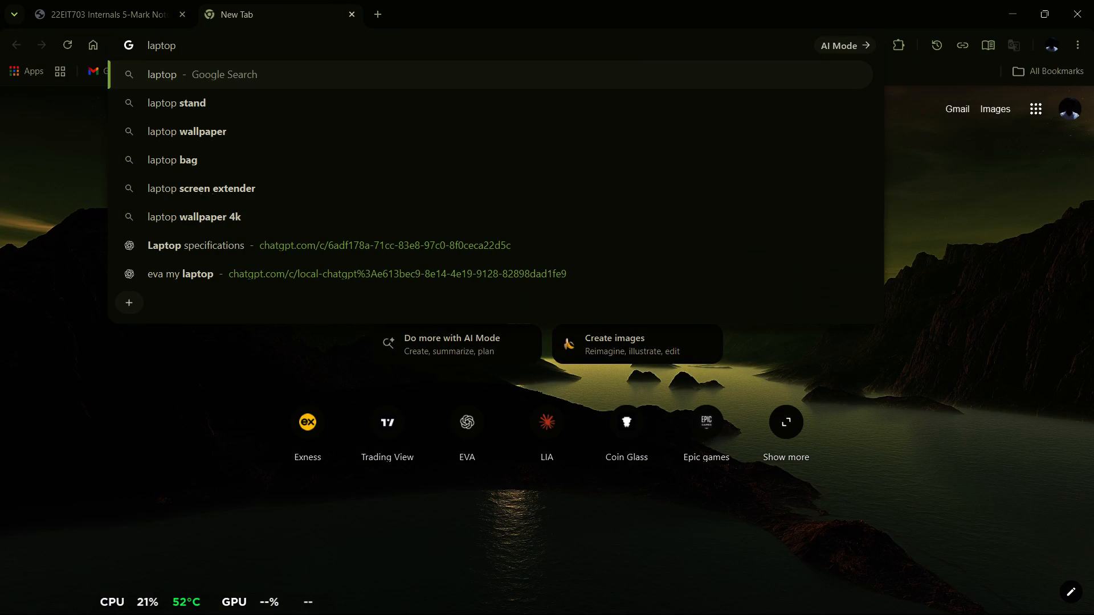
pyautogui.press('Down')
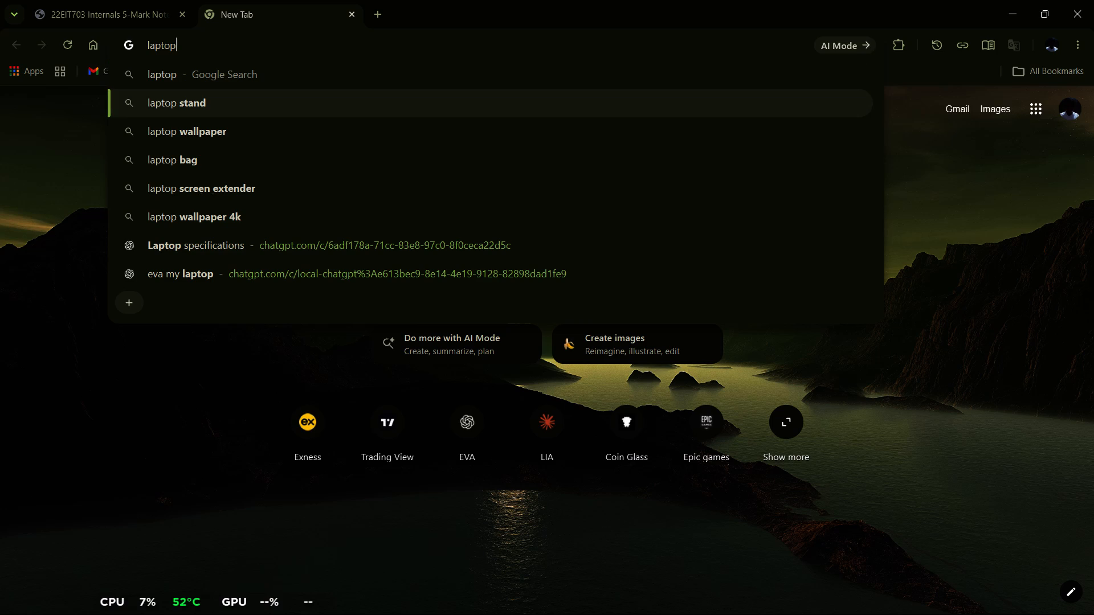
pyautogui.press('Return')
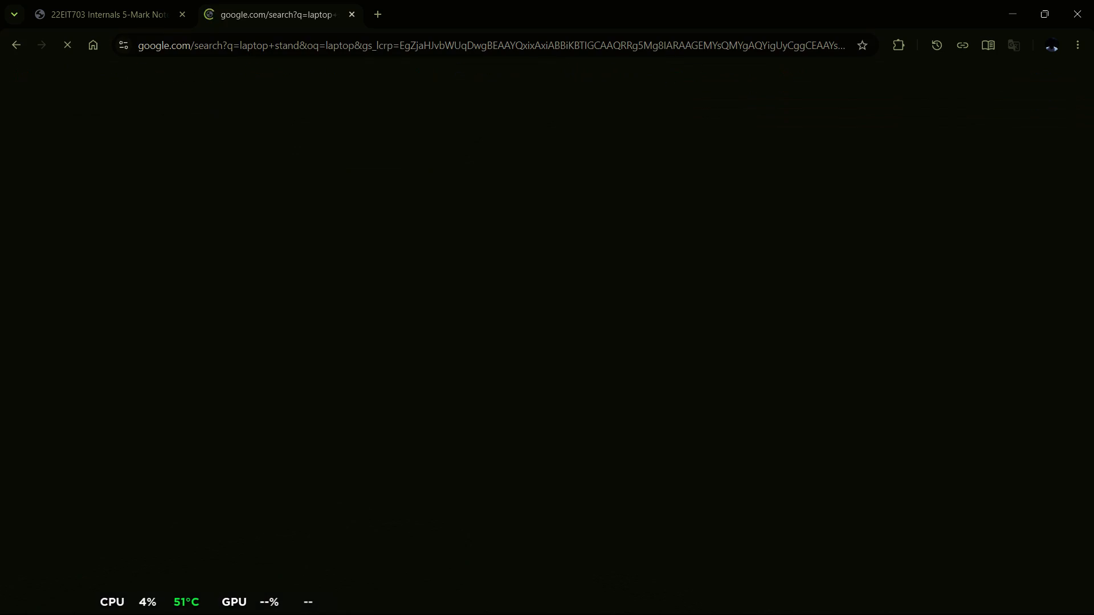
pyautogui.scroll(-3, 439, 249)
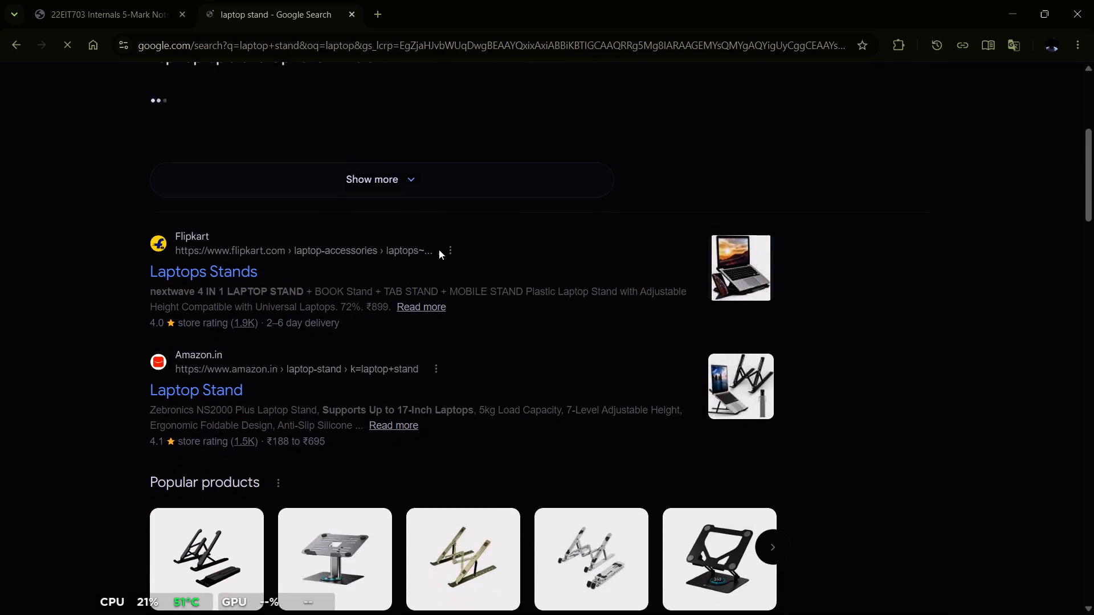
pyautogui.scroll(-1, 439, 249)
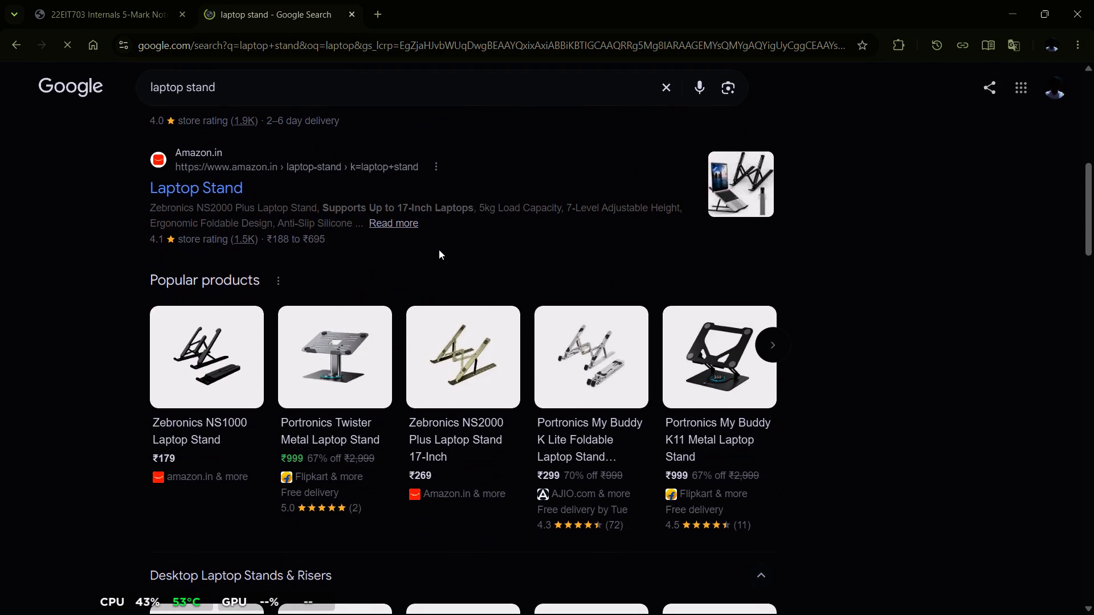
pyautogui.scroll(-4, 439, 249)
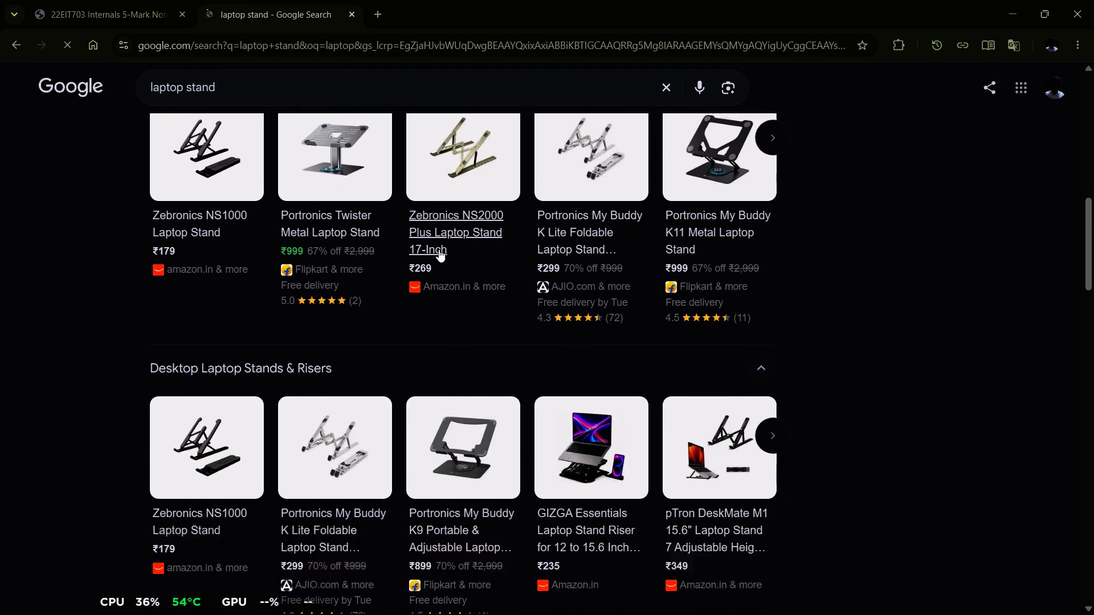
pyautogui.scroll(-5, 439, 249)
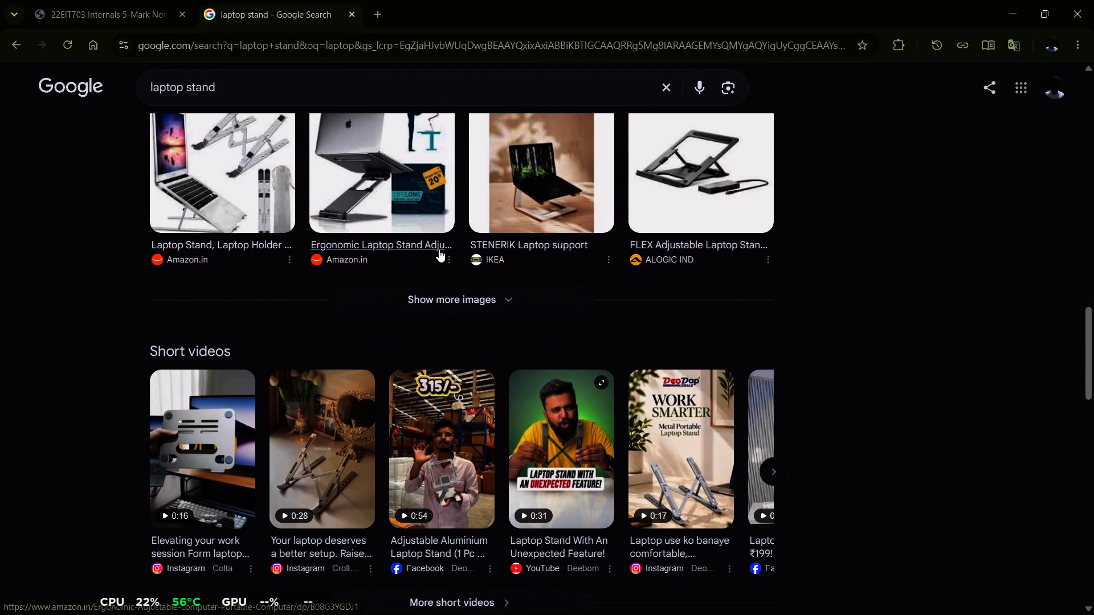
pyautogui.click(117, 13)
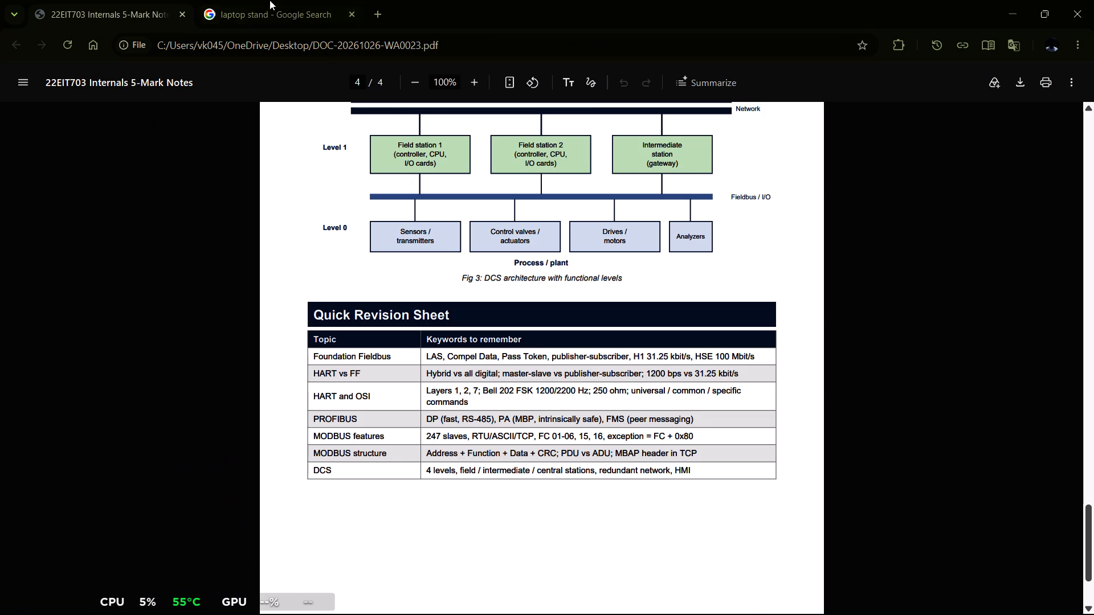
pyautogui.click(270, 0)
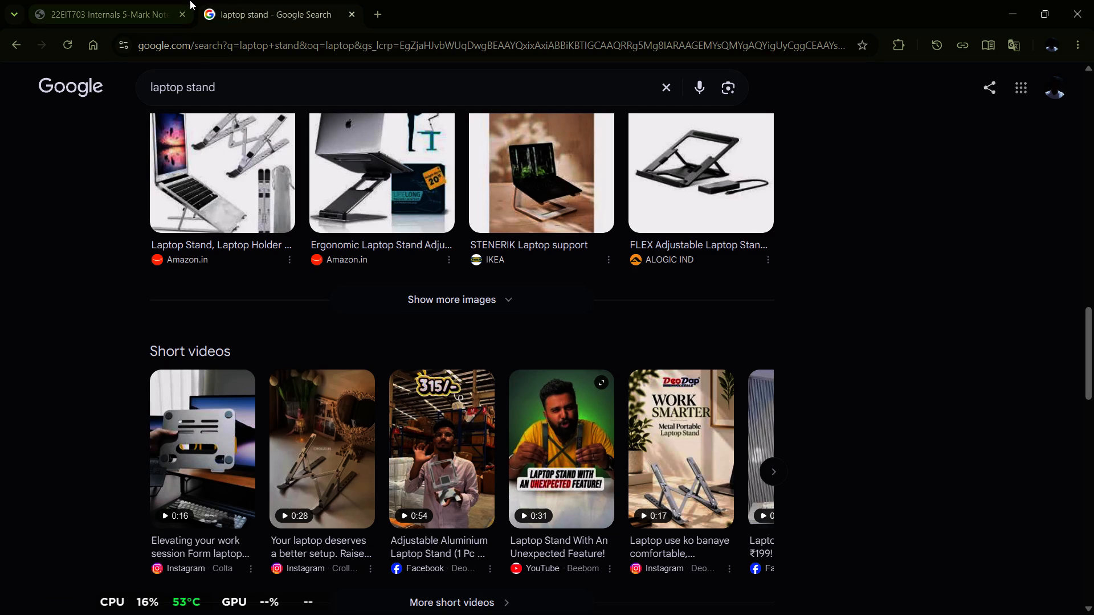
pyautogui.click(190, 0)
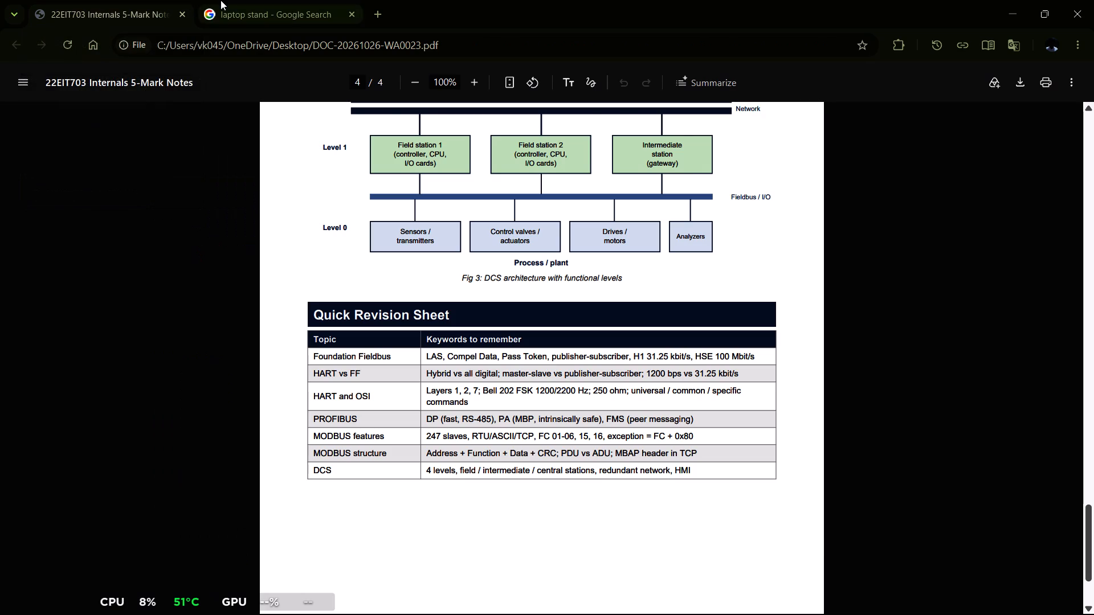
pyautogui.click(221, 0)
# Refine the Google search from laptop stands in general to "360 laptop stand".
pyautogui.scroll(8, 377, 206)
pyautogui.click(267, 92)
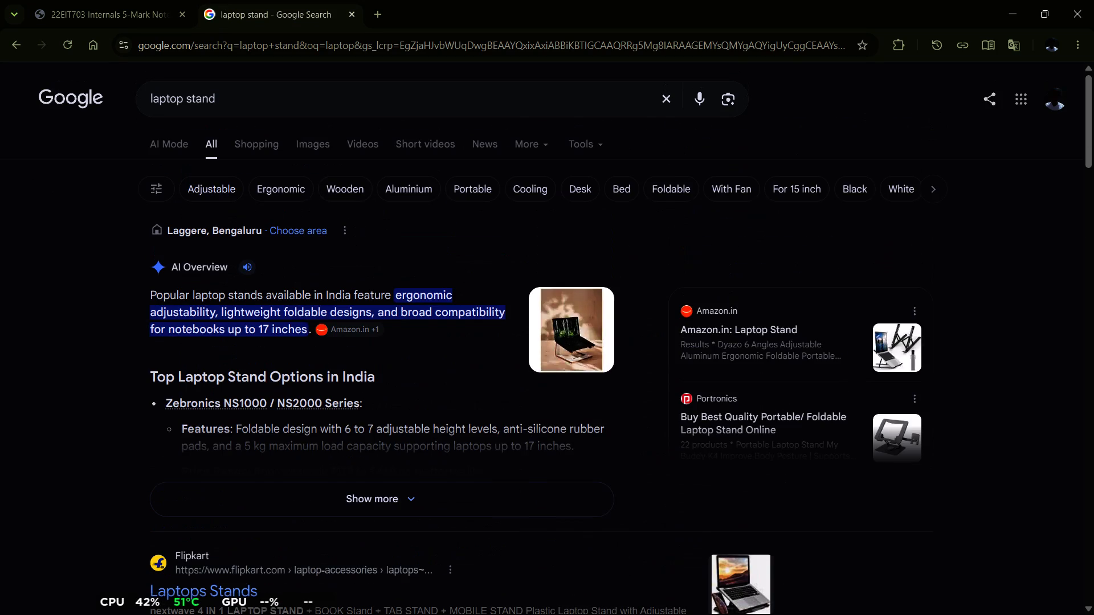
pyautogui.press('Left')
pyautogui.press('Left')
pyautogui.press('Left')
pyautogui.press('Left')
pyautogui.press('Left')
pyautogui.press('Left')
pyautogui.press('Left')
pyautogui.press('Left')
pyautogui.press('Left')
pyautogui.press('Left')
pyautogui.press('Left')
pyautogui.press('Left')
pyautogui.press('Left')
pyautogui.press('Left')
pyautogui.press('Left')
pyautogui.press('Left')
pyautogui.press('Left')
pyautogui.press('Left')
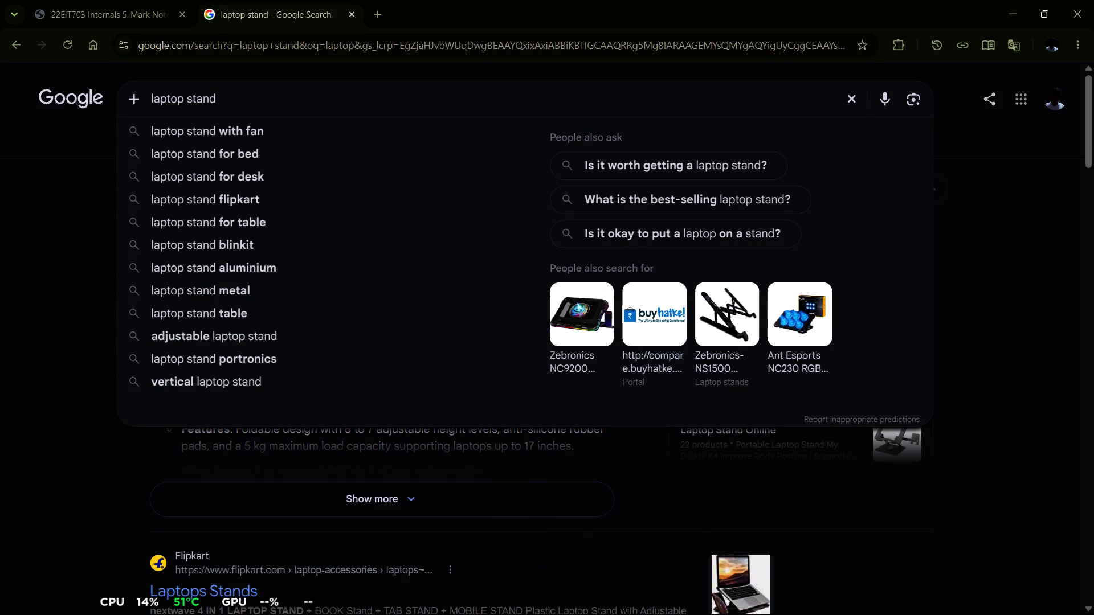
pyautogui.write('360')
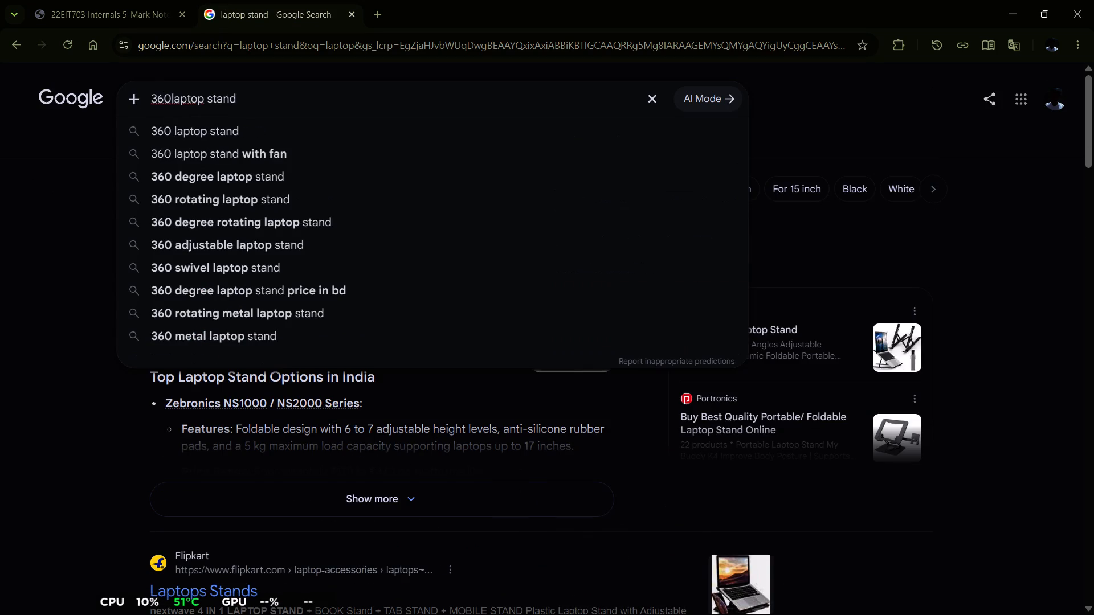
pyautogui.press('Down')
pyautogui.press('Return')
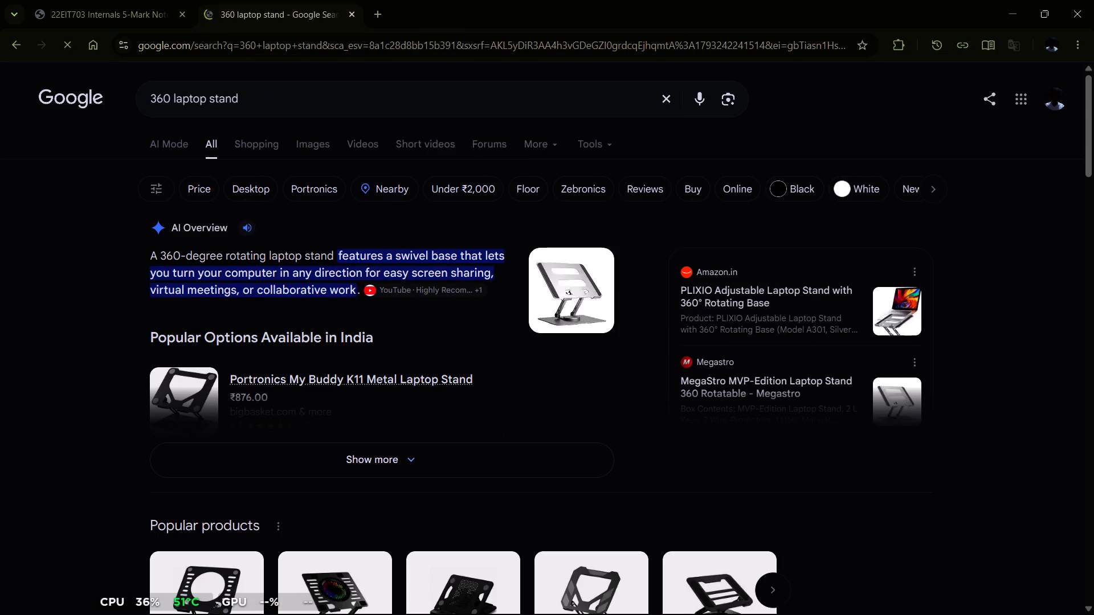
# Examine the popular products and the desktop laptop stands and risers in the 360 laptop stand results.
pyautogui.scroll(-3, 340, 328)
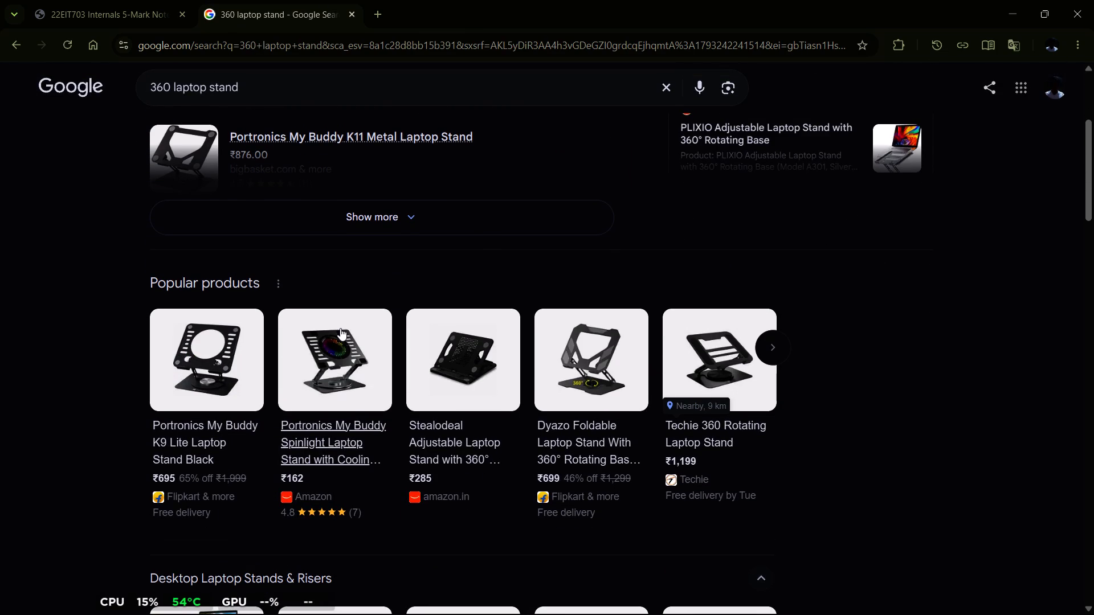
pyautogui.scroll(-3, 365, 481)
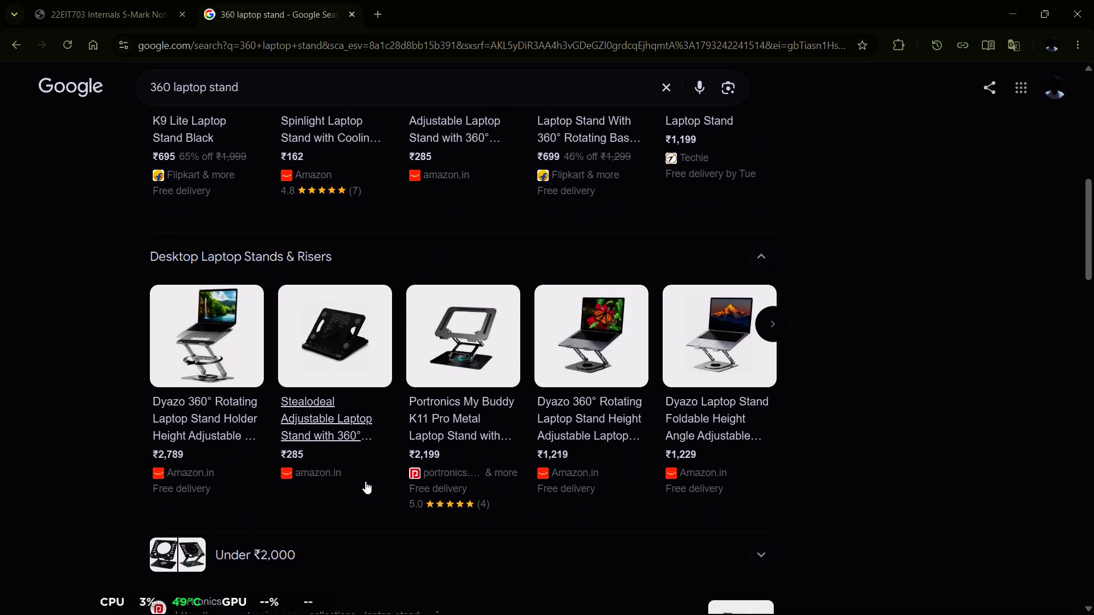
pyautogui.scroll(3, 365, 481)
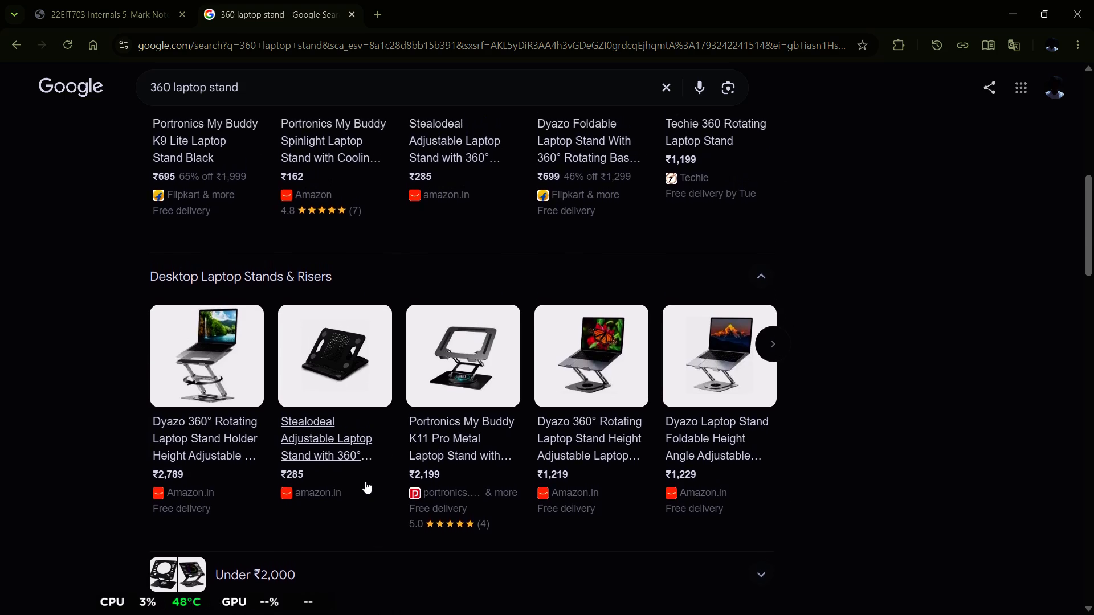
pyautogui.scroll(3, 365, 481)
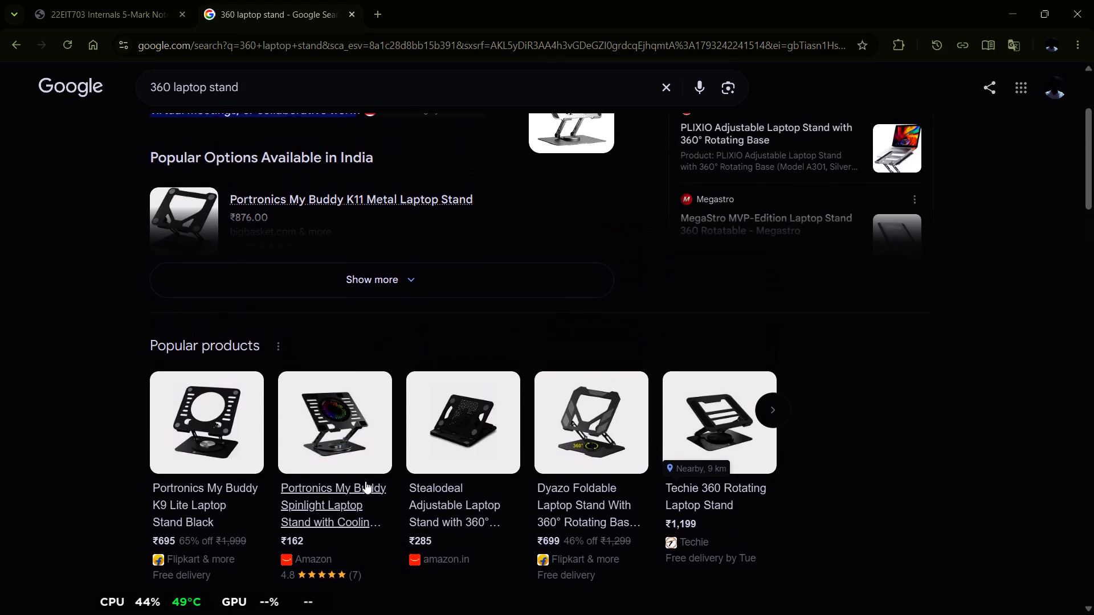
pyautogui.scroll(3, 365, 481)
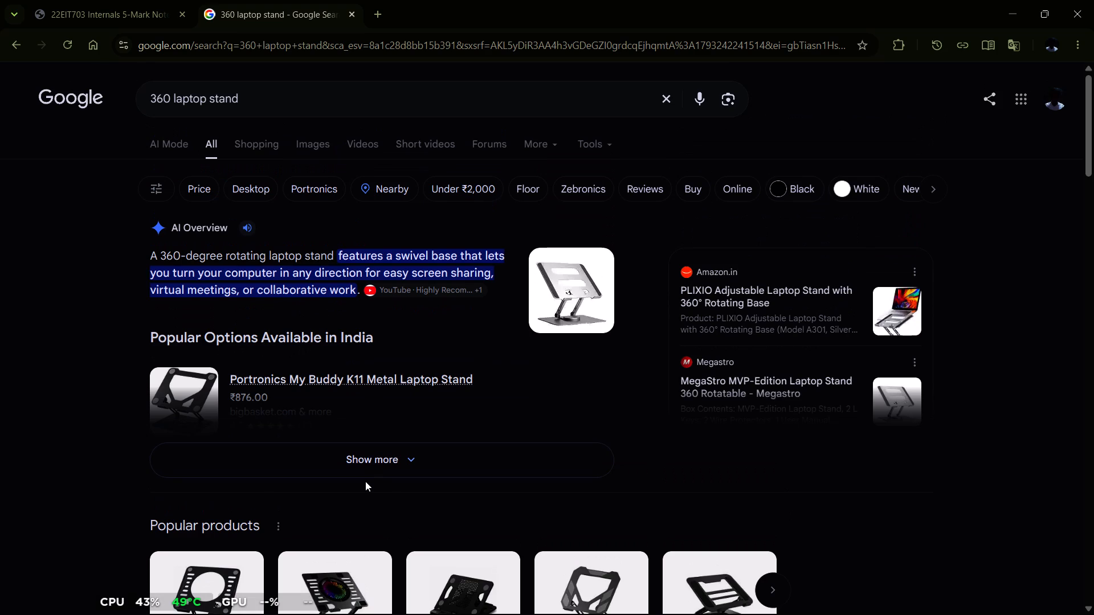
pyautogui.scroll(2, 365, 481)
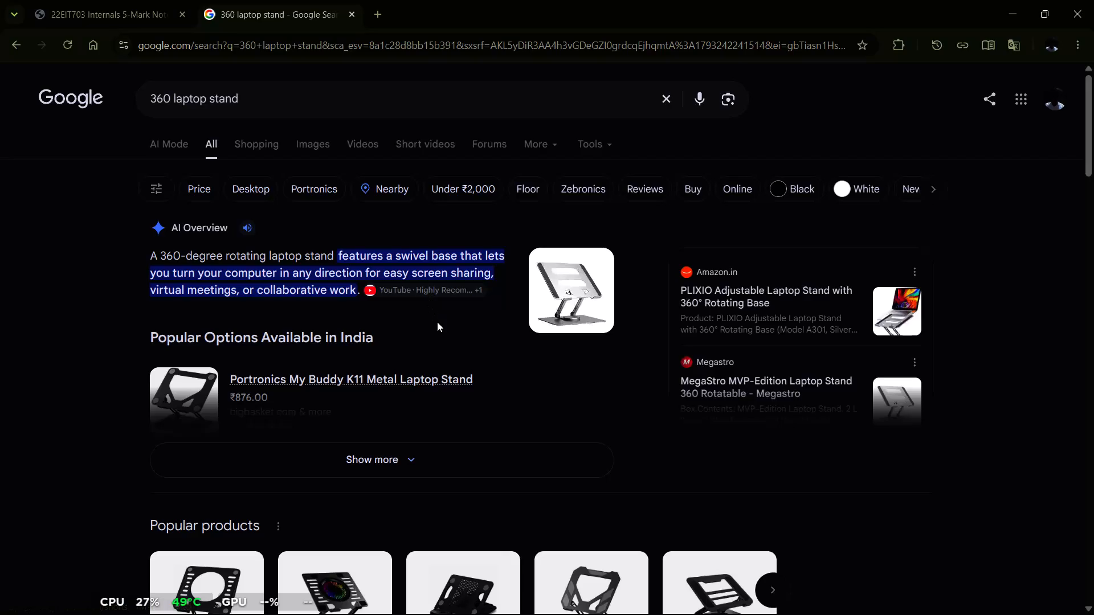
# Filter the 360 laptop stand search by Reviews and look through the overview and listed products.
pyautogui.click(646, 187)
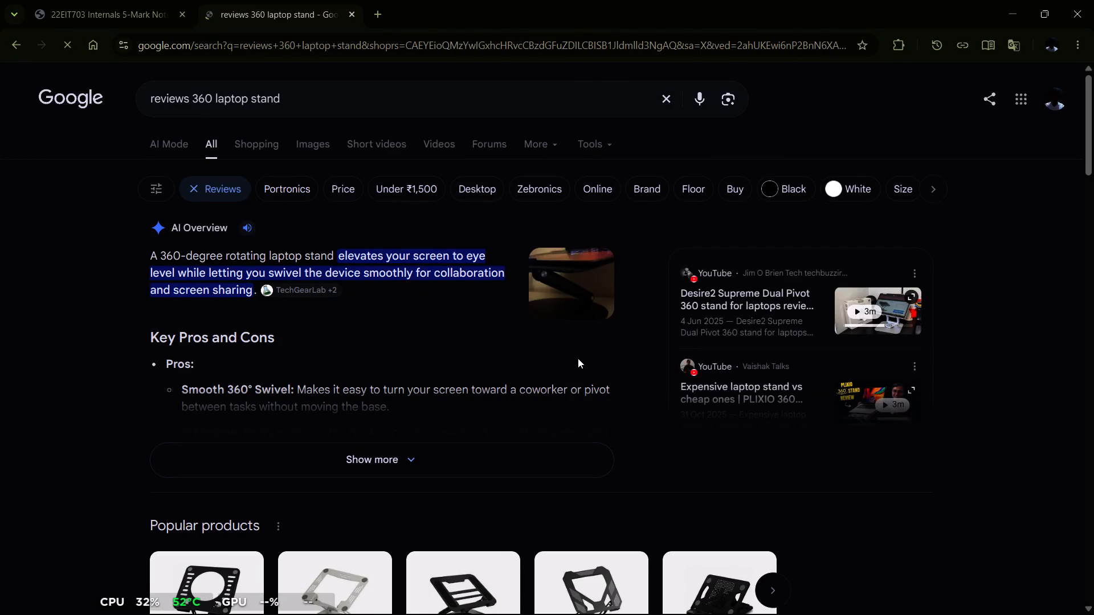
pyautogui.scroll(-4, 578, 358)
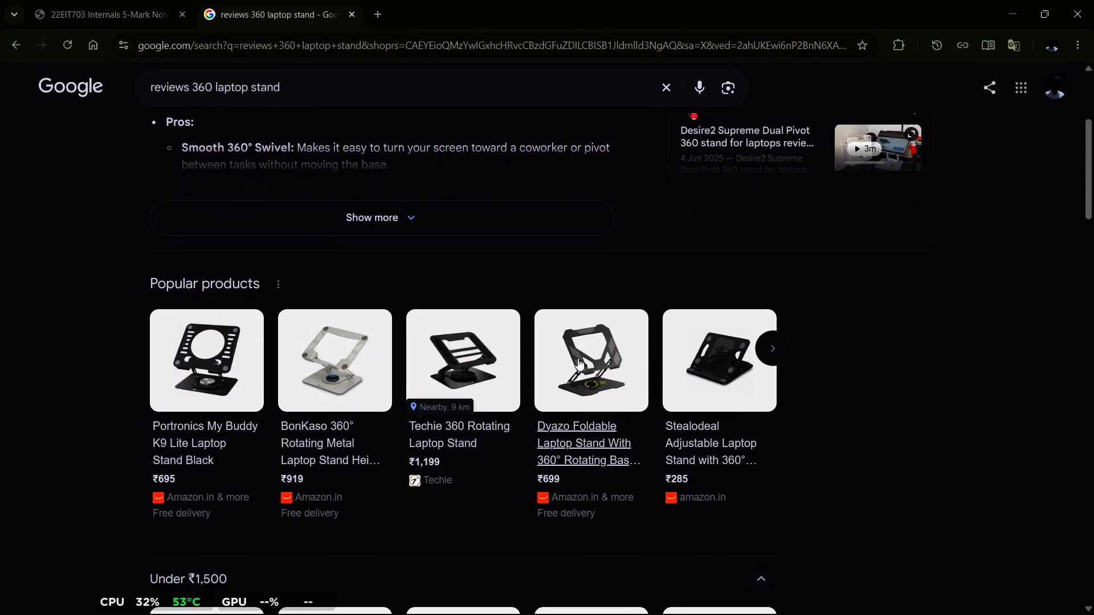
pyautogui.scroll(-3, 578, 358)
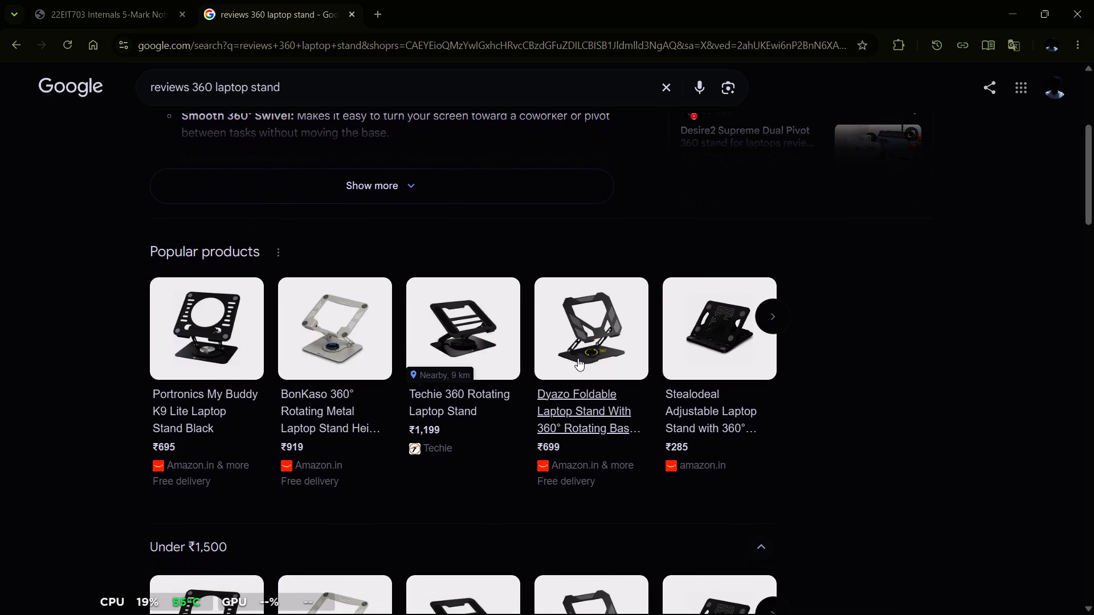
pyautogui.scroll(-2, 578, 358)
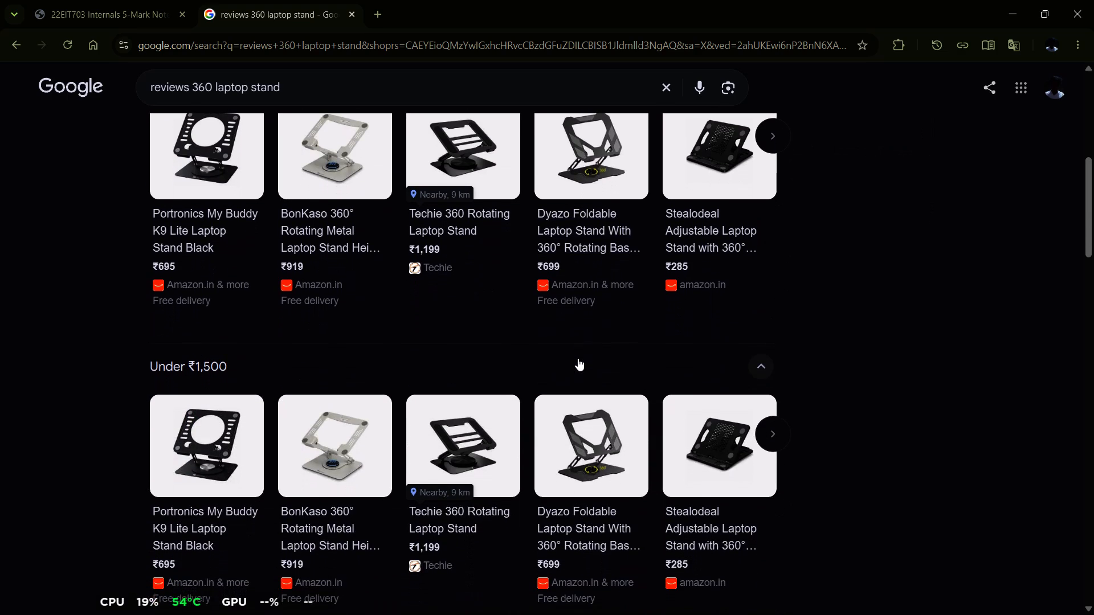
pyautogui.scroll(-2, 578, 358)
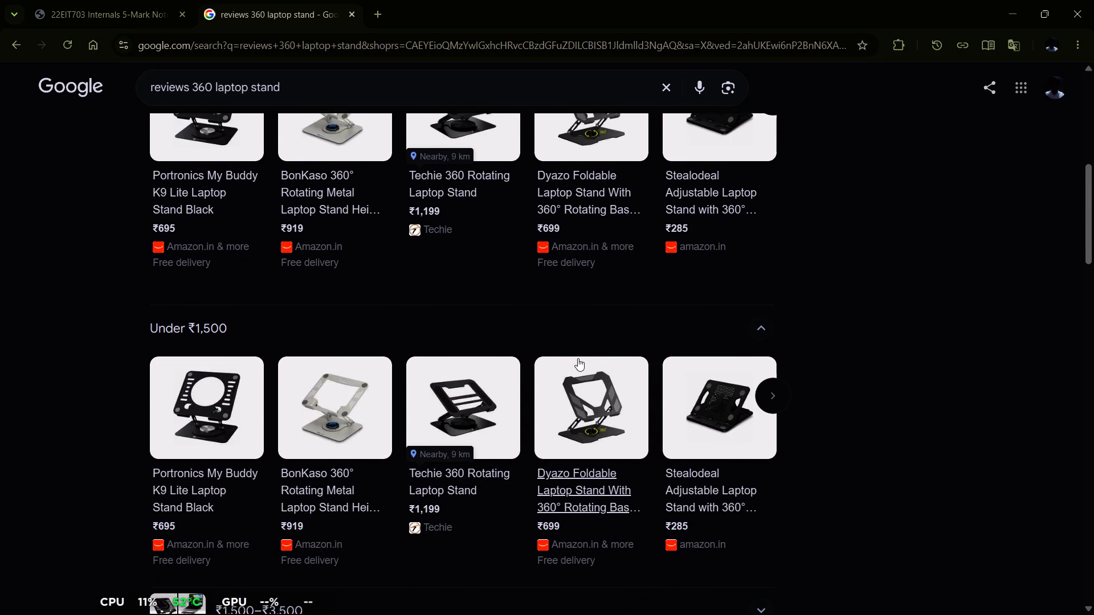
pyautogui.scroll(2, 578, 358)
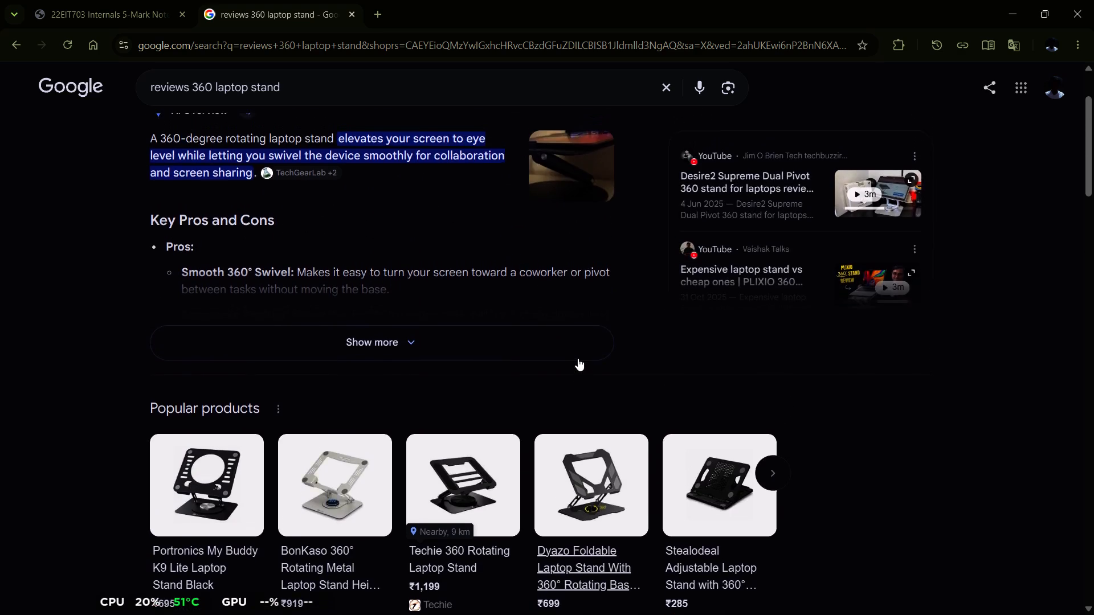
pyautogui.scroll(2, 578, 358)
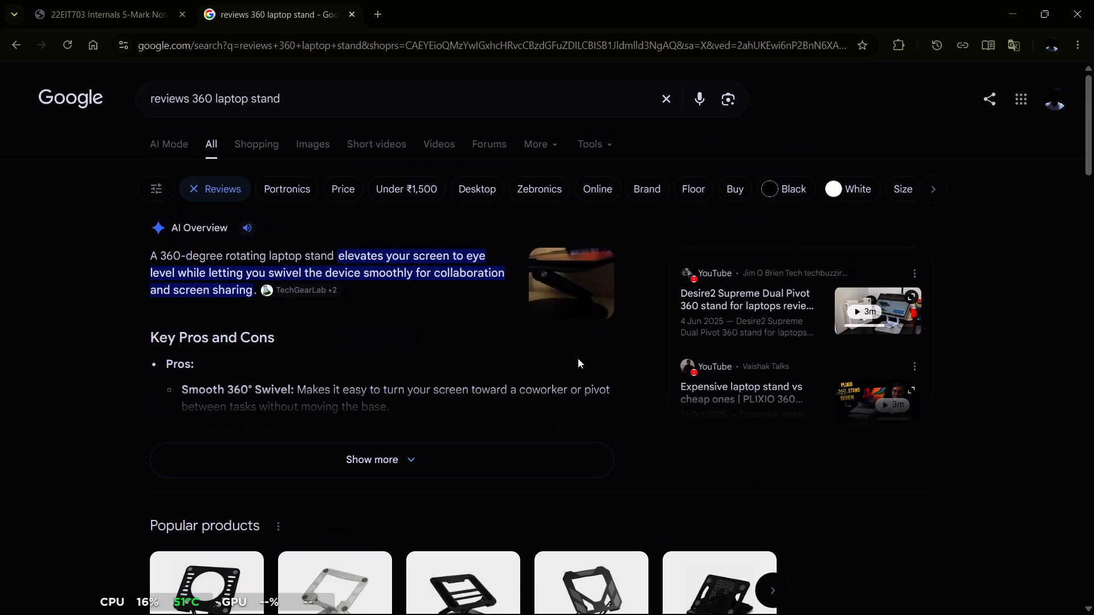
# Return to the unfiltered 360 laptop stand results and look through the product listings and store links.
pyautogui.hscroll(4, 578, 358)
pyautogui.scroll(-3, 578, 358)
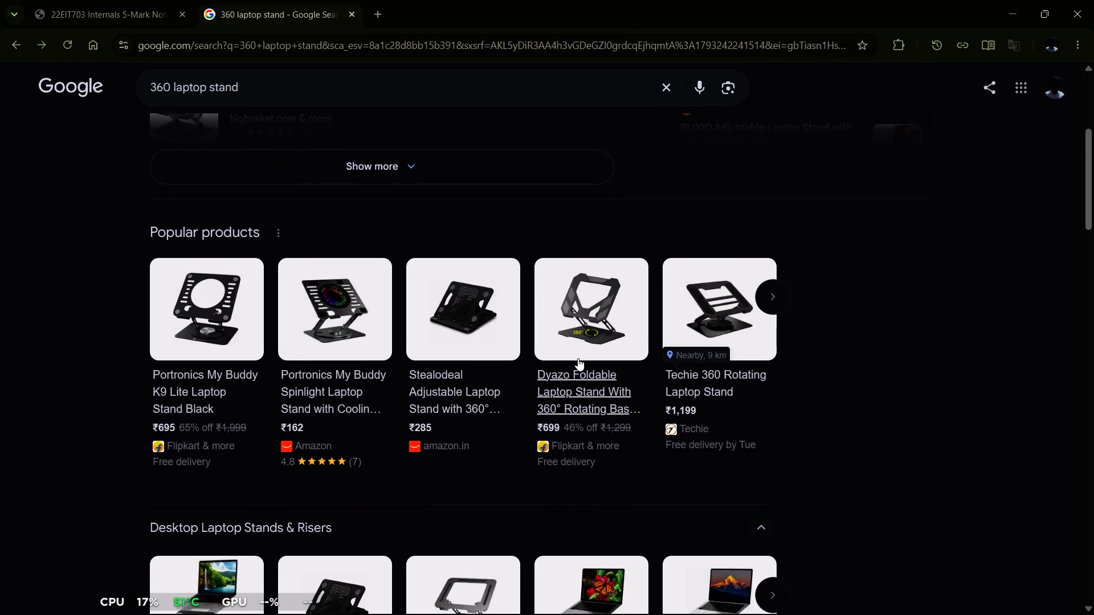
pyautogui.scroll(-2, 578, 358)
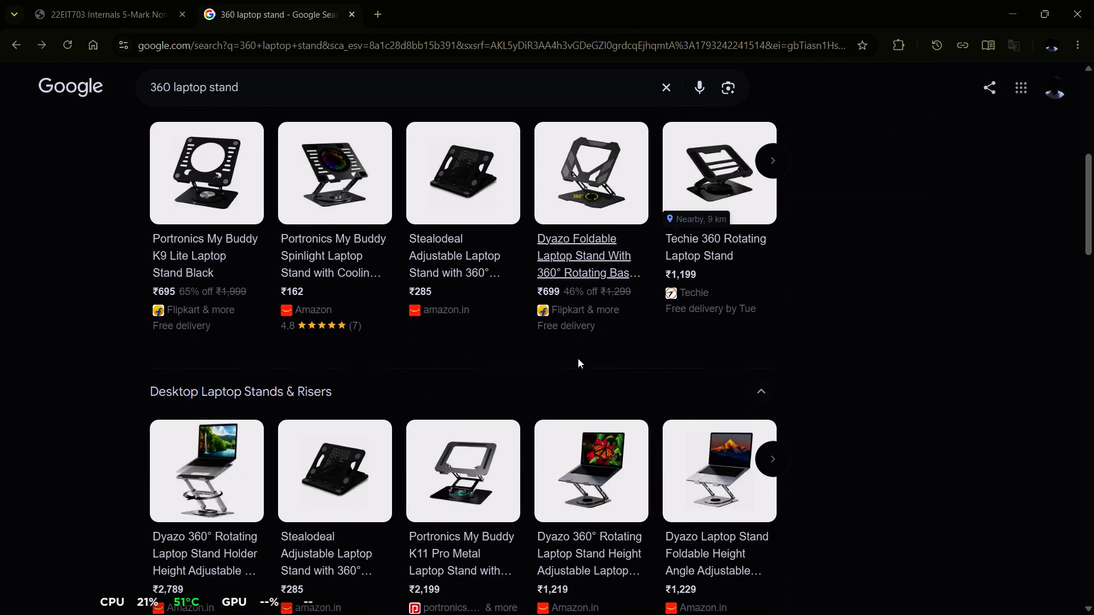
pyautogui.scroll(-4, 525, 462)
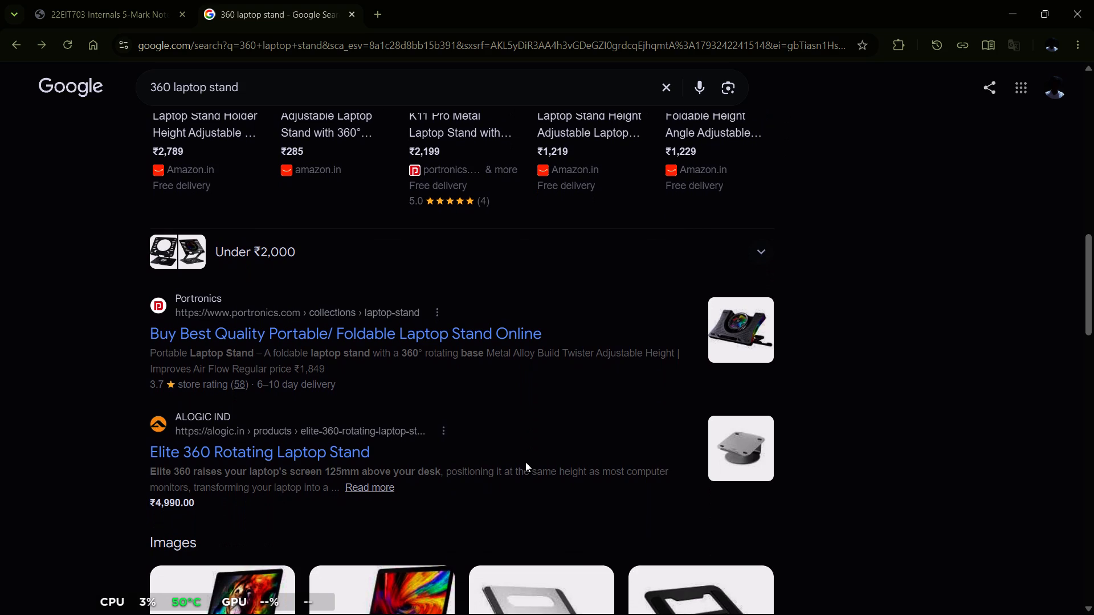
# Open the Portronics laptop stand collection from the search results and look through its stands, features and prices.
pyautogui.click(464, 335)
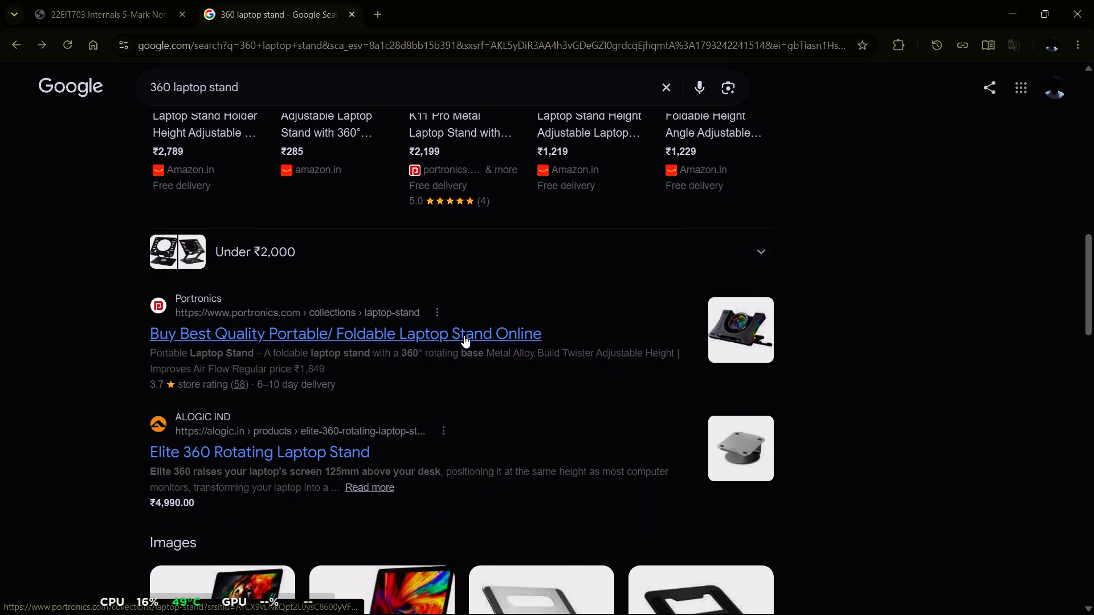
pyautogui.scroll(-1, 491, 501)
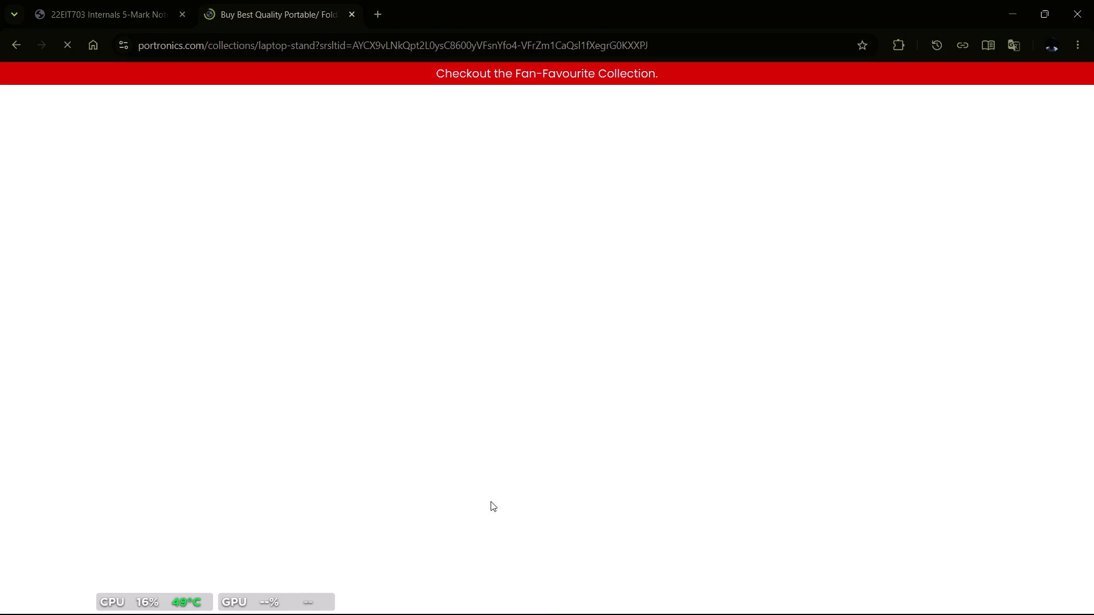
pyautogui.scroll(-5, 491, 501)
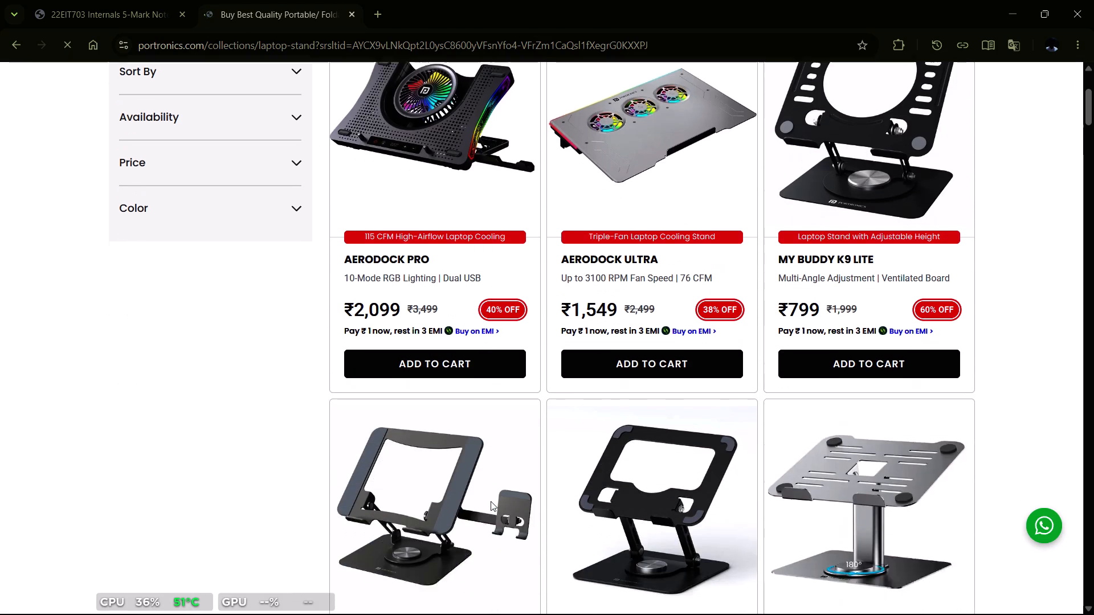
pyautogui.scroll(-1, 491, 501)
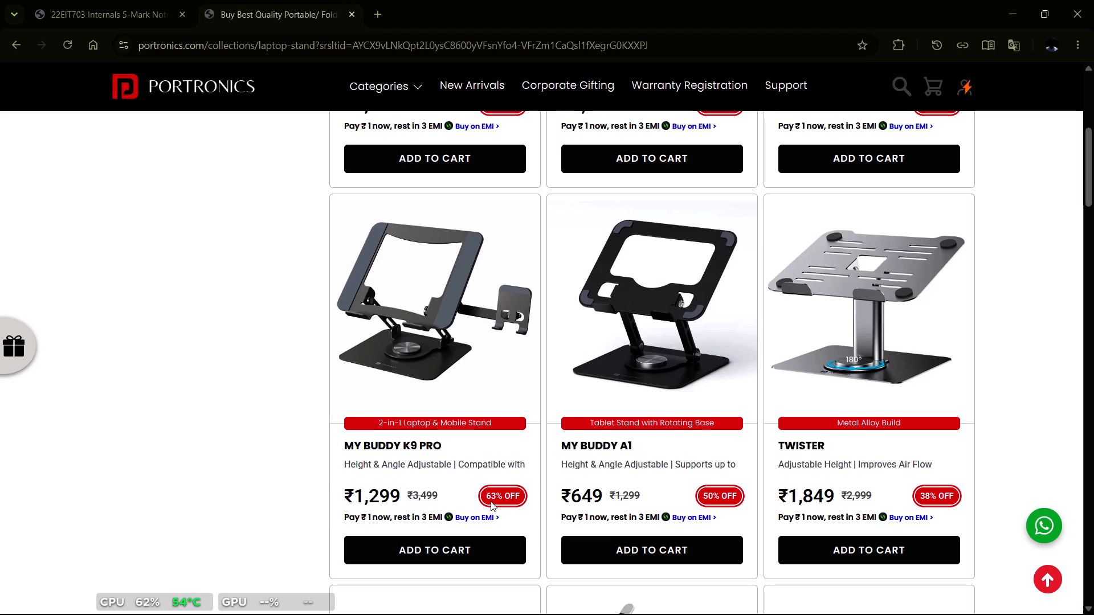
pyautogui.scroll(-1, 491, 501)
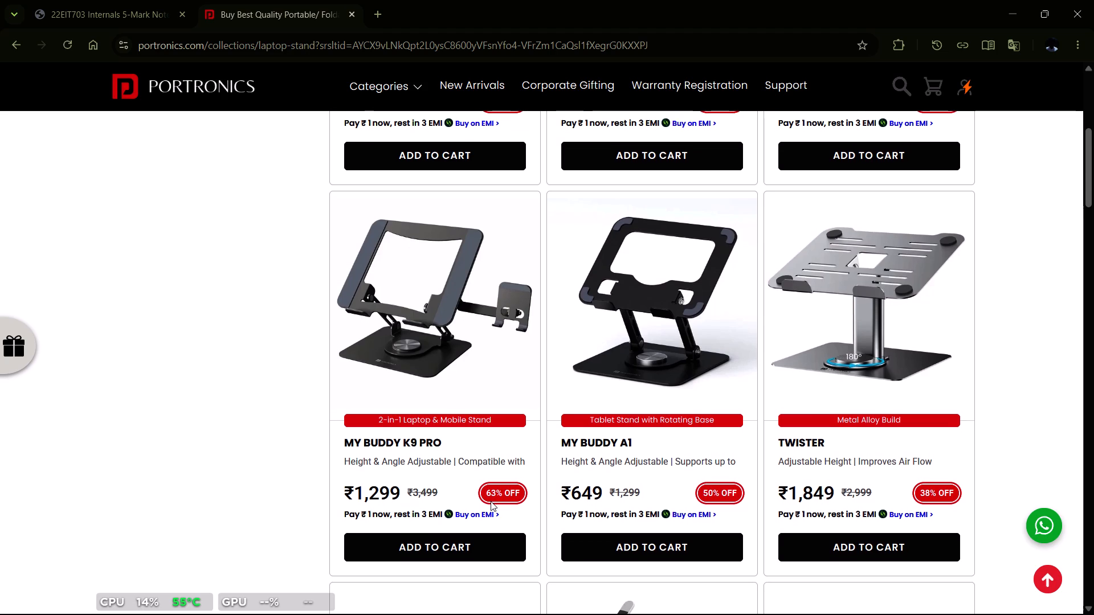
pyautogui.scroll(-3, 491, 501)
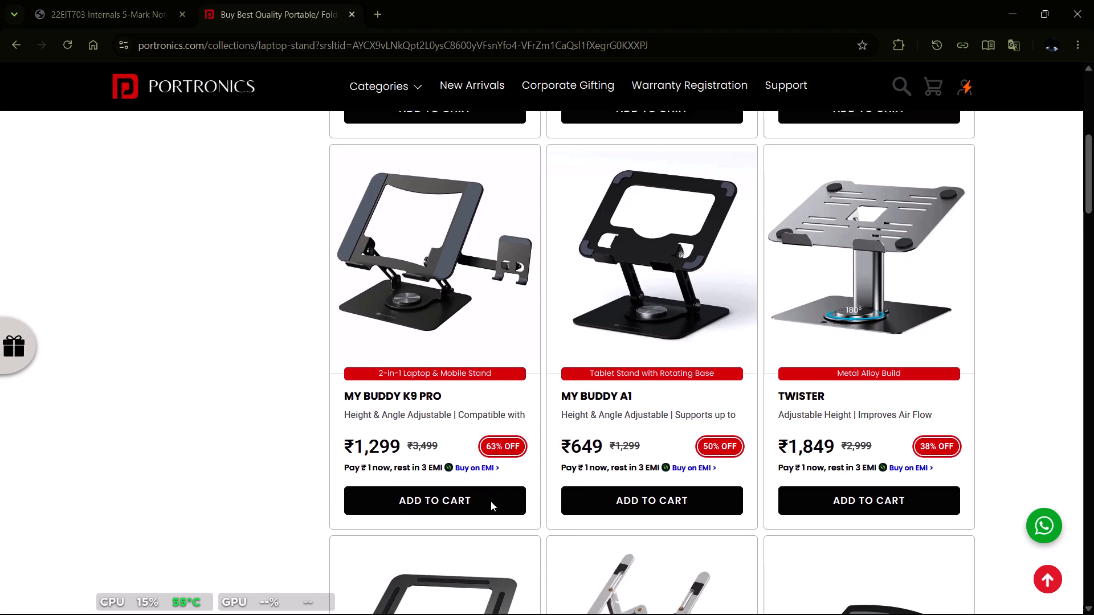
pyautogui.scroll(-8, 491, 501)
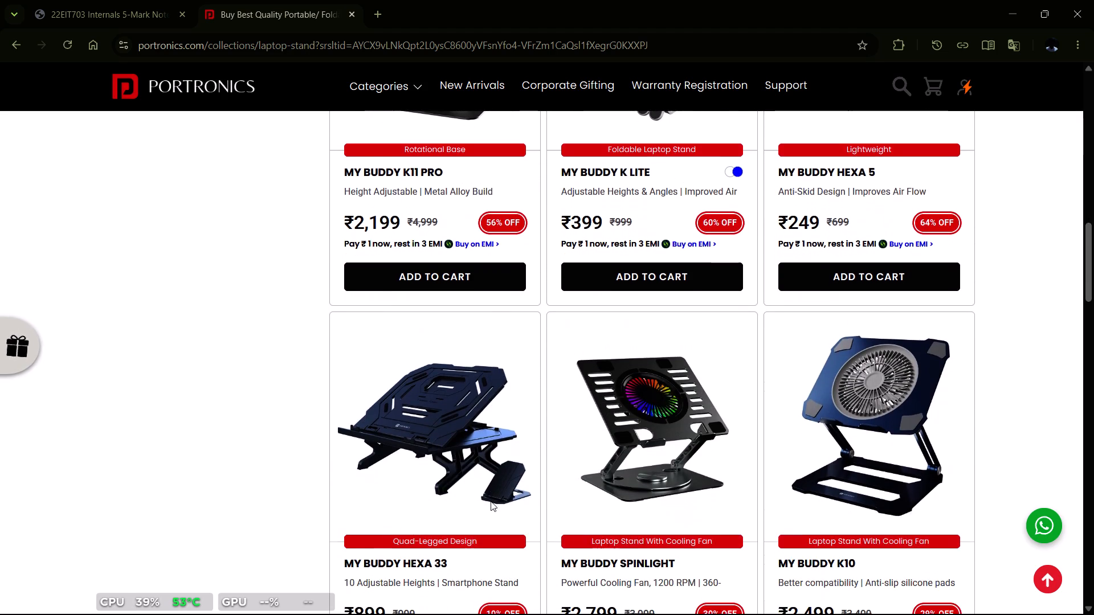
pyautogui.scroll(-3, 491, 501)
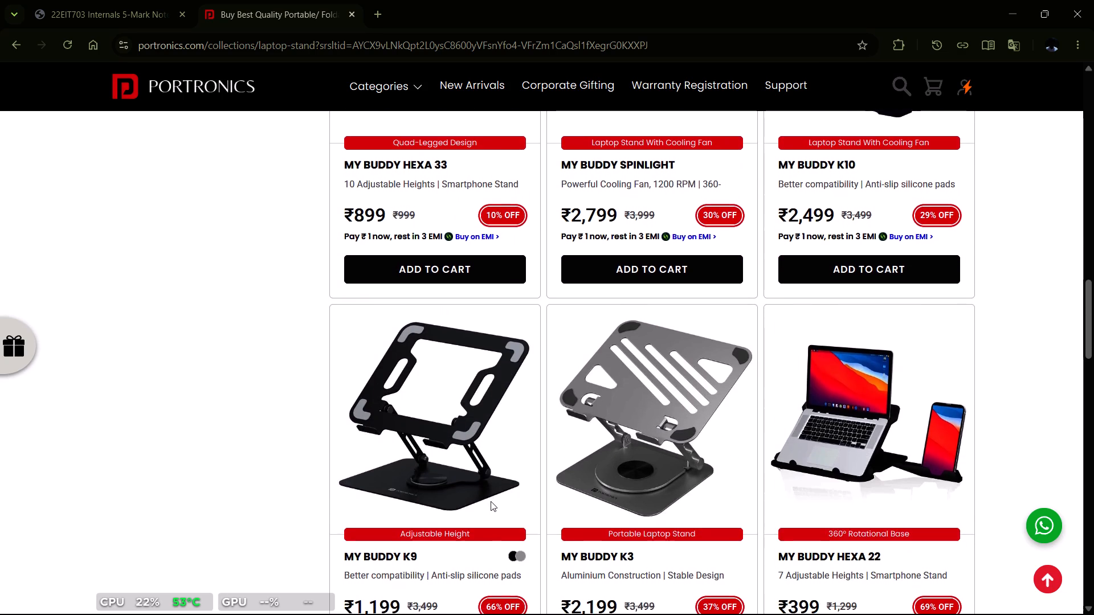
pyautogui.scroll(-4, 491, 501)
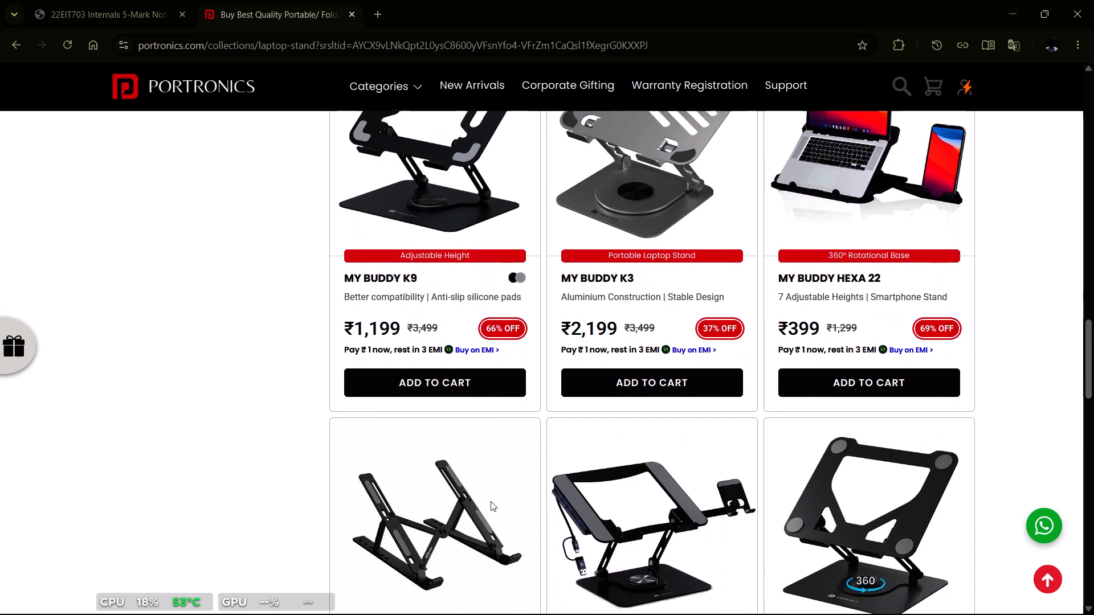
pyautogui.scroll(-1, 491, 501)
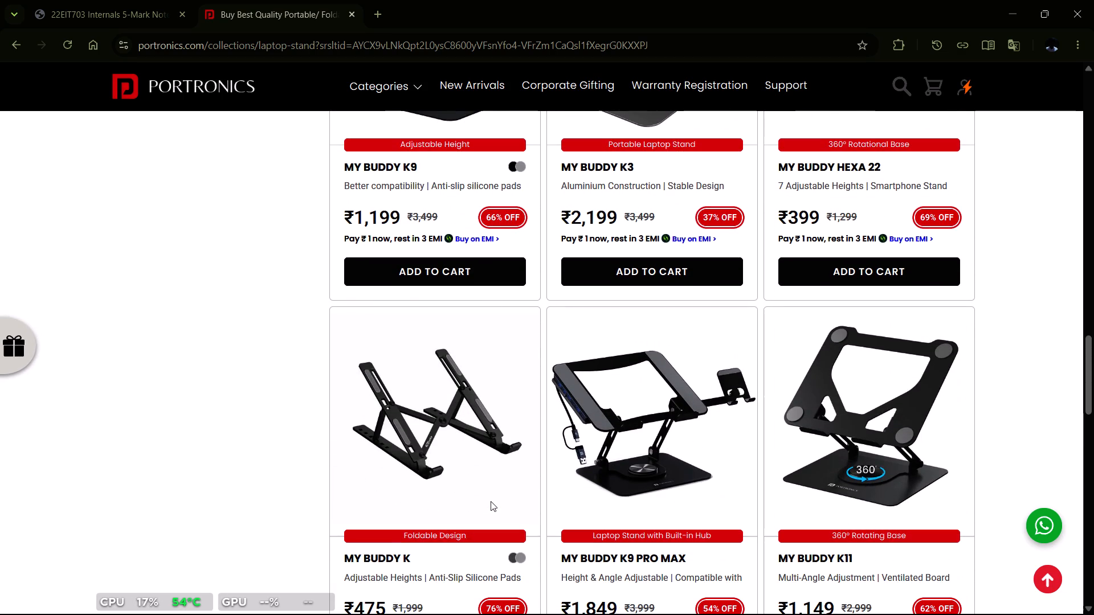
pyautogui.scroll(-4, 491, 501)
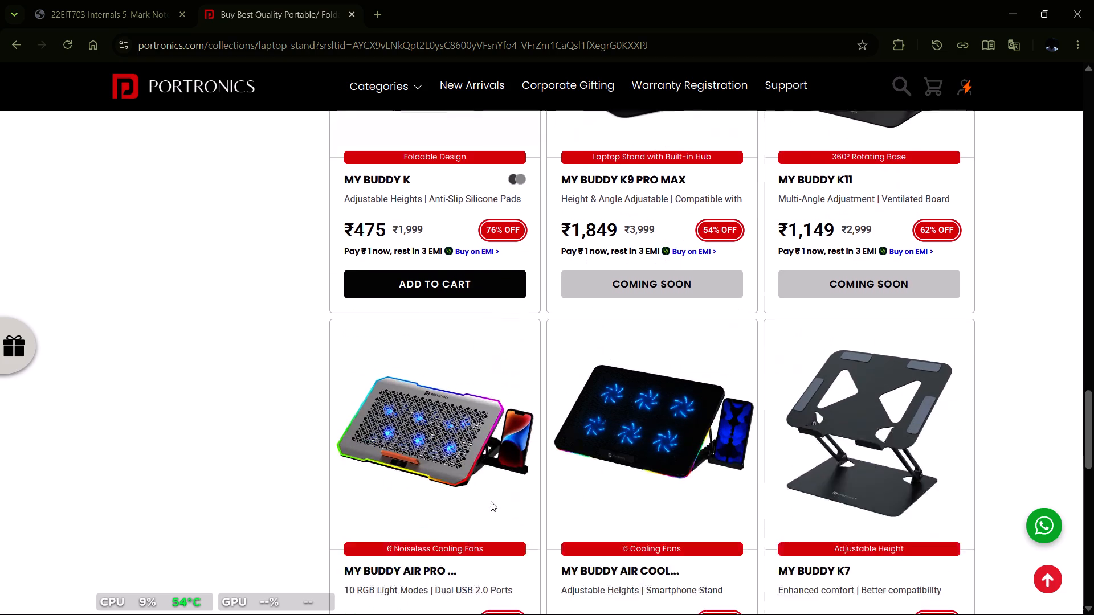
pyautogui.scroll(-1, 491, 501)
# Look back through the Portronics laptop stand collection, comparing the stands' features and prices up to the first products.
pyautogui.scroll(2, 491, 501)
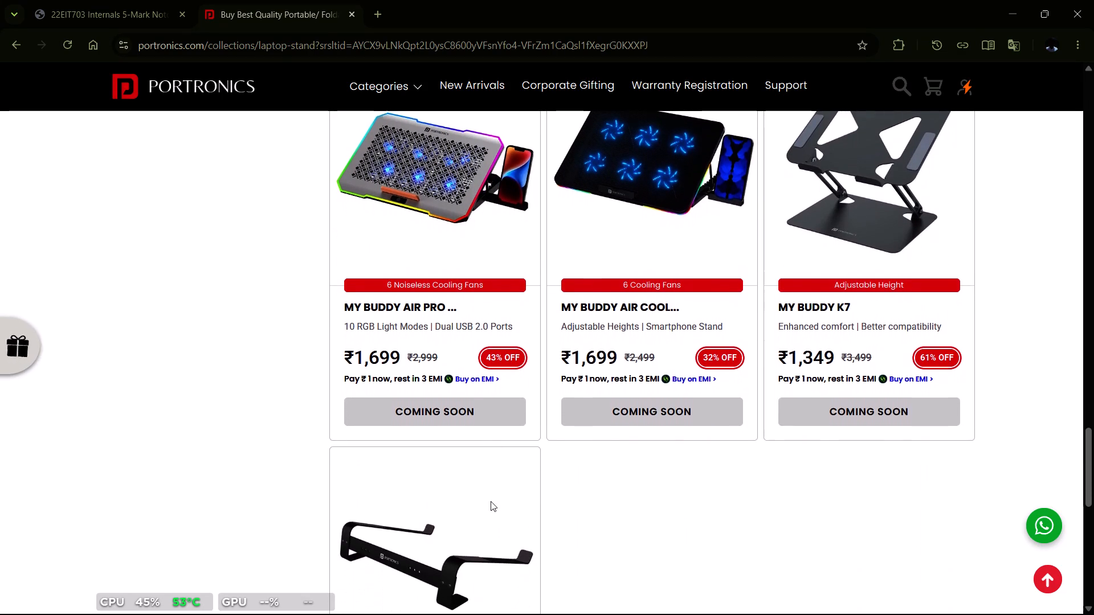
pyautogui.scroll(2, 491, 501)
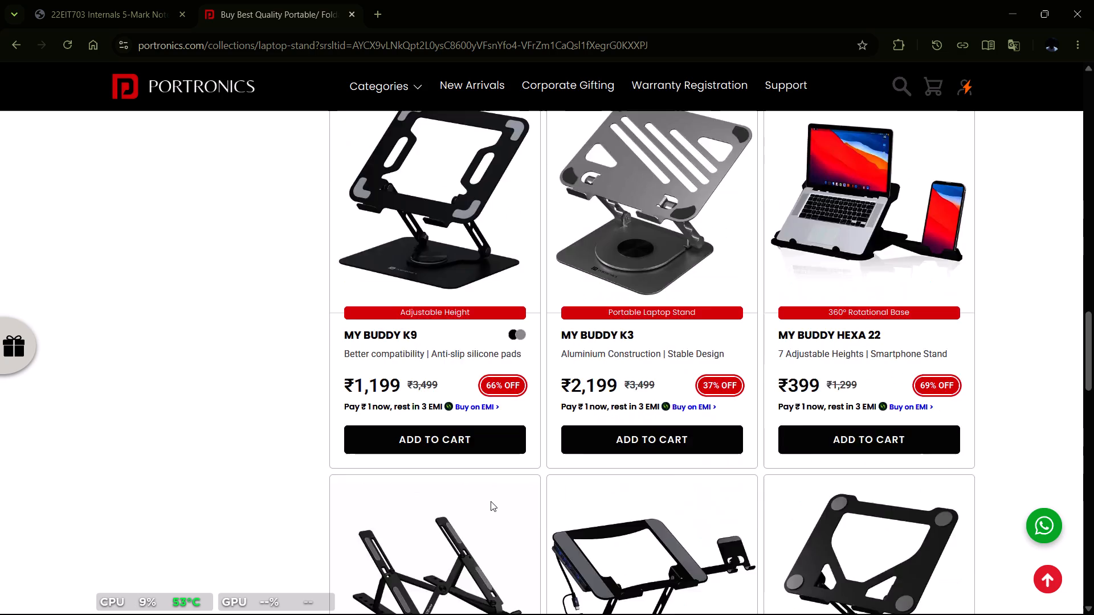
pyautogui.scroll(6, 491, 501)
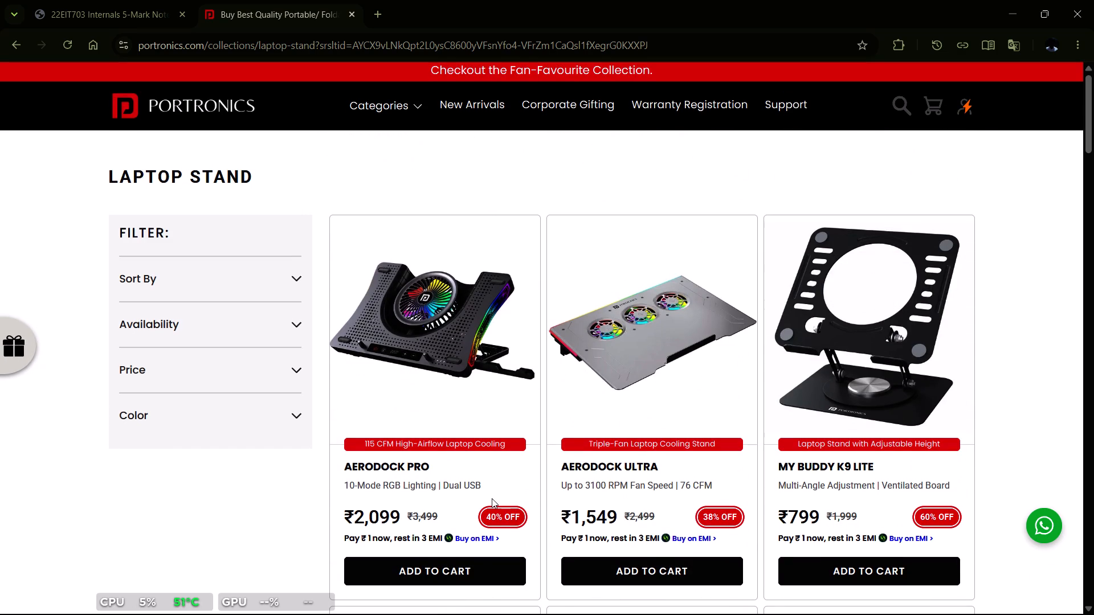
pyautogui.scroll(-1, 492, 498)
pyautogui.scroll(1, 492, 498)
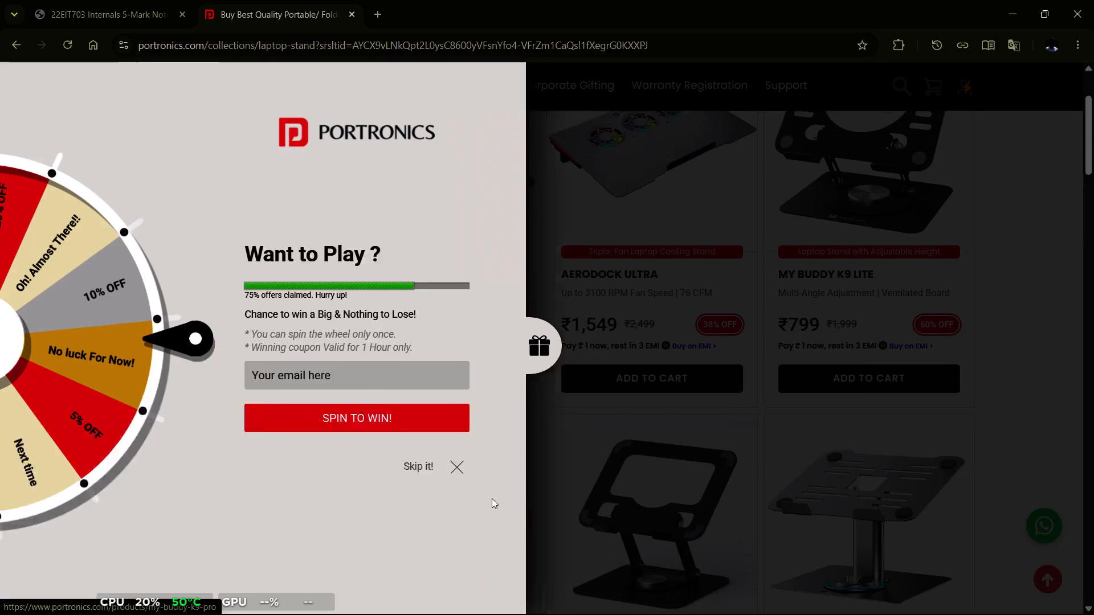
pyautogui.scroll(1, 492, 498)
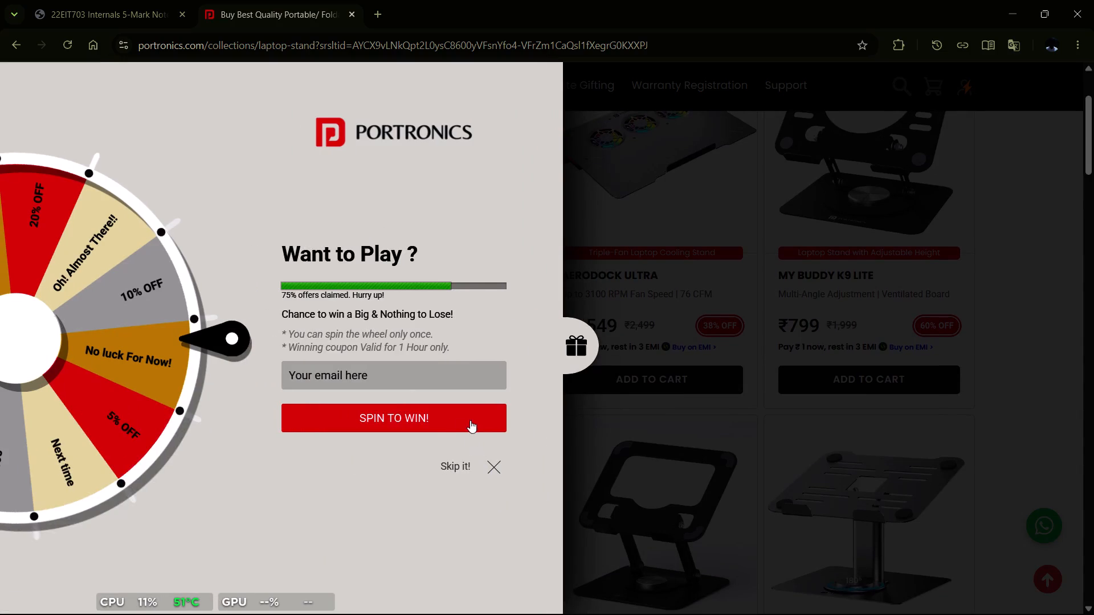
# Spin the Portronics discount wheel using the saved email address, then close the offer.
pyautogui.click(471, 412)
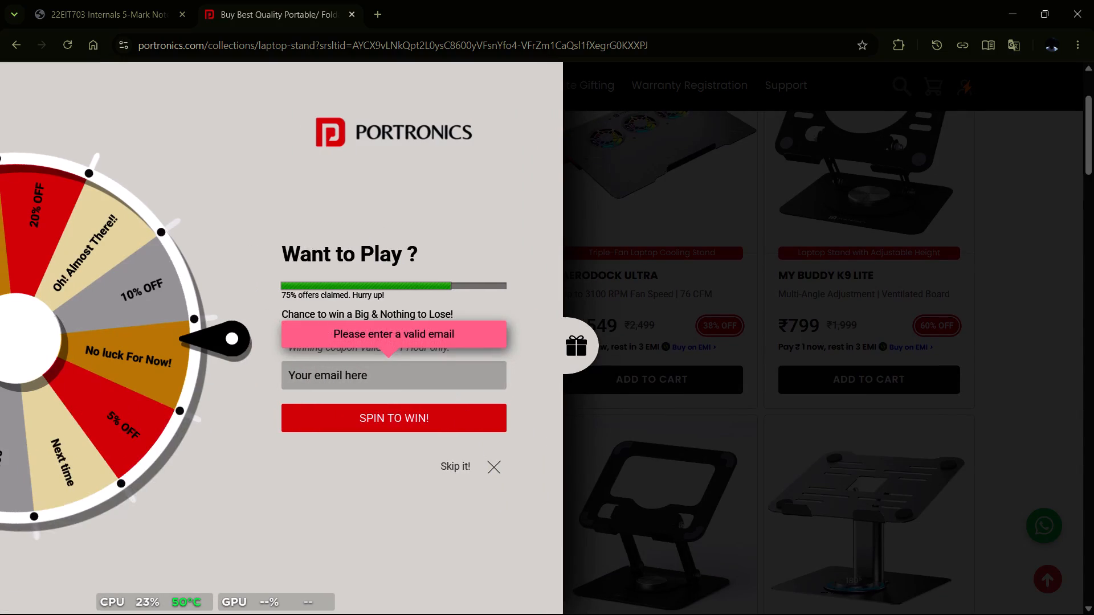
pyautogui.click(447, 383)
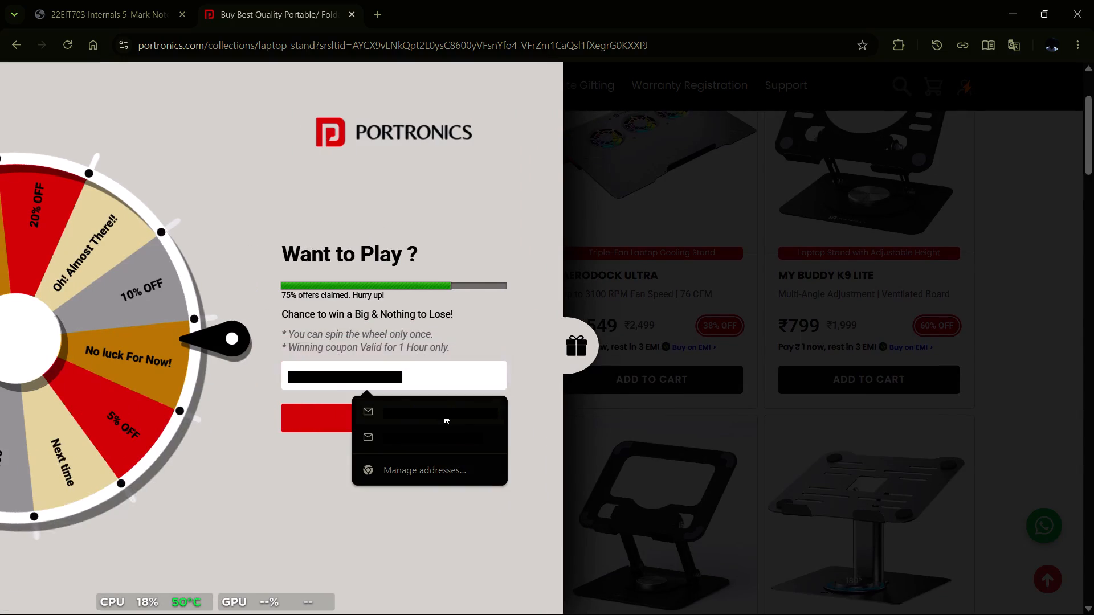
pyautogui.click(440, 426)
pyautogui.click(440, 426)
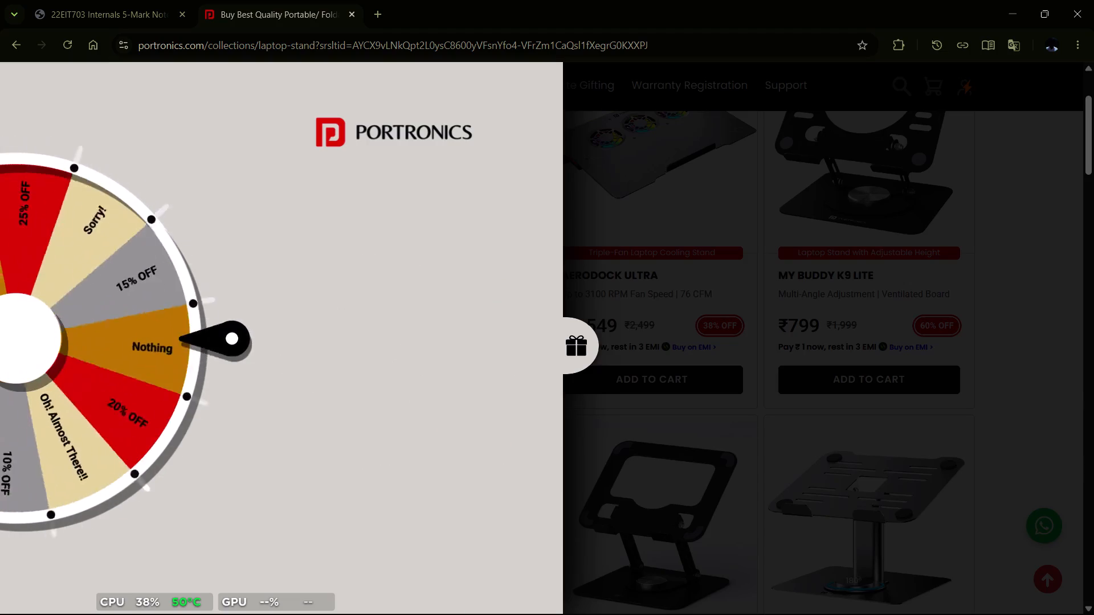
pyautogui.press('Escape')
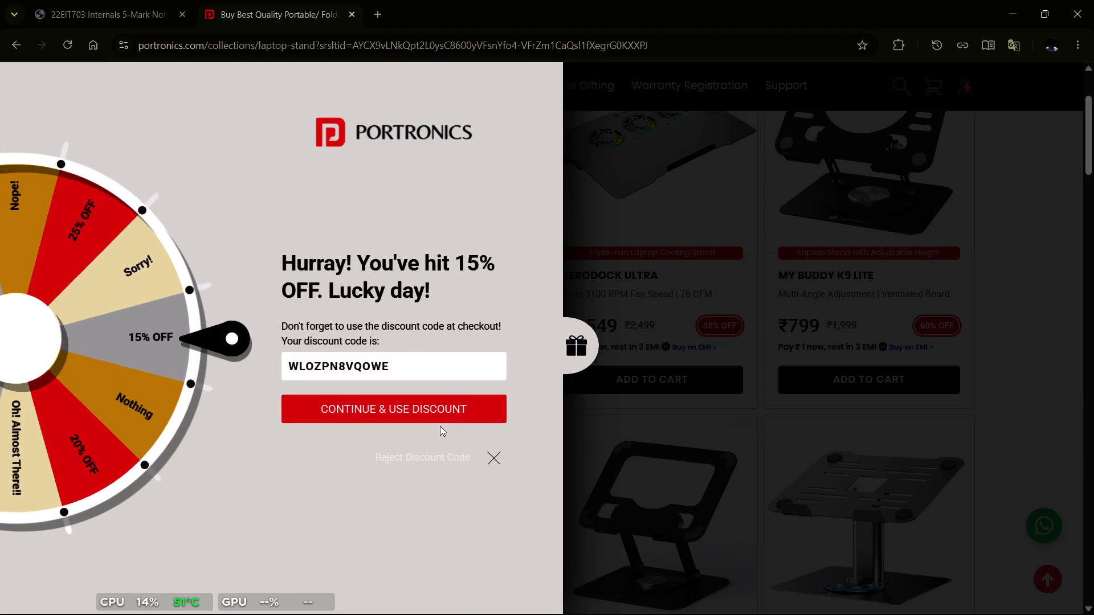
# Review the first rows of the laptop stand collection, including the AeroDock, My Buddy and Twister models with their prices.
pyautogui.scroll(-2, 494, 479)
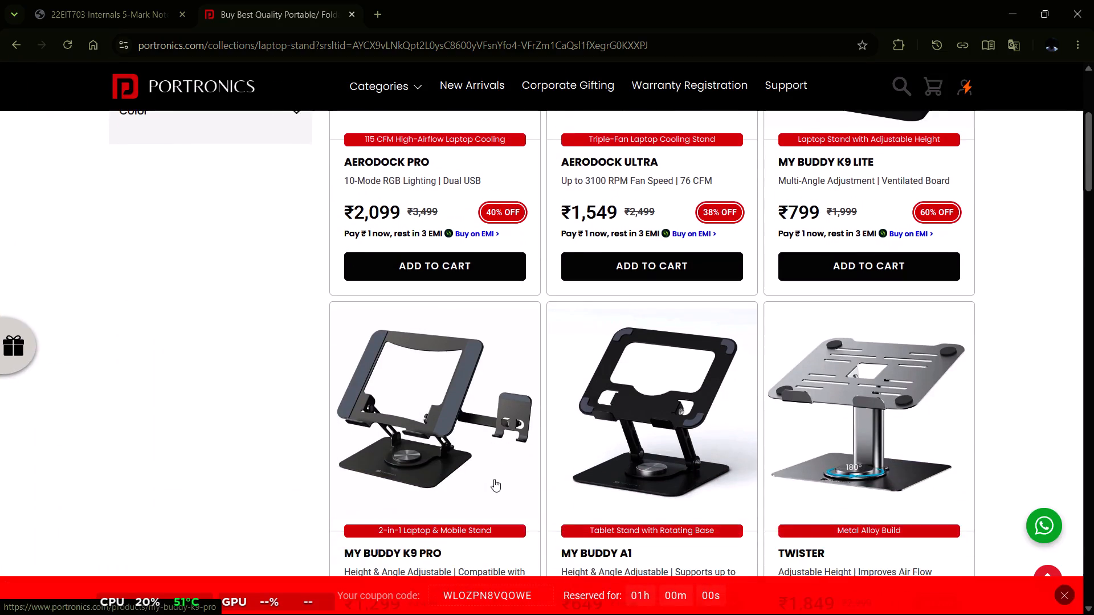
pyautogui.scroll(-1, 494, 479)
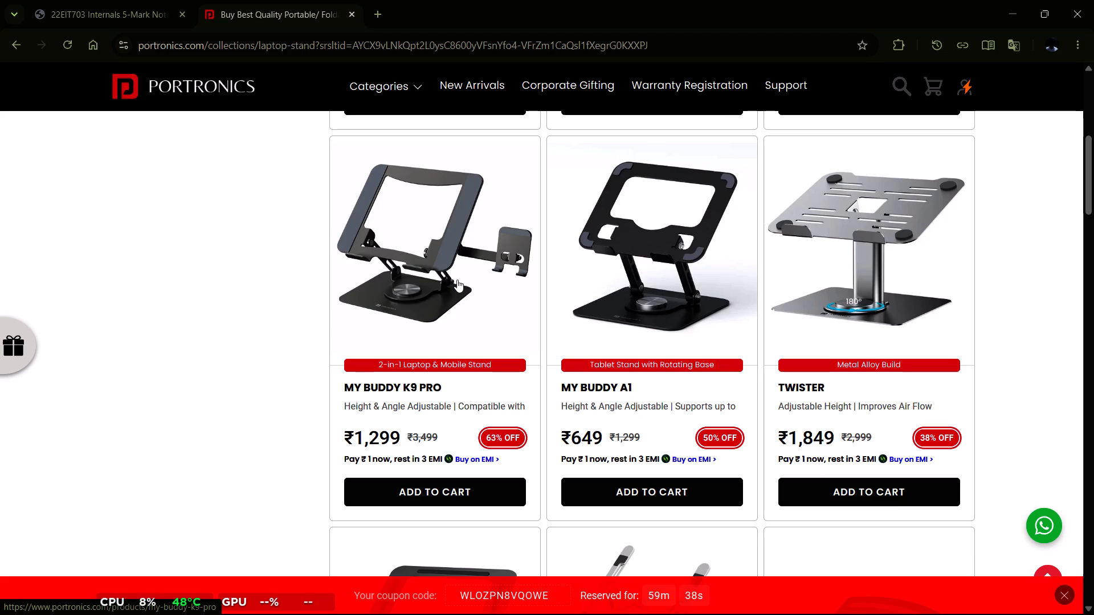
pyautogui.scroll(4, 457, 280)
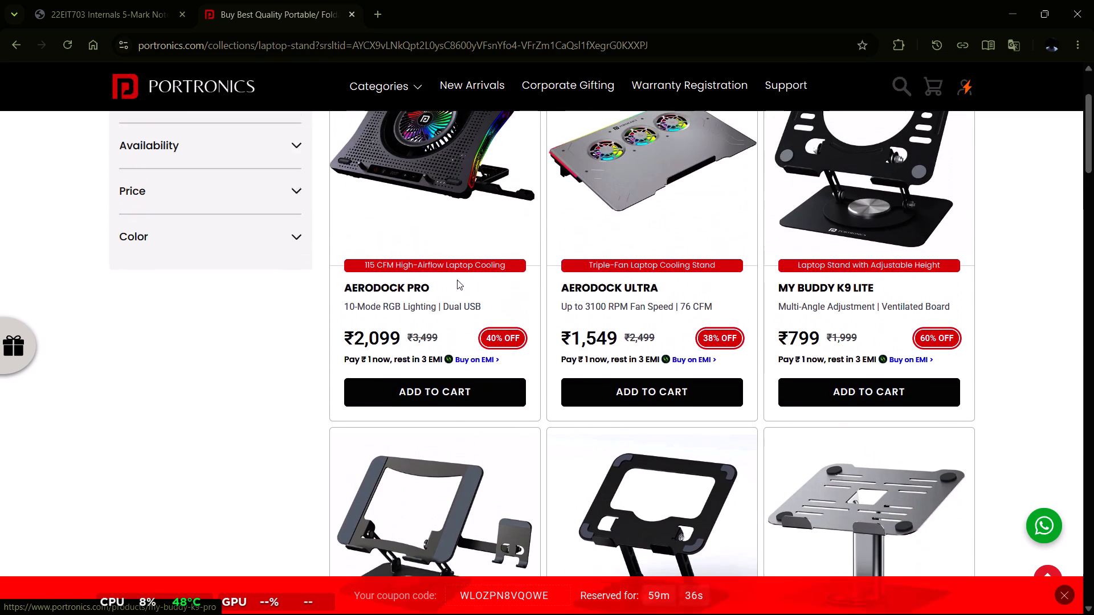
pyautogui.scroll(1, 457, 280)
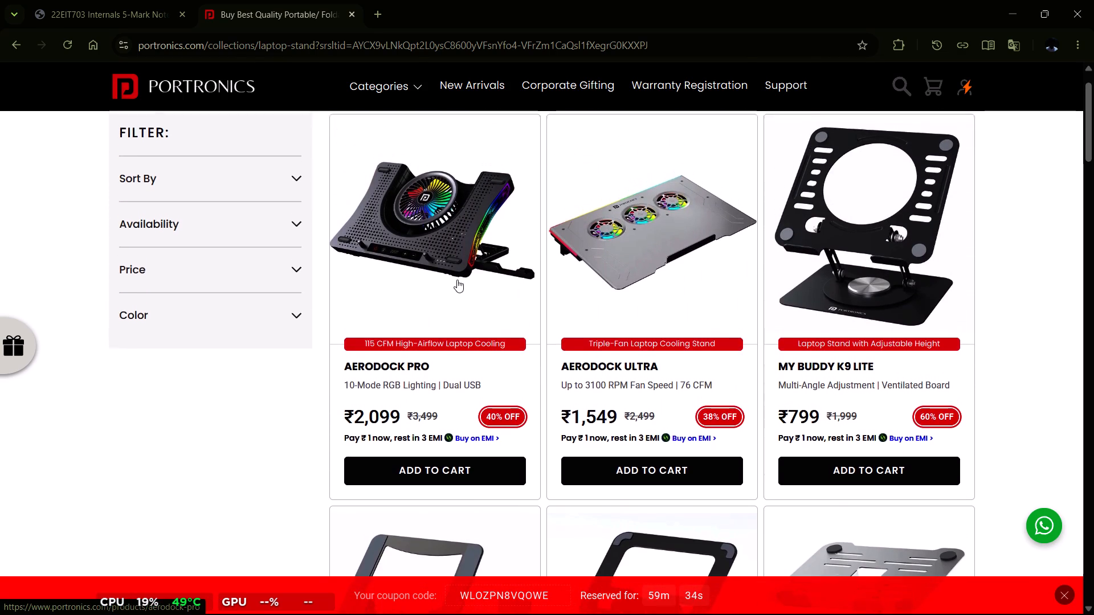
pyautogui.scroll(1, 457, 280)
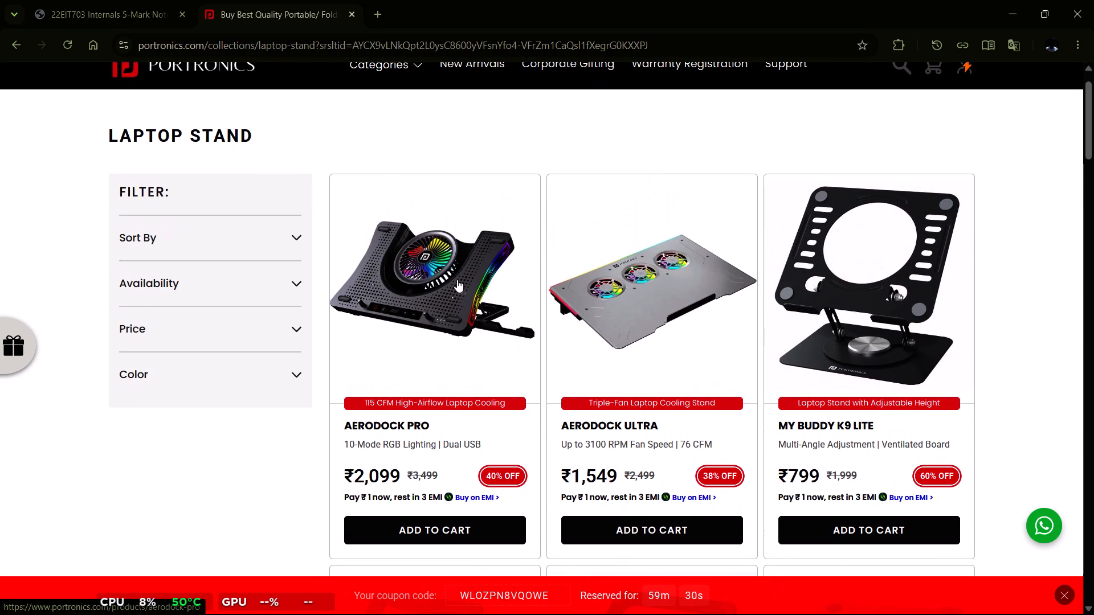
pyautogui.scroll(3, 457, 280)
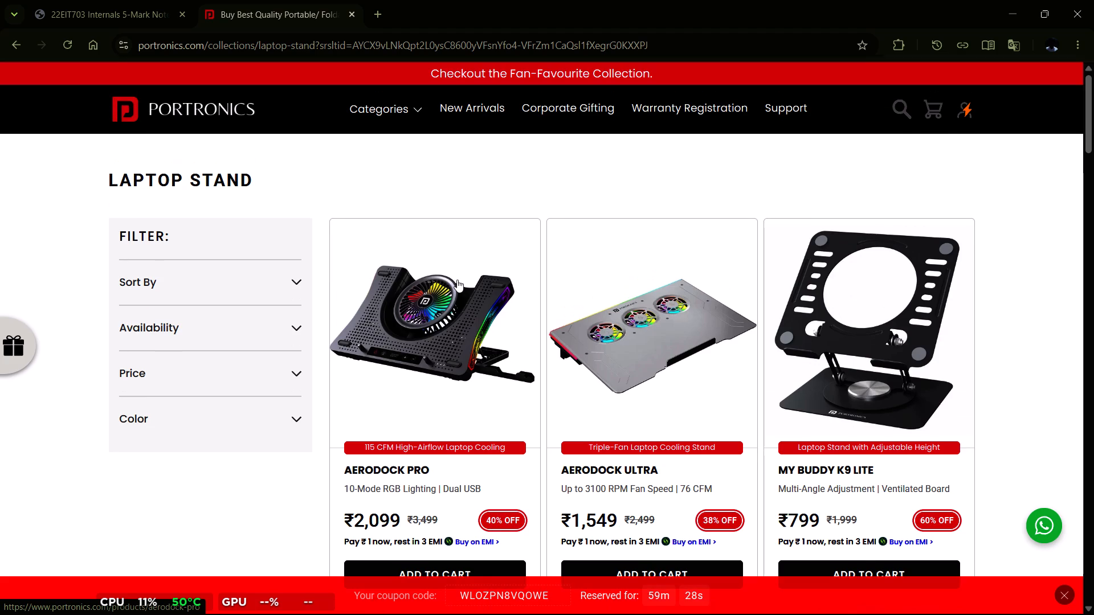
# Switch back to the Bitcoin vs US Dollar 15-minute chart and examine recent price action around the FVG and marked zones.
pyautogui.click(112, 0)
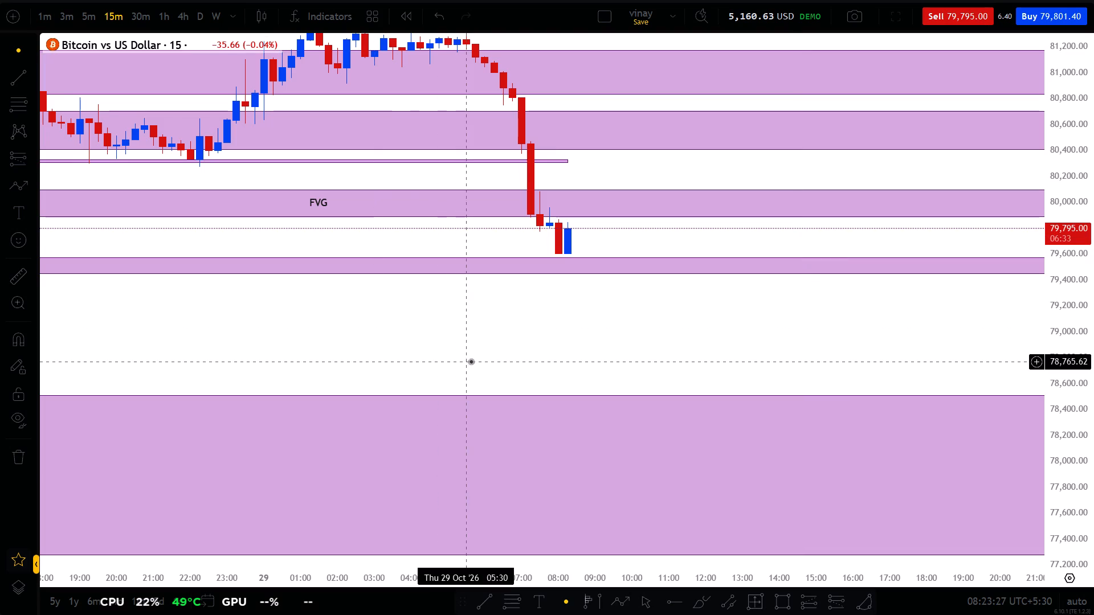
pyautogui.scroll(-3, 373, 292)
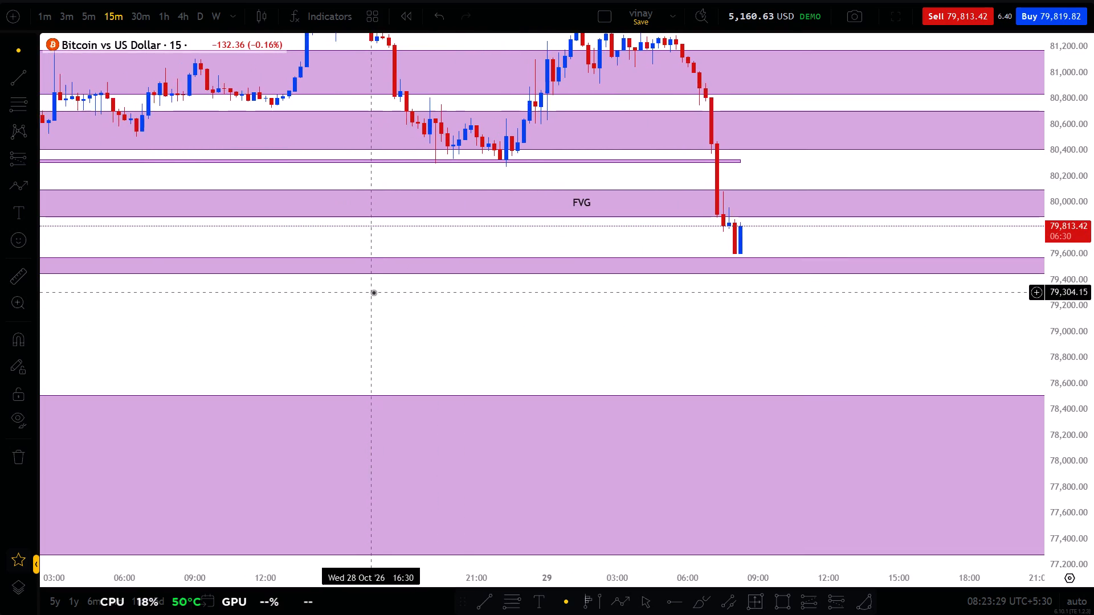
pyautogui.scroll(-2, 373, 292)
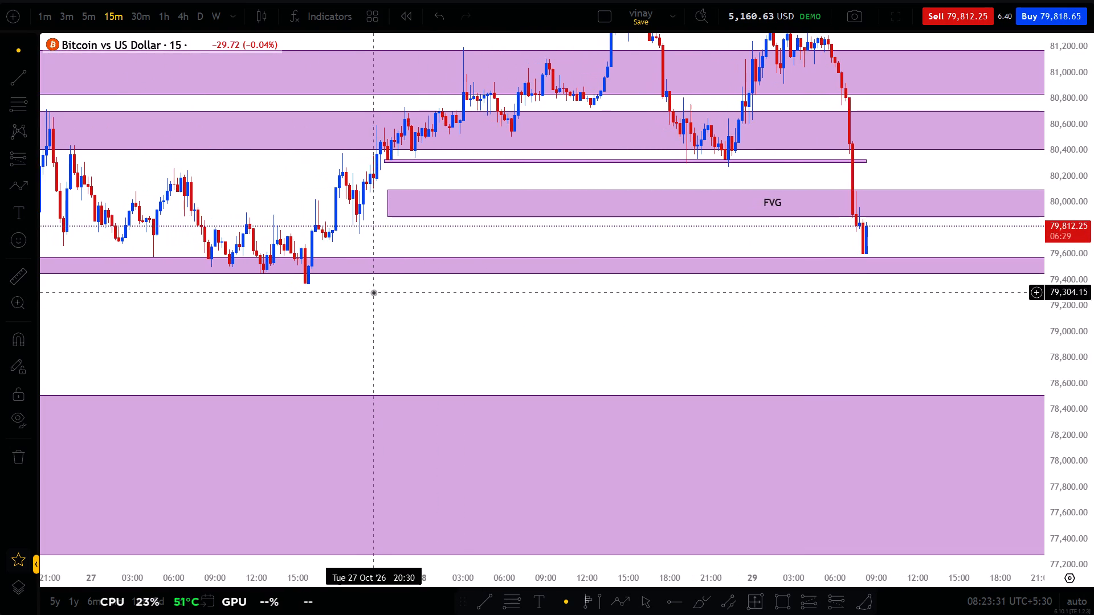
pyautogui.scroll(2, 373, 292)
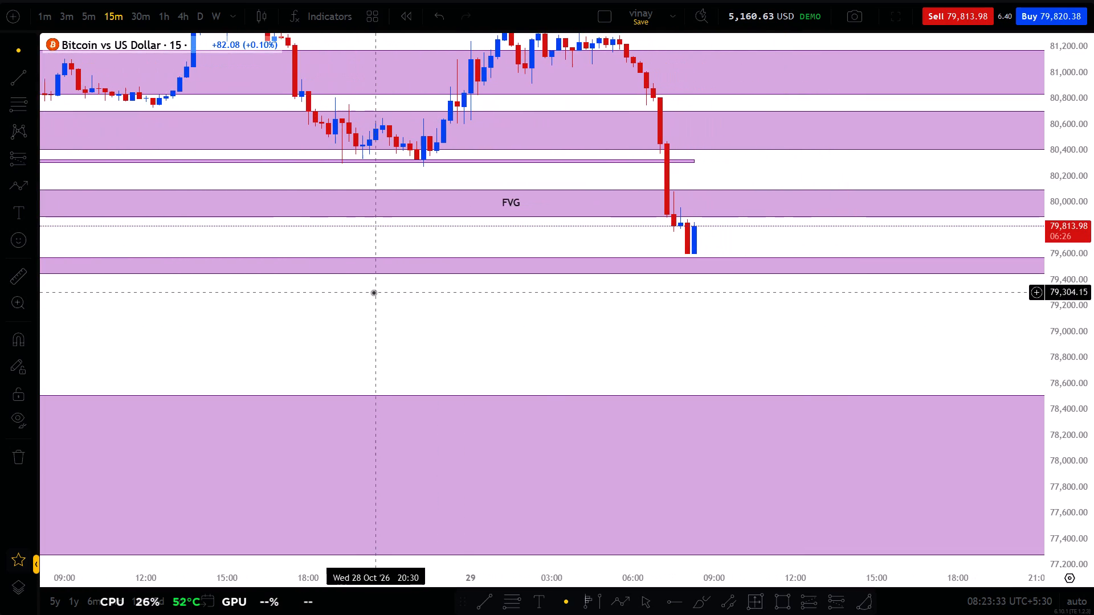
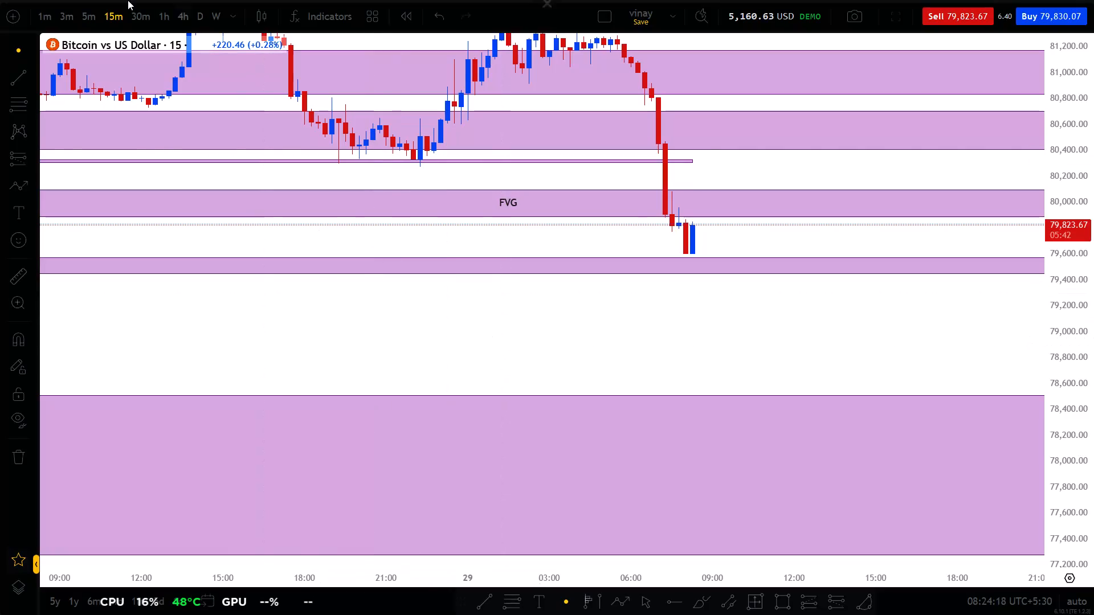
# Switch the Bitcoin vs US Dollar chart to the 1-hour timeframe and examine the recent drop around the FVG zone.
pyautogui.click(167, 15)
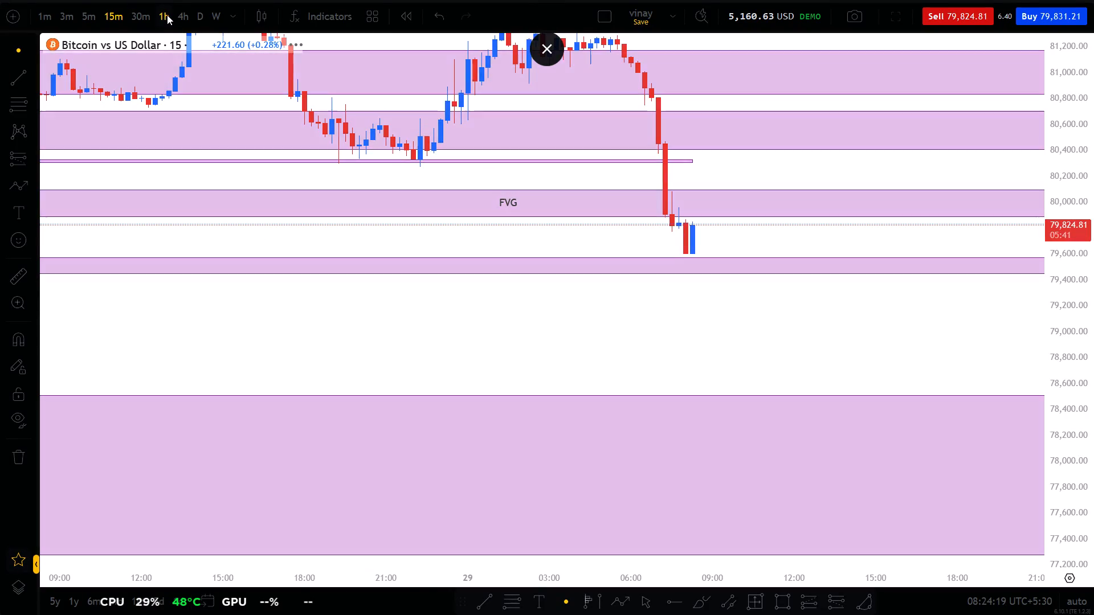
pyautogui.scroll(-6, 1093, 379)
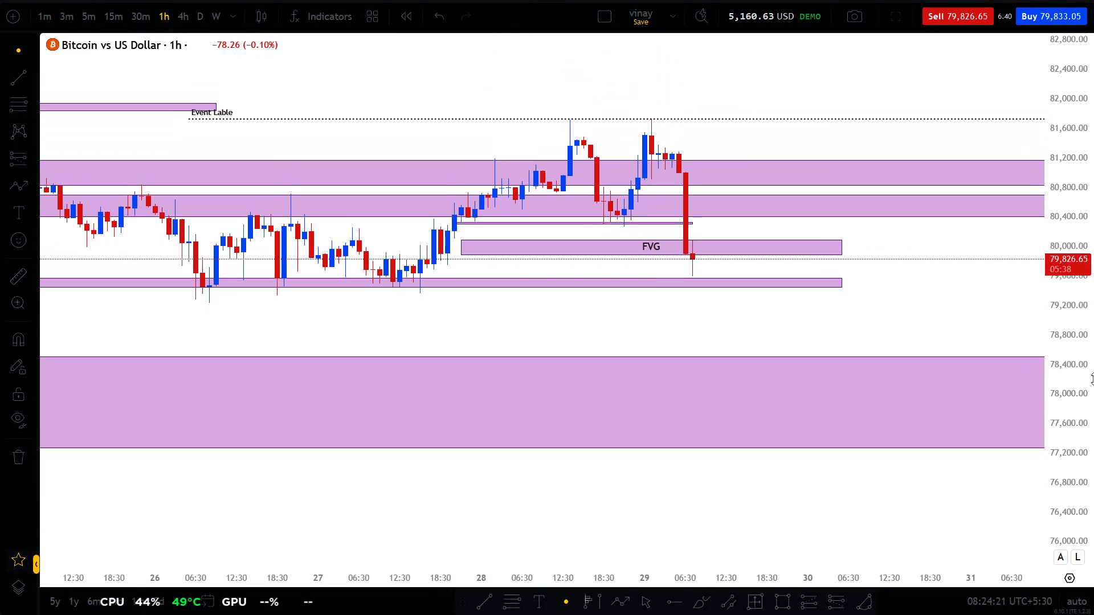
pyautogui.scroll(3, 1093, 379)
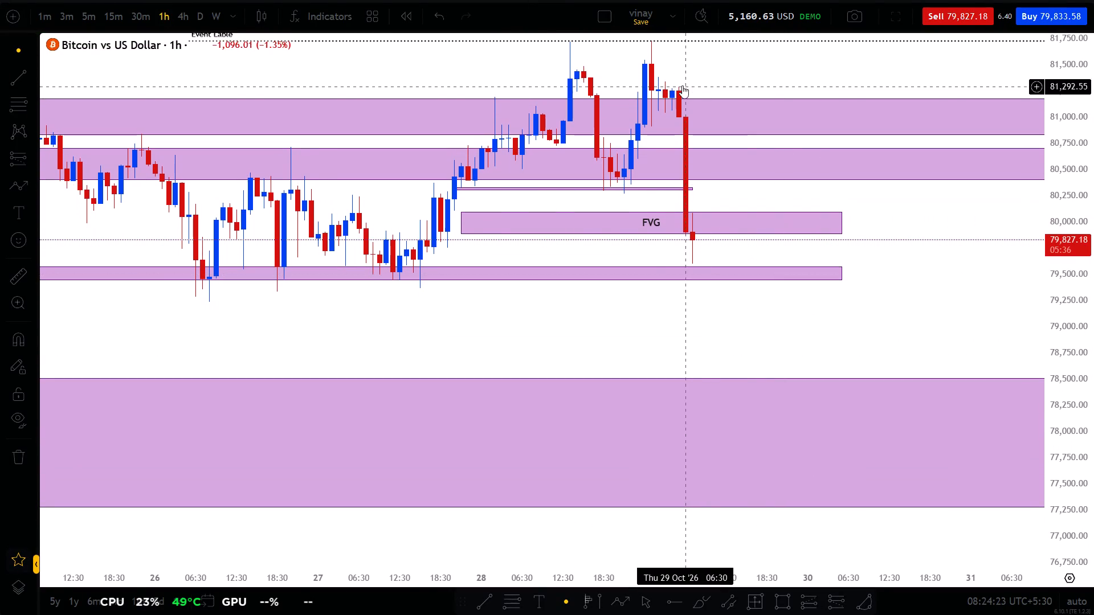
pyautogui.press('Escape')
# On the XAU/USD 1-hour chart, delete the duplicate rectangle overlapping the support zone near 4,000 and save the vk gold layout.
pyautogui.click(220, 93)
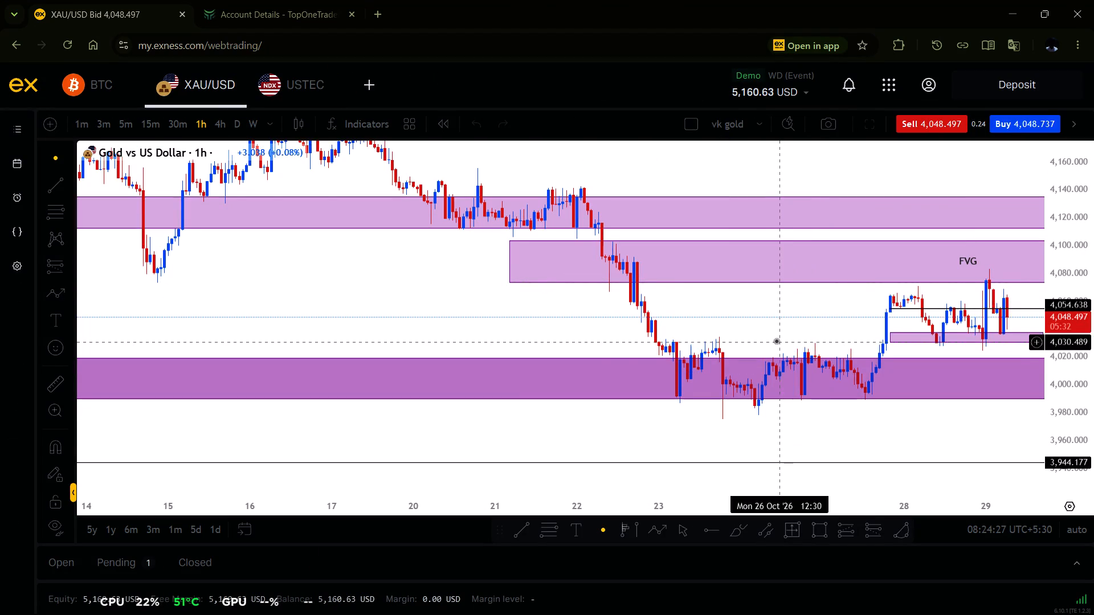
pyautogui.scroll(2, 776, 341)
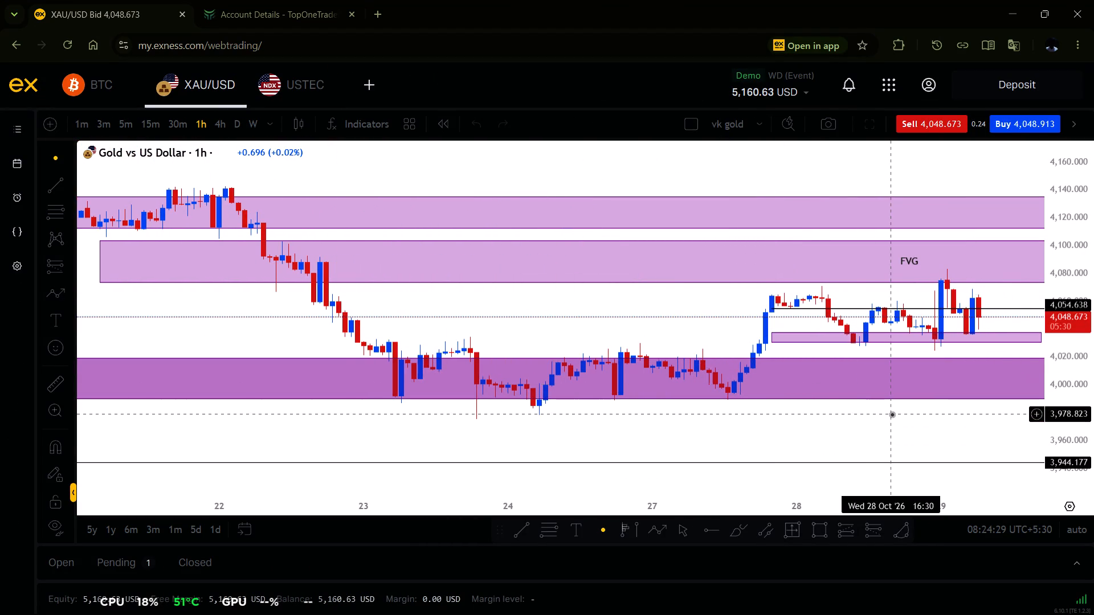
pyautogui.click(565, 358)
pyautogui.press('Delete')
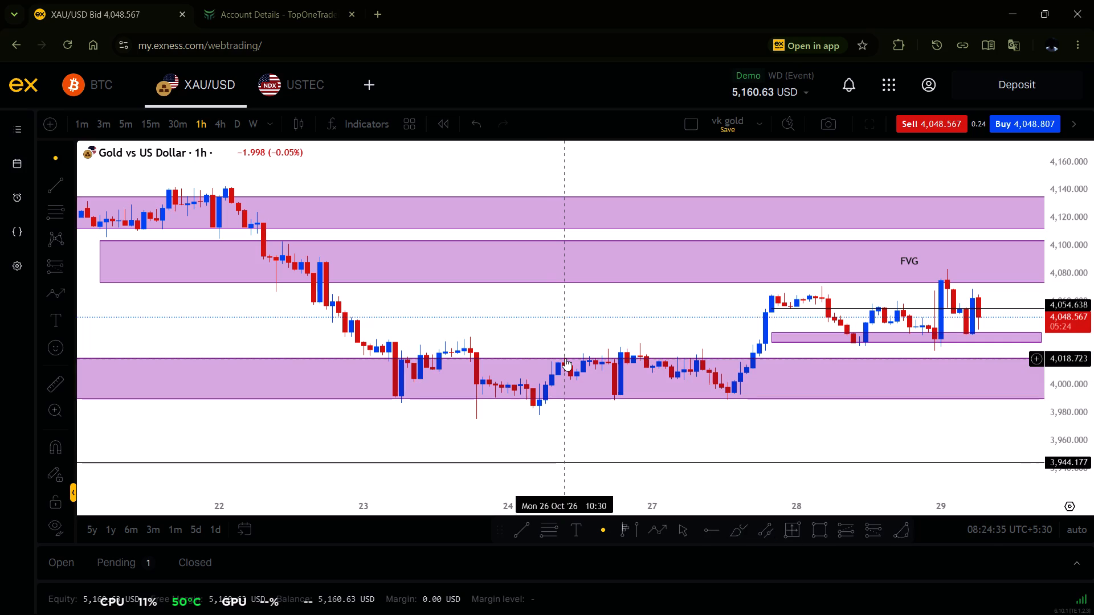
pyautogui.hotkey('ctrl', 'z')
pyautogui.press('Delete')
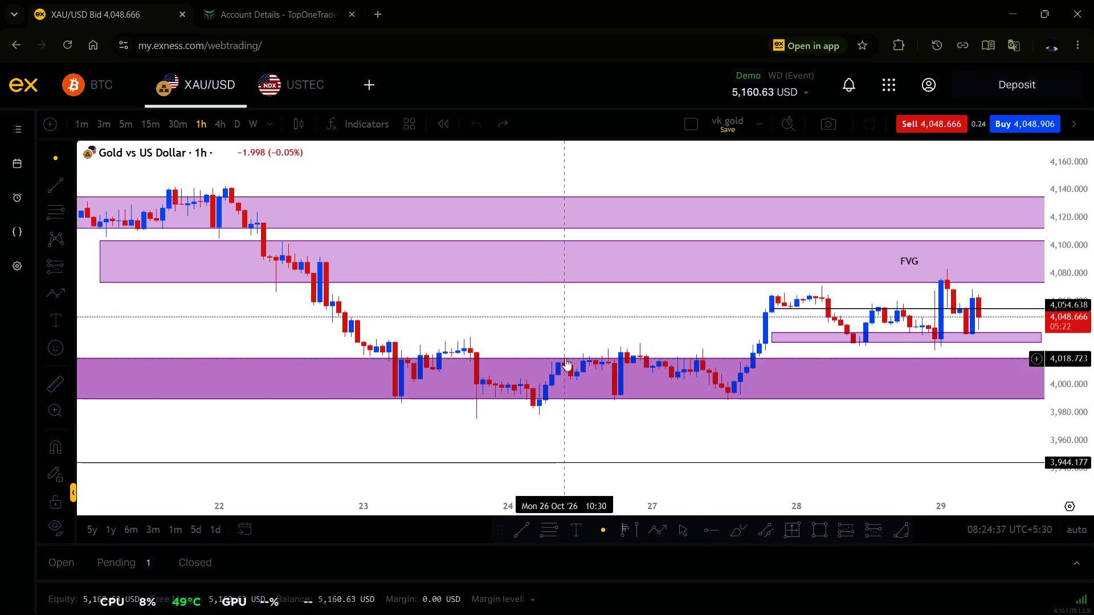
pyautogui.moveTo(565, 358); pyautogui.dragTo(621, 417)
pyautogui.press('Delete')
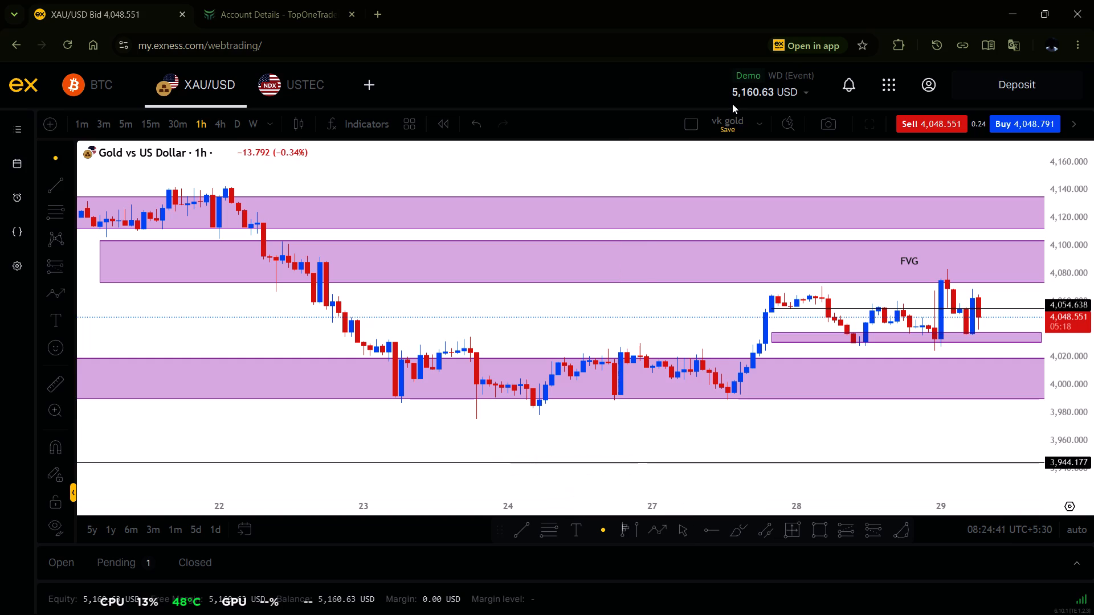
pyautogui.click(729, 113)
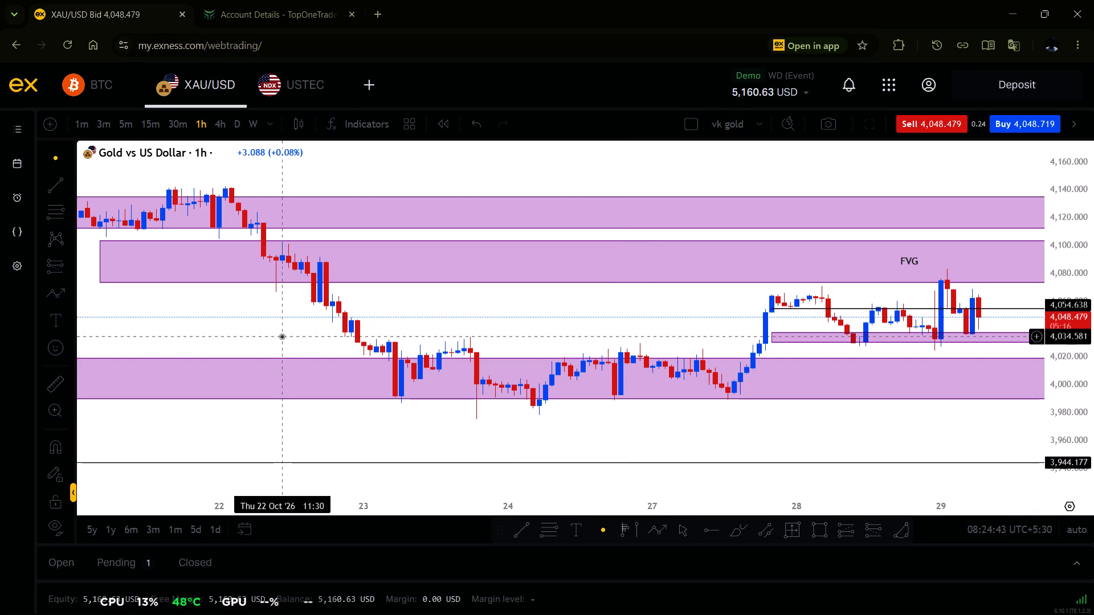
pyautogui.scroll(-4, 281, 336)
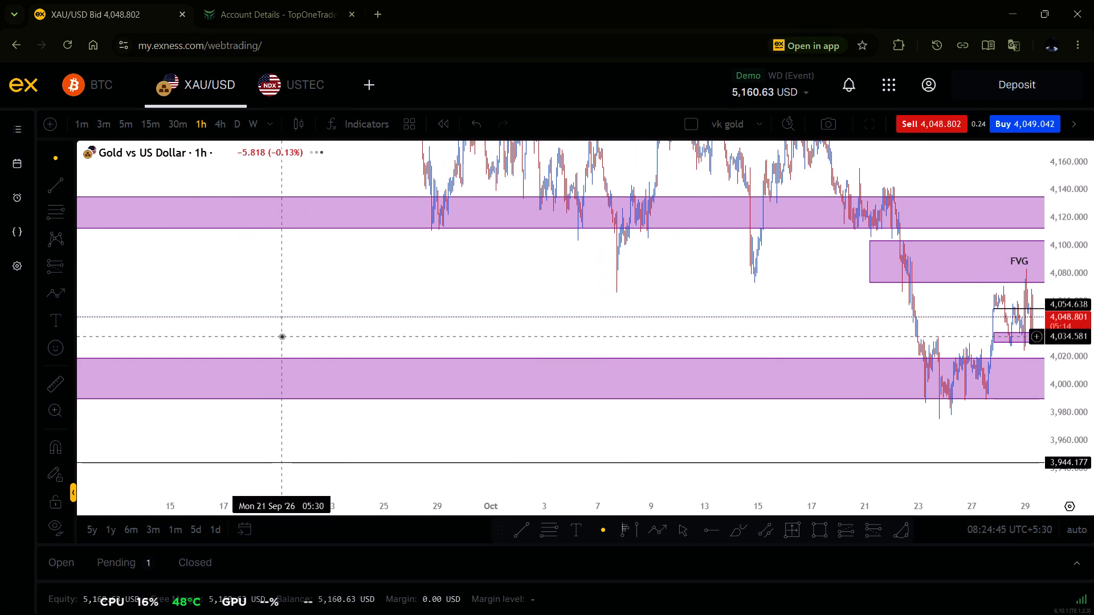
# Switch to the Top One Trader account details and review the balance chart, trading rules, statistics and daily summary.
pyautogui.click(277, 25)
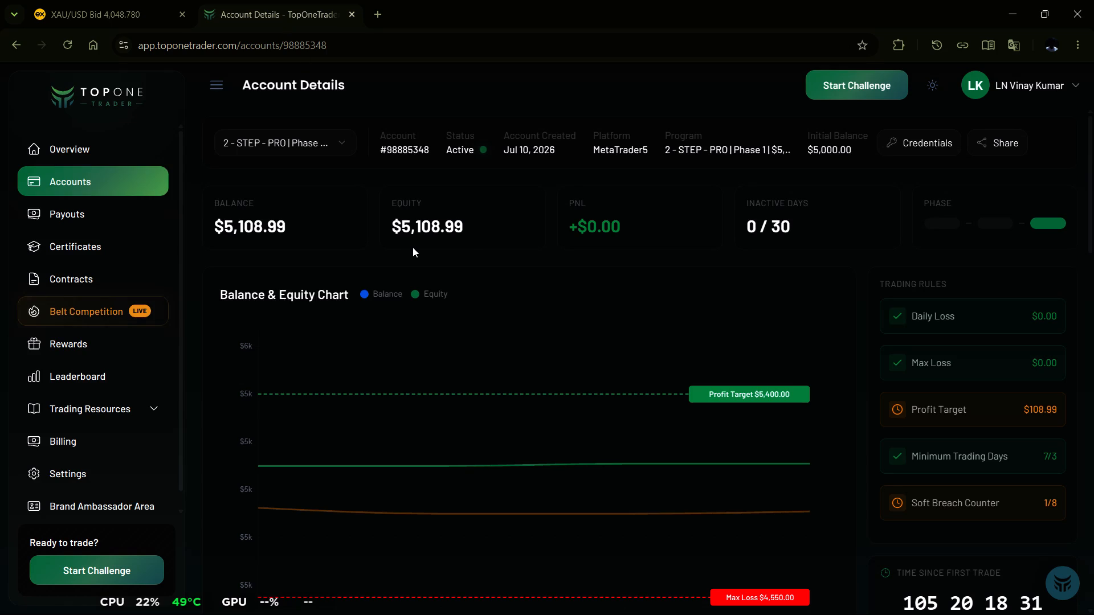
pyautogui.scroll(-3, 413, 247)
pyautogui.scroll(8, 413, 247)
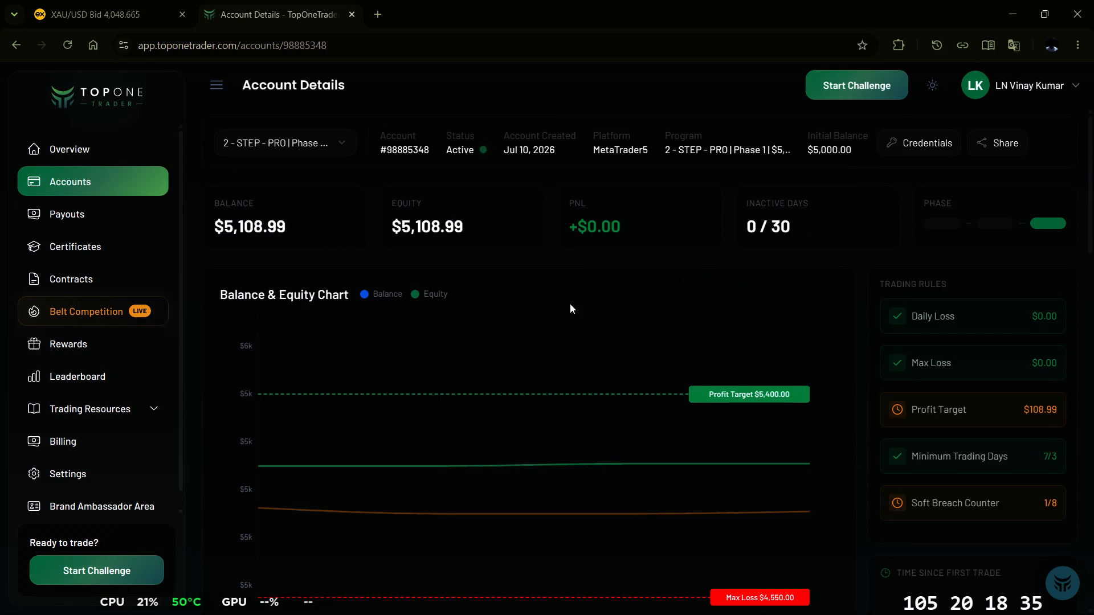
pyautogui.scroll(-2, 570, 304)
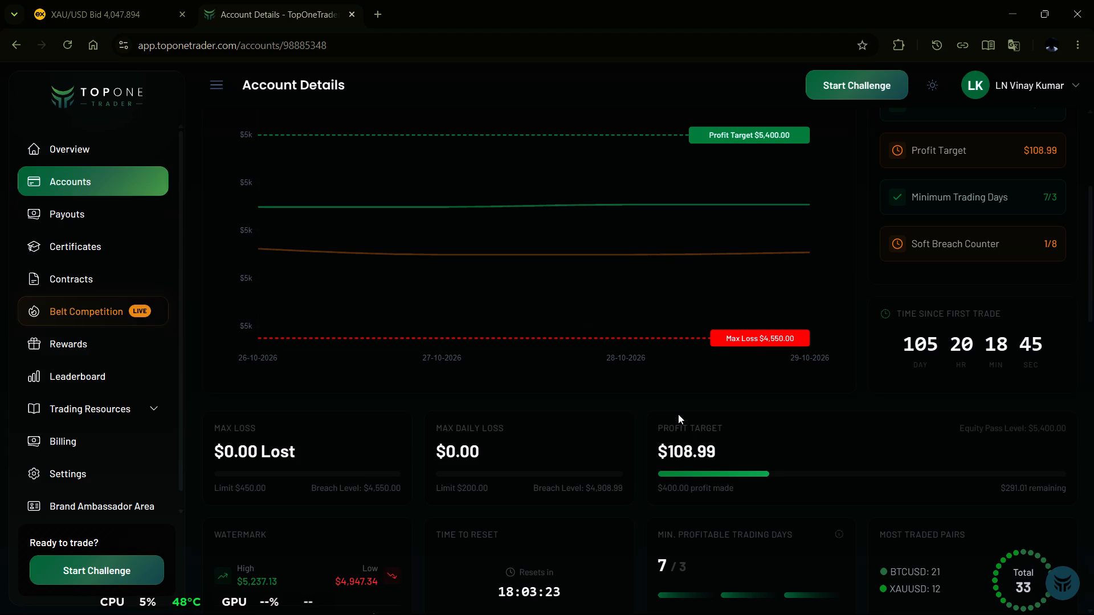
pyautogui.scroll(-3, 678, 414)
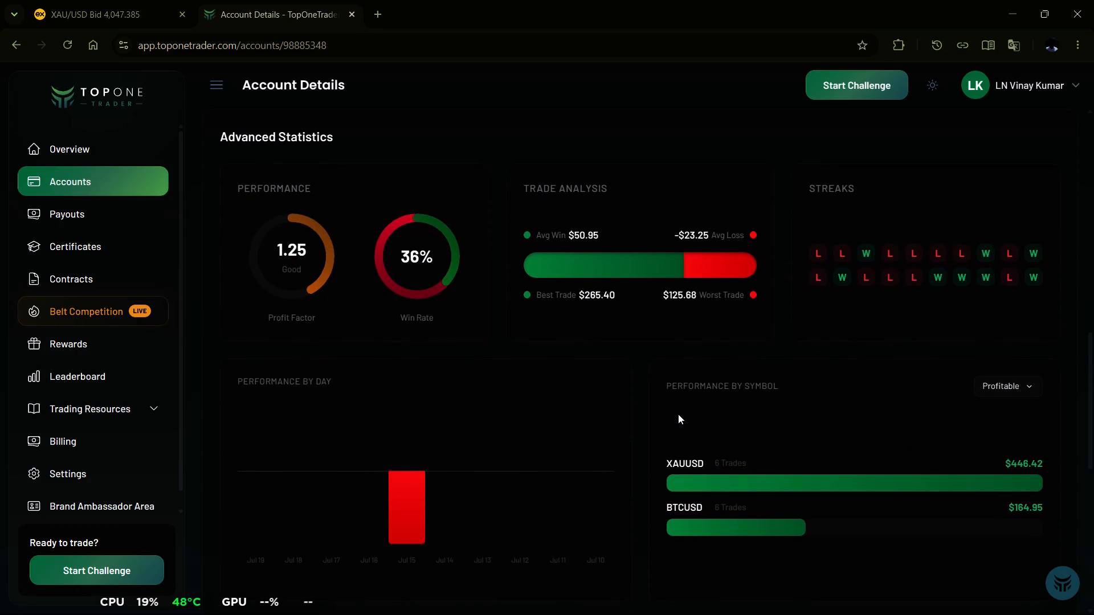
pyautogui.scroll(-3, 678, 414)
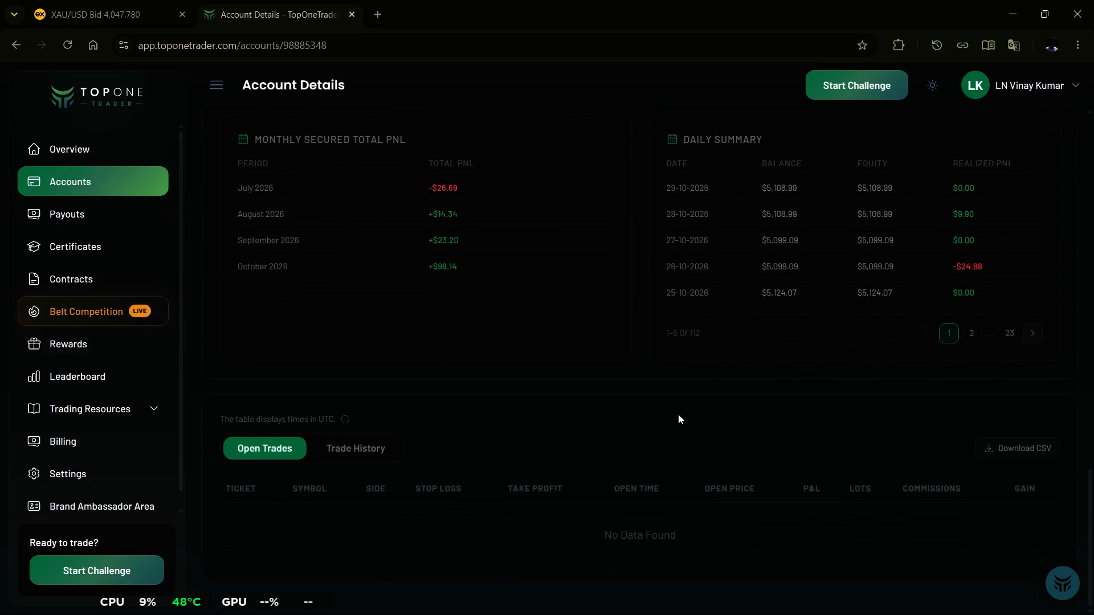
pyautogui.scroll(6, 678, 414)
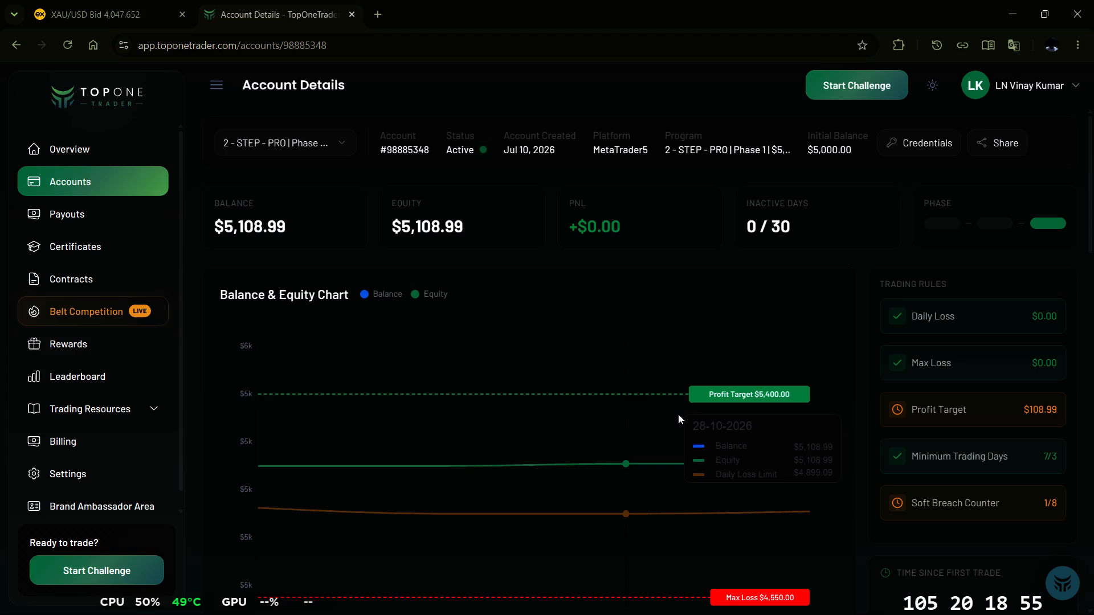
# Return to the XAU/USD 1-hour chart, view it full screen and examine price action around the FVG and support zones.
pyautogui.click(137, 0)
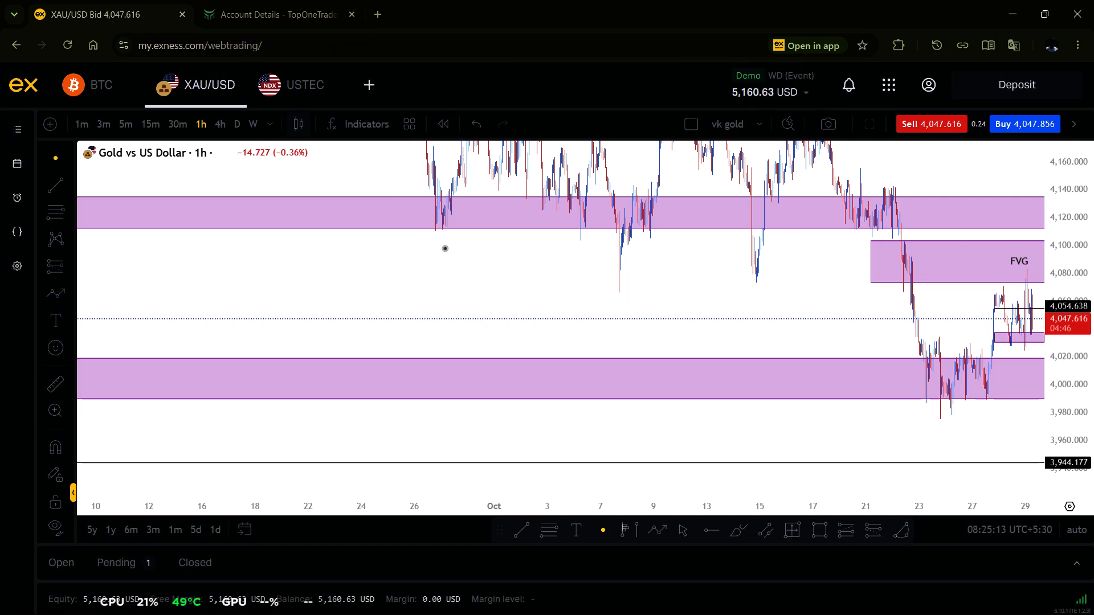
pyautogui.scroll(4, 504, 240)
pyautogui.scroll(-1, 508, 247)
pyautogui.hscroll(-2, 565, 322)
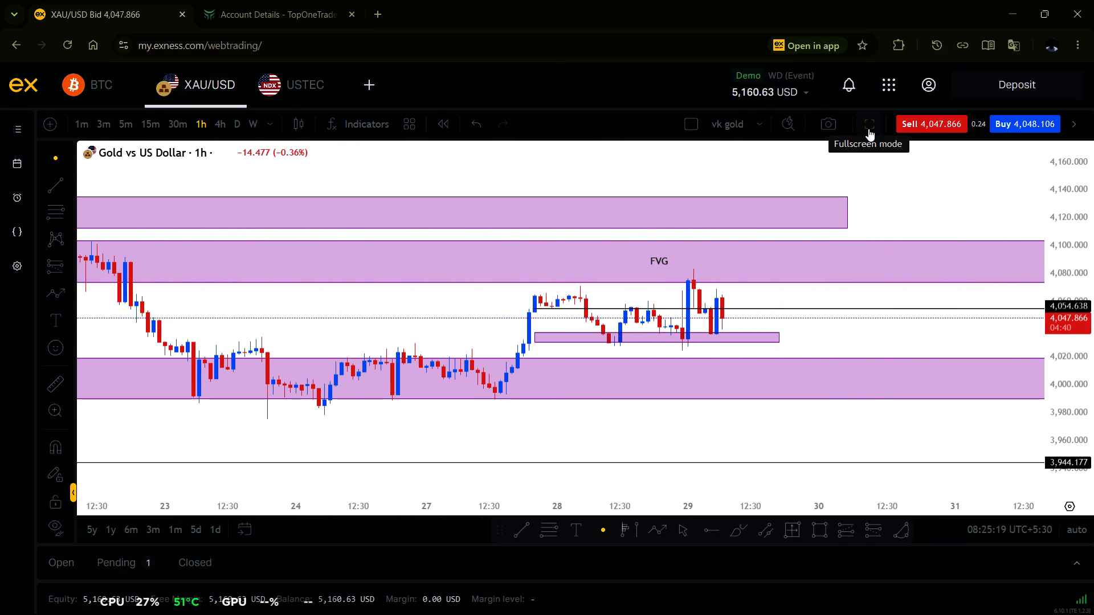
pyautogui.press('F11')
pyautogui.moveTo(845, 121); pyautogui.dragTo(877, 153)
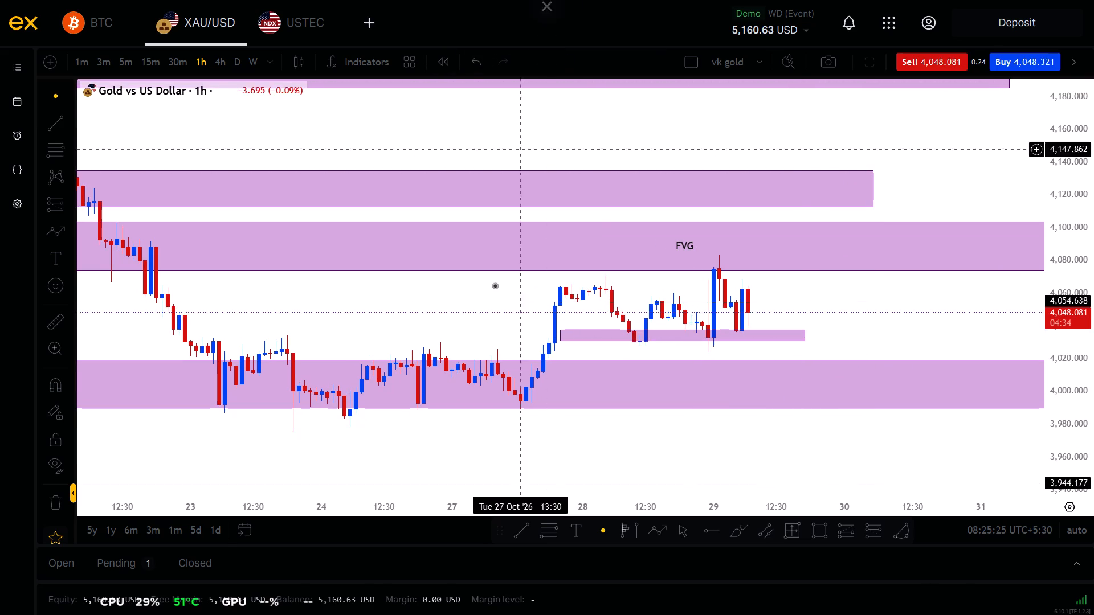
pyautogui.scroll(-6, 495, 285)
pyautogui.scroll(3, 495, 285)
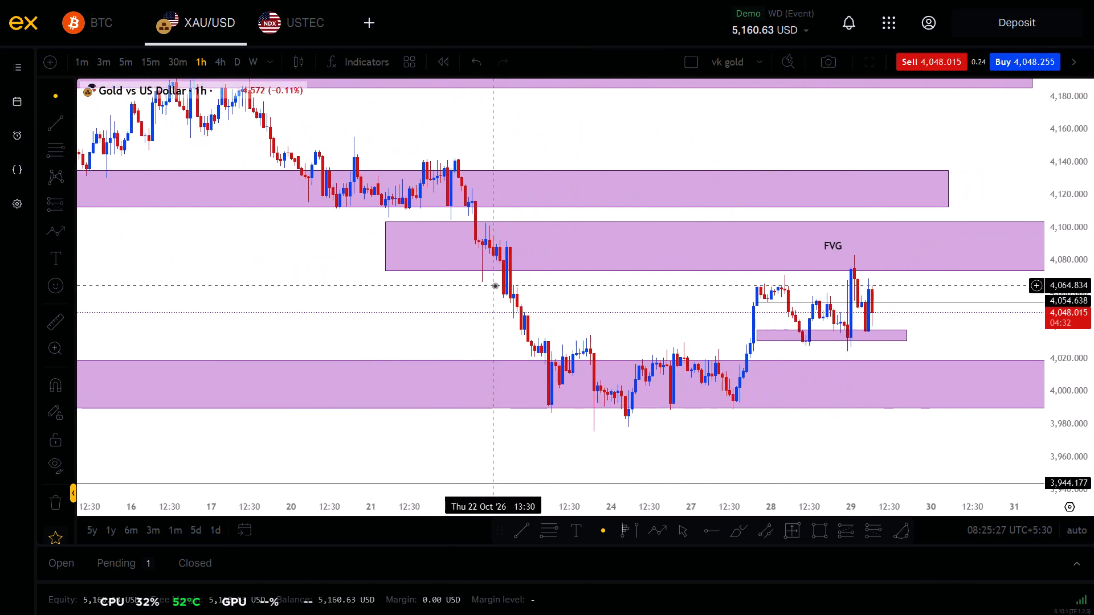
# Switch the gold chart to the weekly timeframe and examine the long-term price action down to the marked support zone.
pyautogui.click(223, 50)
pyautogui.click(249, 63)
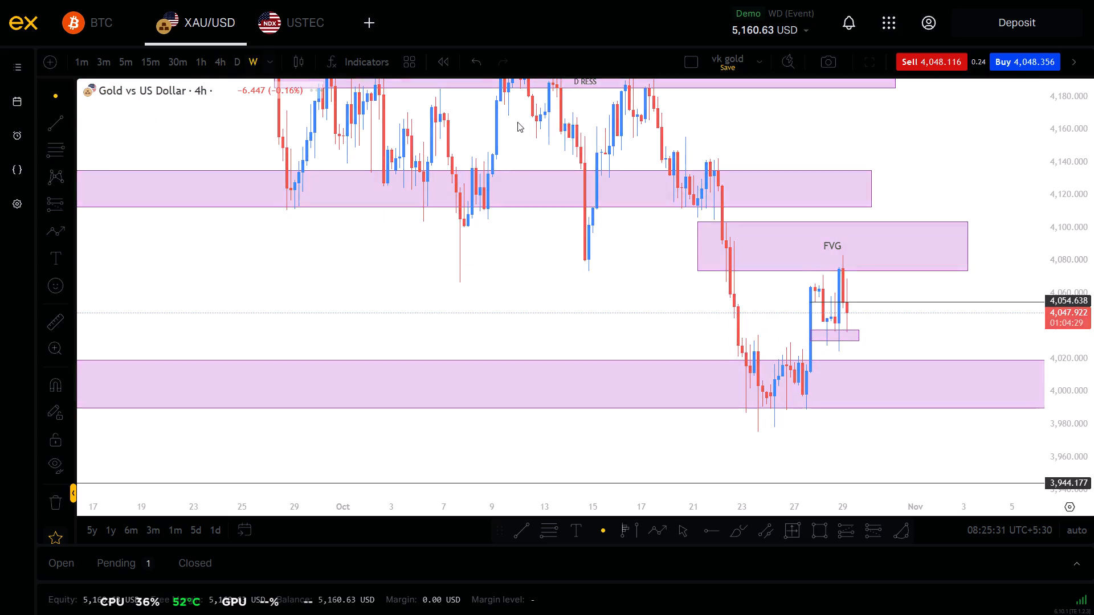
pyautogui.doubleClick(1093, 300)
pyautogui.scroll(4, 1093, 300)
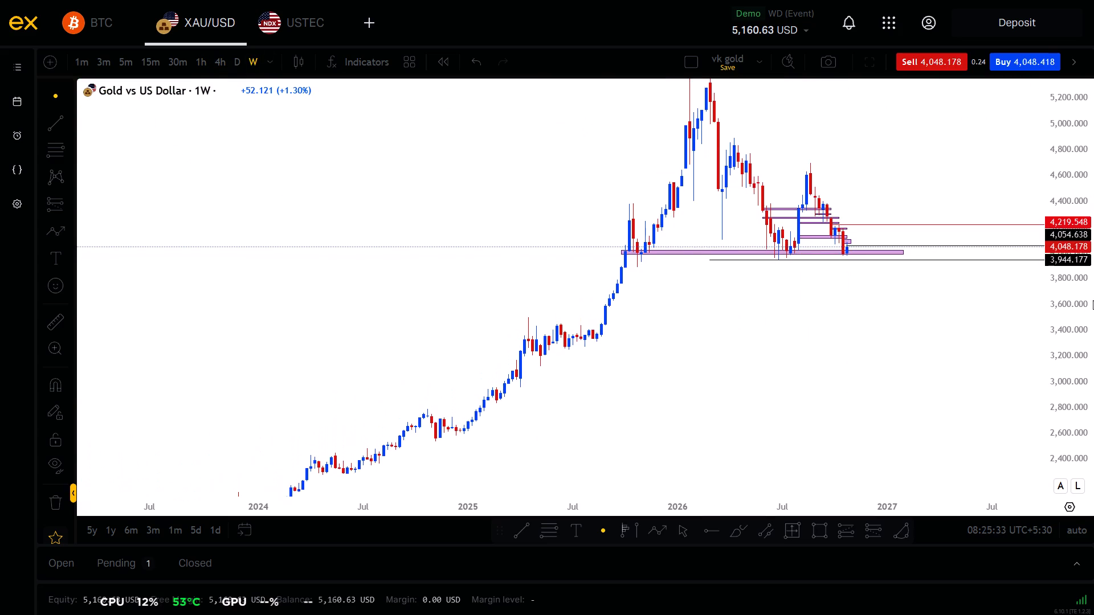
pyautogui.click(1093, 300)
pyautogui.doubleClick(1093, 300)
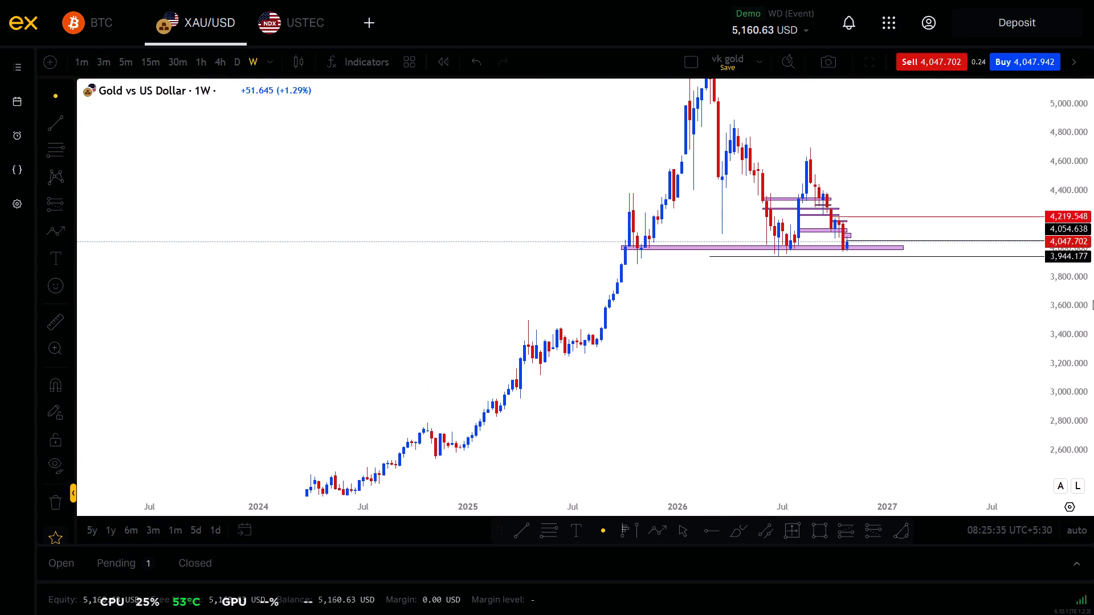
pyautogui.doubleClick(1091, 328)
pyautogui.scroll(2, 965, 313)
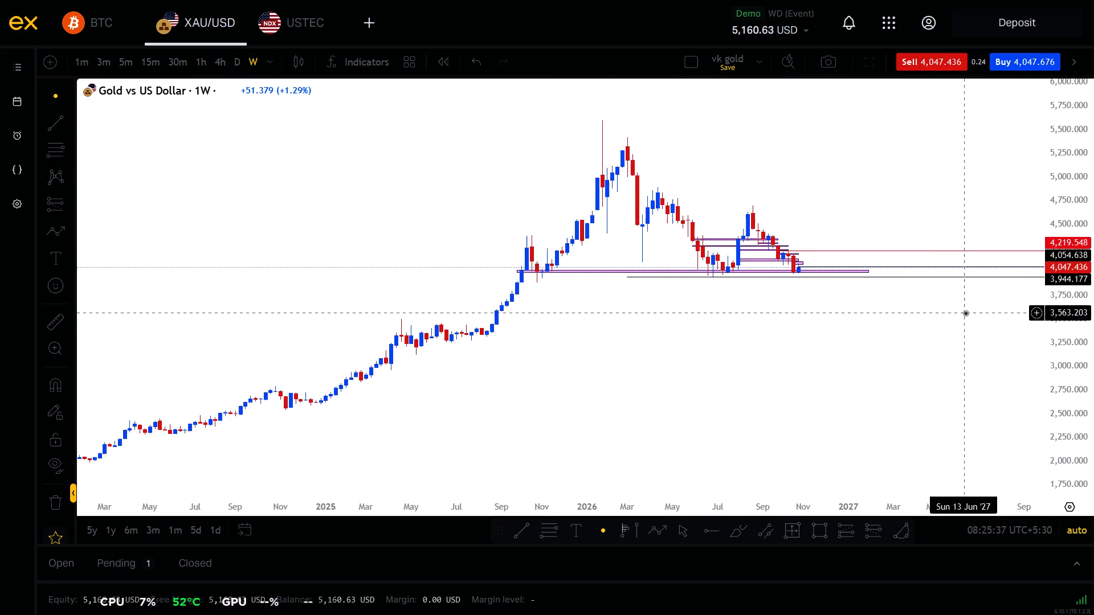
pyautogui.scroll(3, 965, 313)
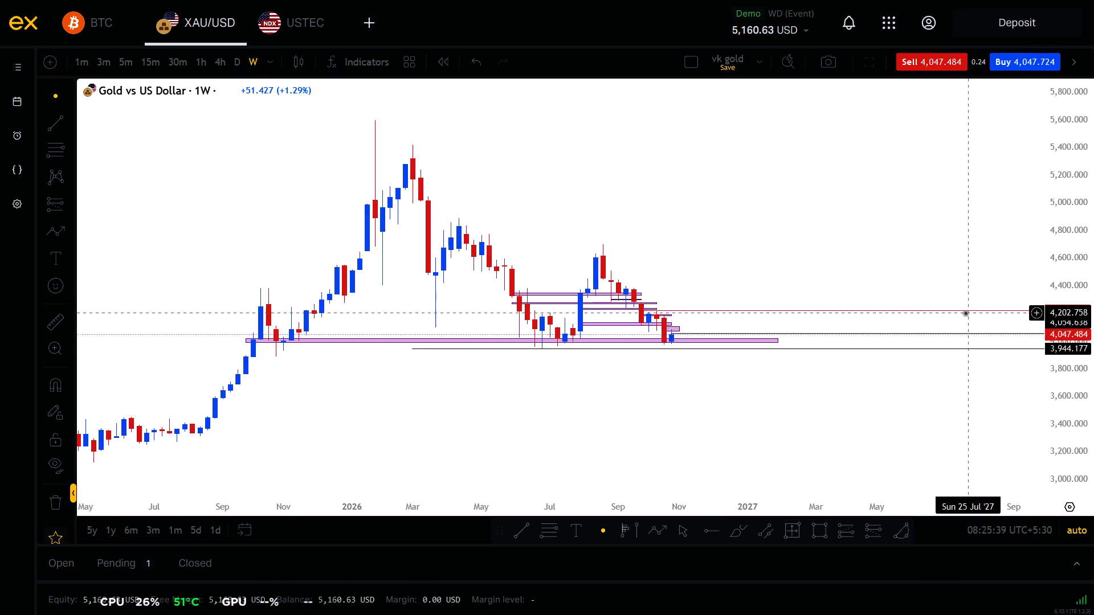
pyautogui.scroll(1, 965, 313)
pyautogui.scroll(-1, 1077, 407)
pyautogui.moveTo(899, 457); pyautogui.dragTo(971, 407)
pyautogui.scroll(-2, 1075, 407)
pyautogui.scroll(3, 1075, 407)
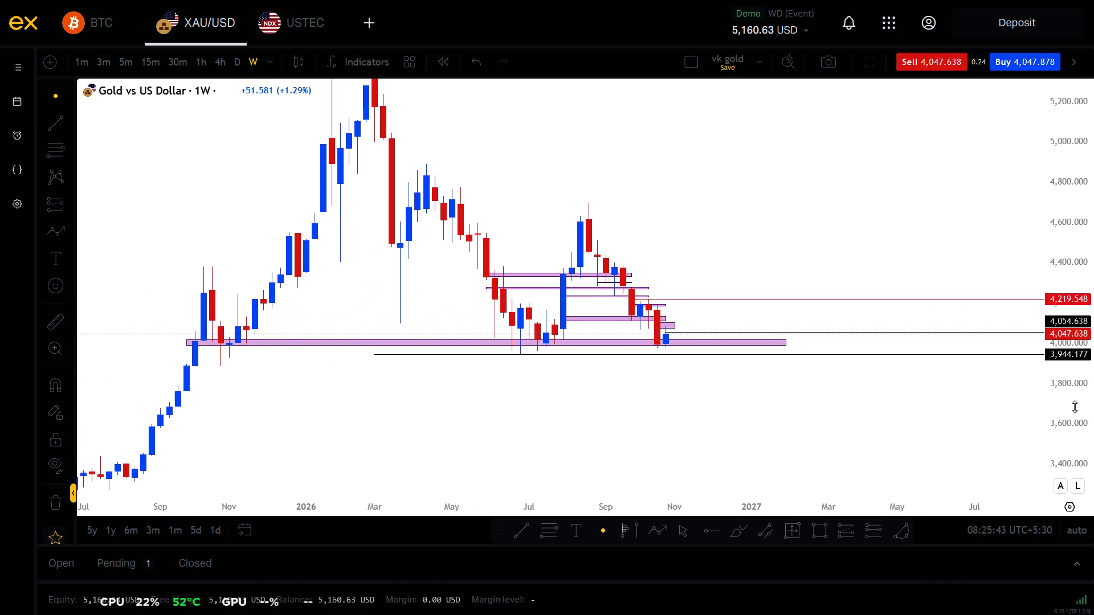
pyautogui.scroll(1, 1075, 407)
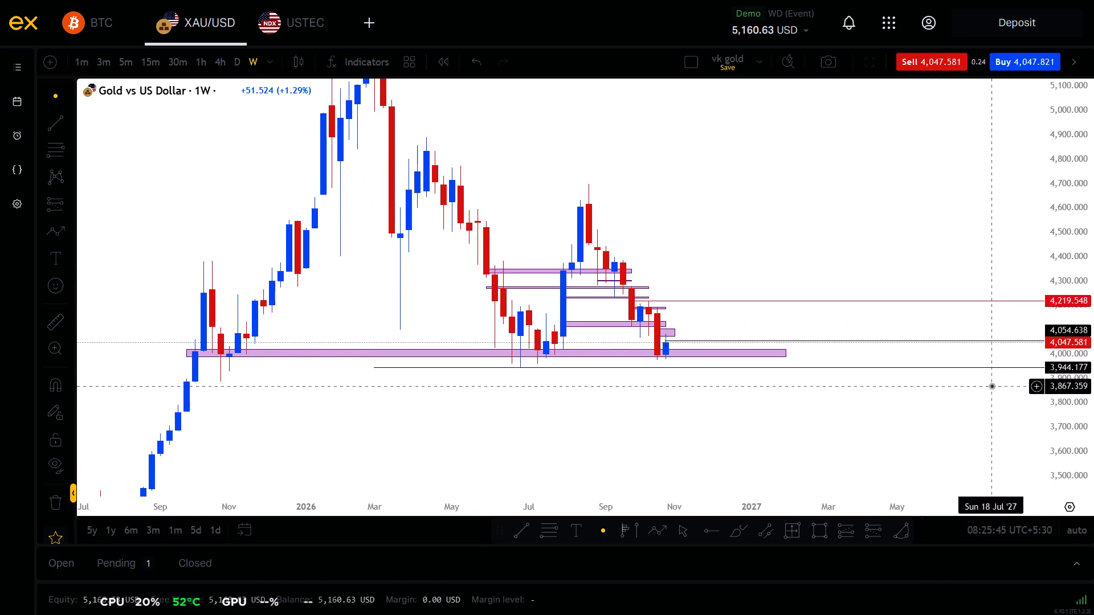
# Inspect the horizontal line at 3,944.177 below the weekly support zone and the recent candles above it.
pyautogui.click(1009, 367)
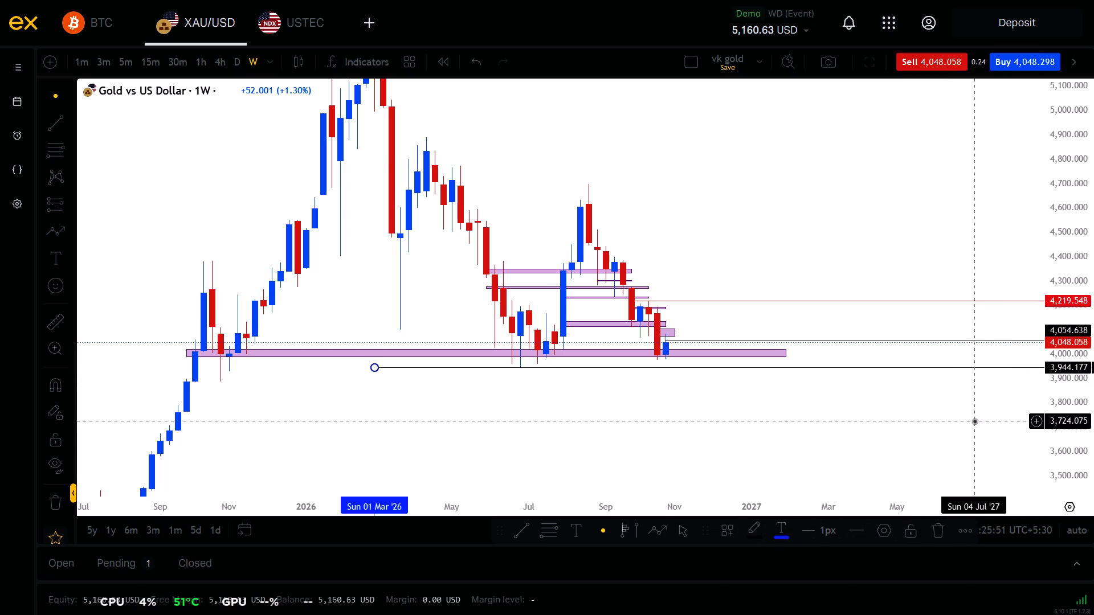
pyautogui.click(974, 421)
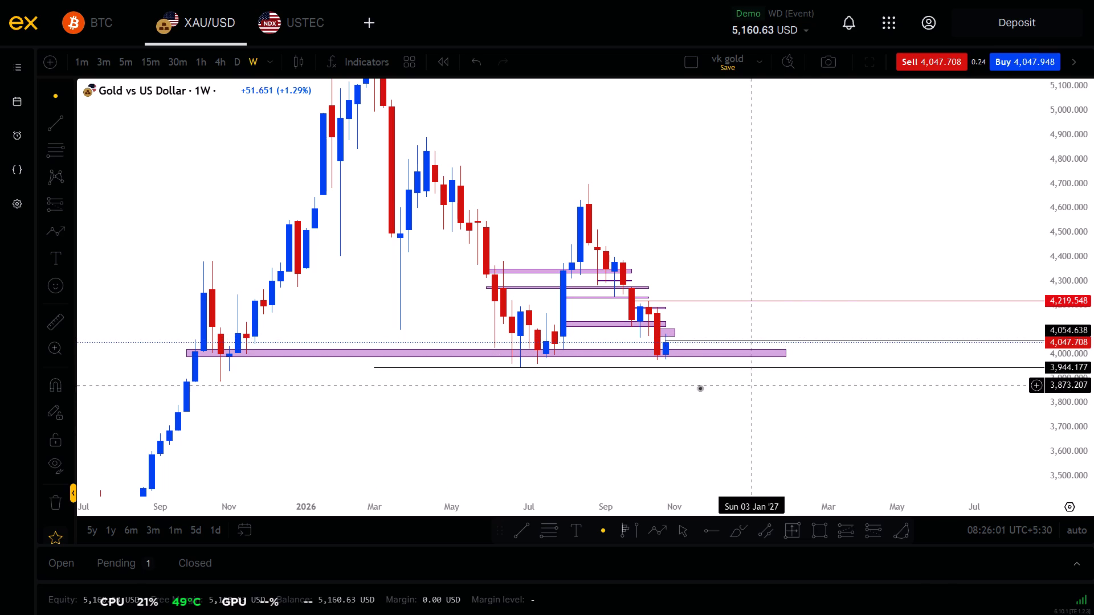
pyautogui.scroll(1, 621, 416)
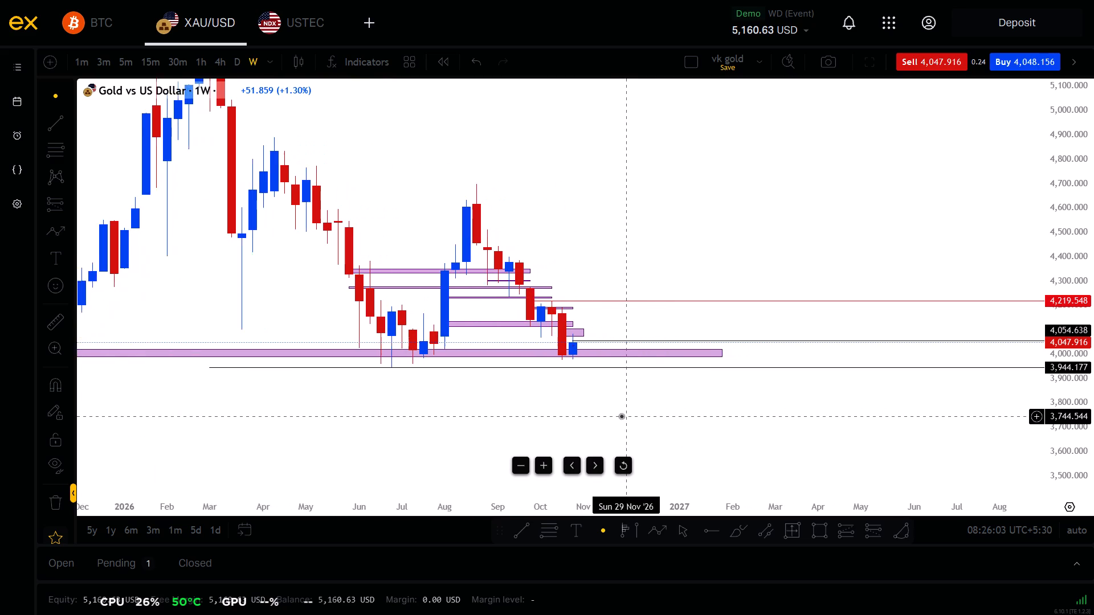
# Switch the gold chart to the daily timeframe and examine recent candles between the FVG, the support zone and the 3,944.177 line.
pyautogui.click(239, 66)
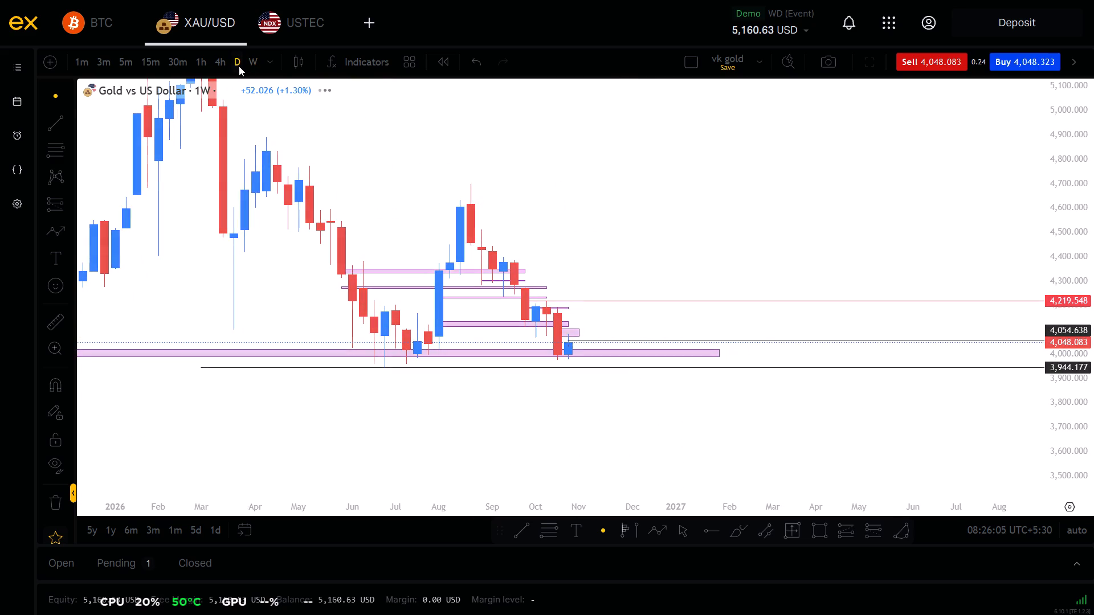
pyautogui.doubleClick(1093, 384)
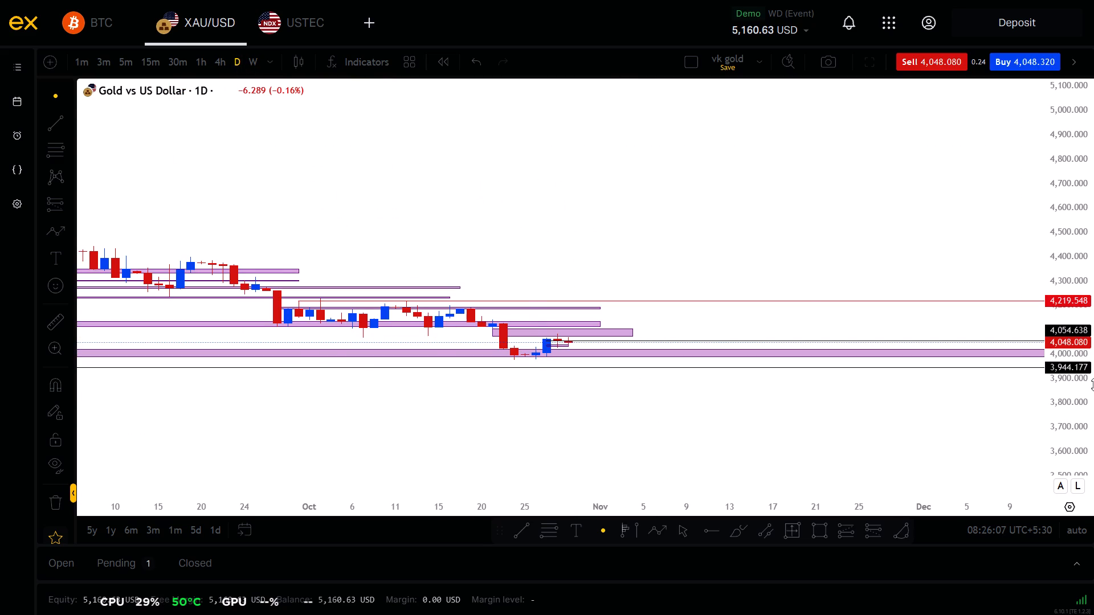
pyautogui.scroll(1, 1093, 384)
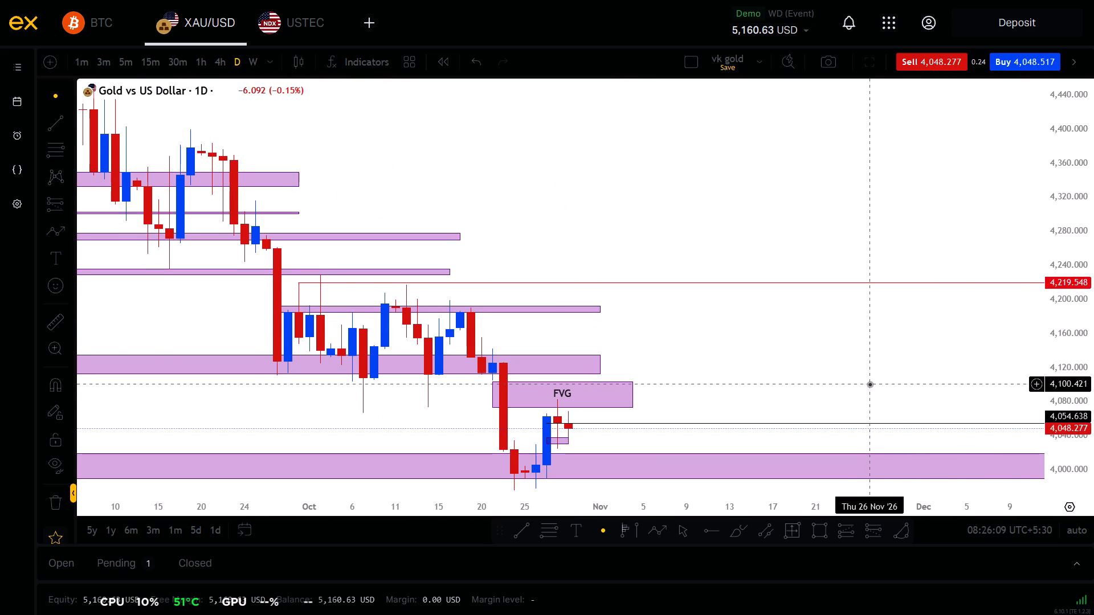
pyautogui.moveTo(870, 384); pyautogui.dragTo(875, 207)
pyautogui.scroll(6, 1093, 265)
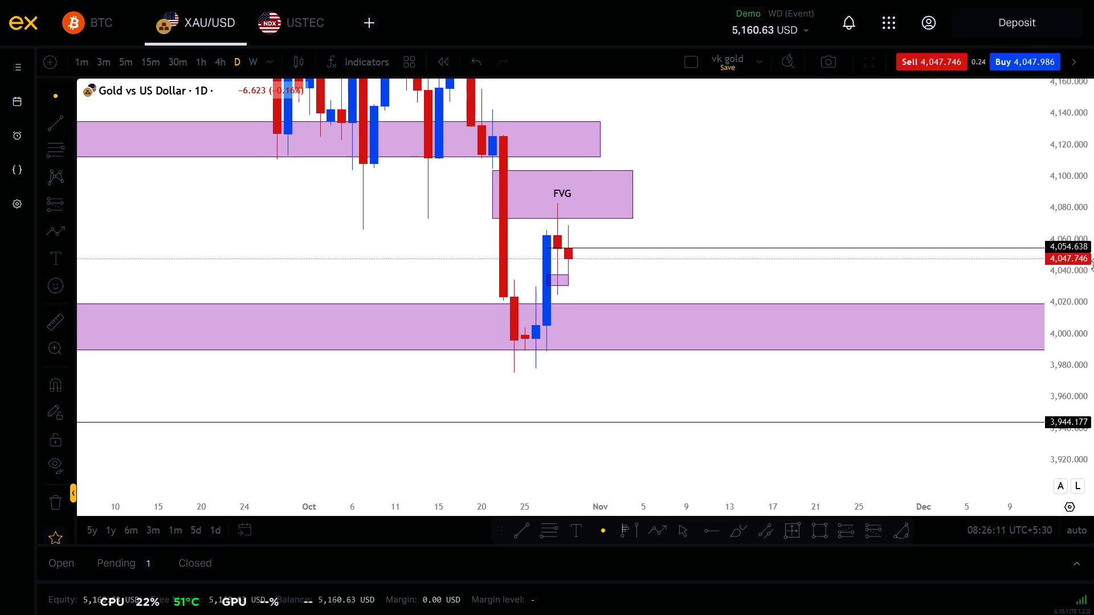
pyautogui.scroll(-2, 1093, 265)
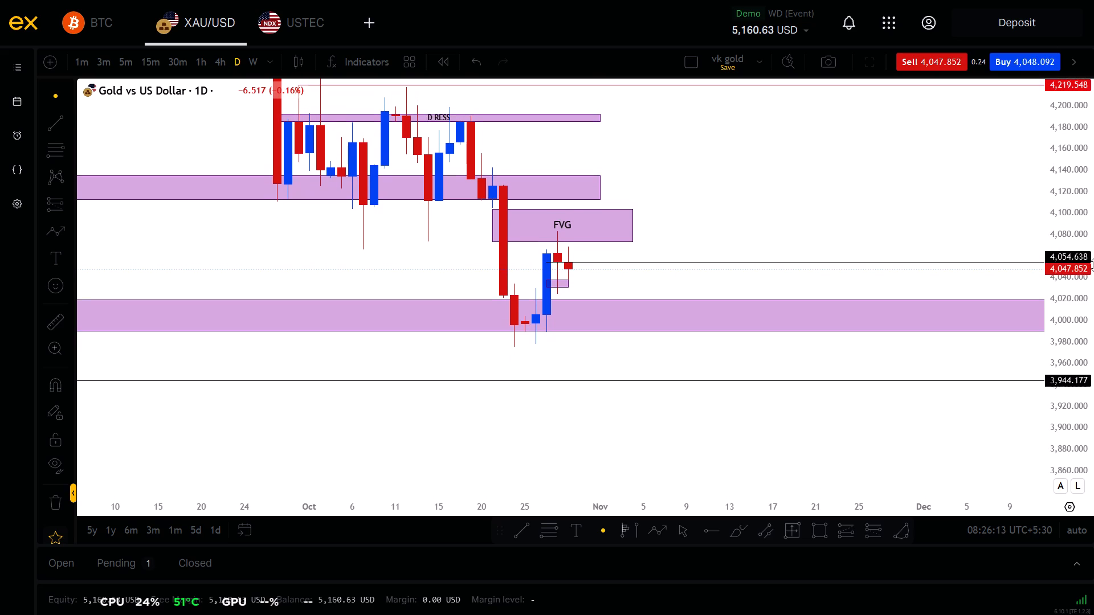
# Switch the gold chart from daily to the 1-hour timeframe and examine price action between the FVG and support zones.
pyautogui.scroll(-2, 1093, 265)
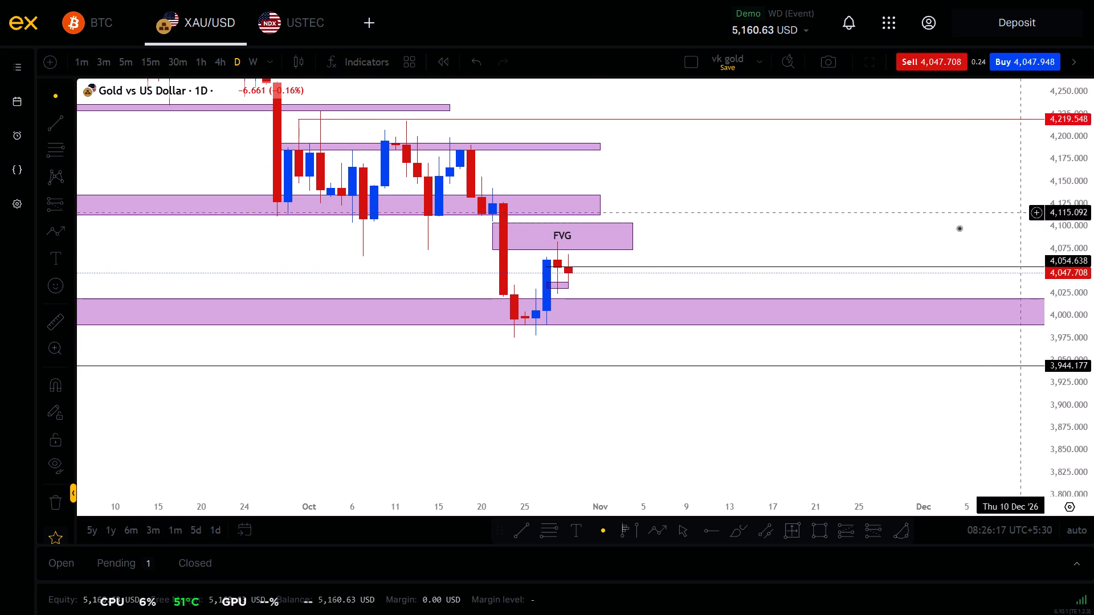
pyautogui.moveTo(950, 227); pyautogui.dragTo(961, 224)
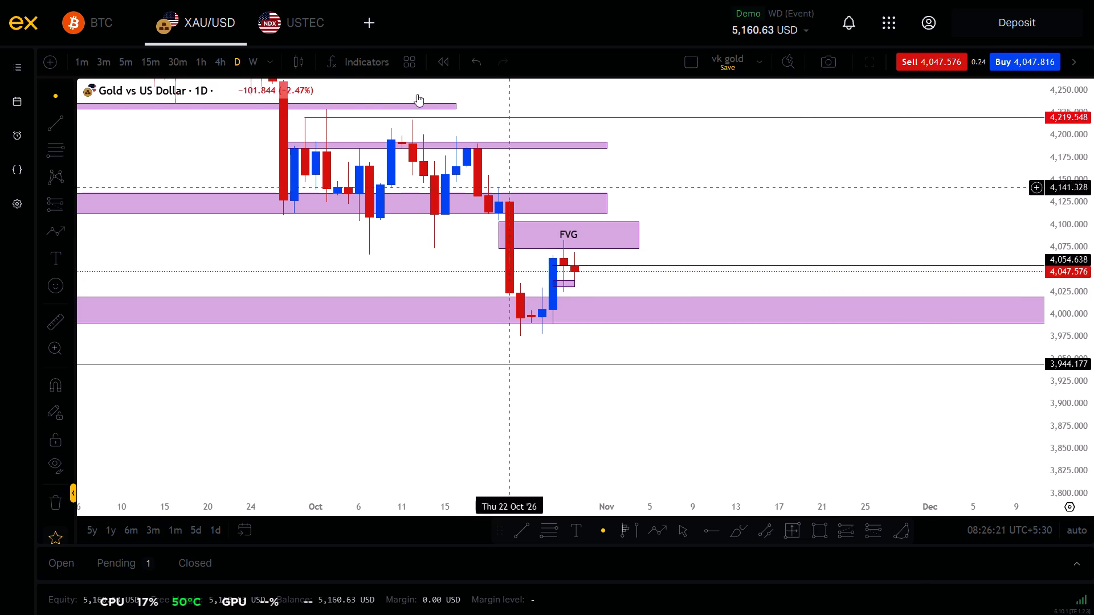
pyautogui.click(202, 65)
pyautogui.scroll(-5, 419, 322)
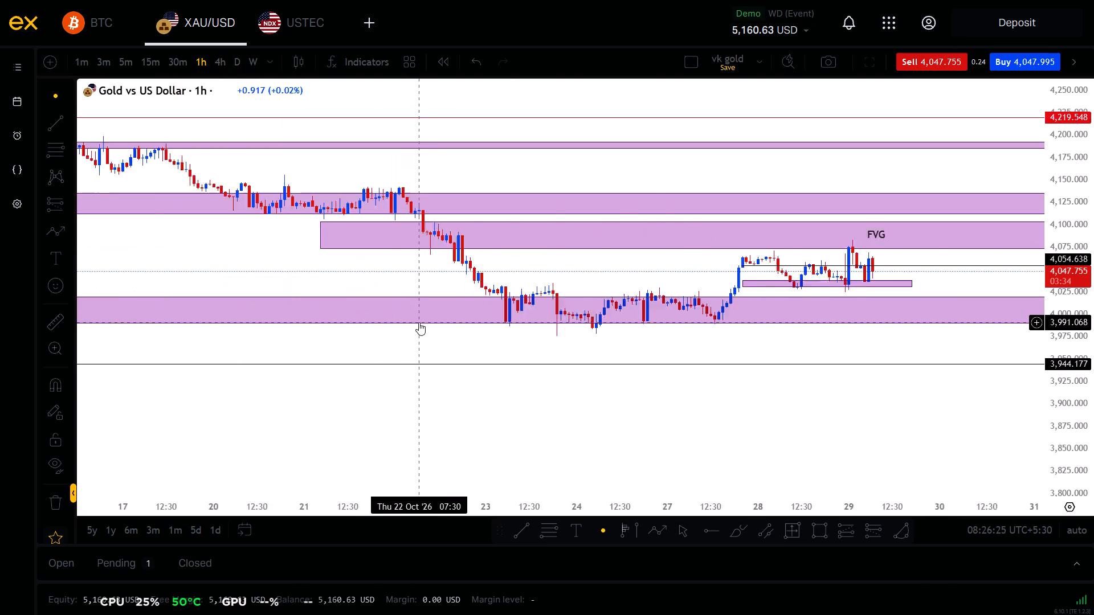
pyautogui.scroll(5, 419, 322)
pyautogui.scroll(5, 1093, 383)
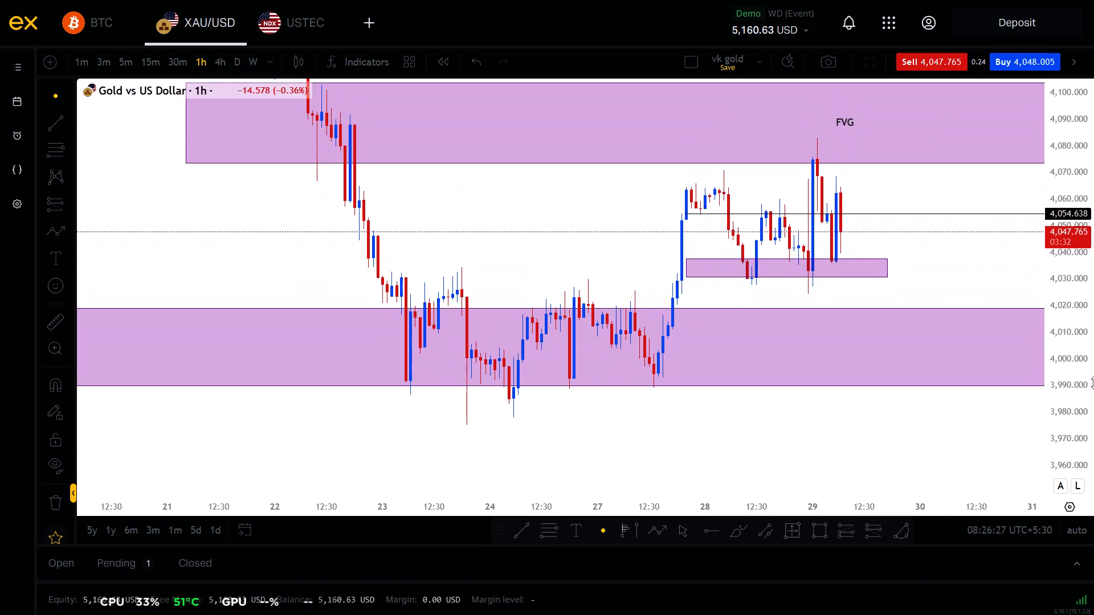
pyautogui.scroll(3, 965, 317)
pyautogui.scroll(-1, 965, 317)
pyautogui.moveTo(965, 281); pyautogui.dragTo(840, 394)
pyautogui.scroll(-1, 840, 394)
pyautogui.scroll(-3, 1093, 318)
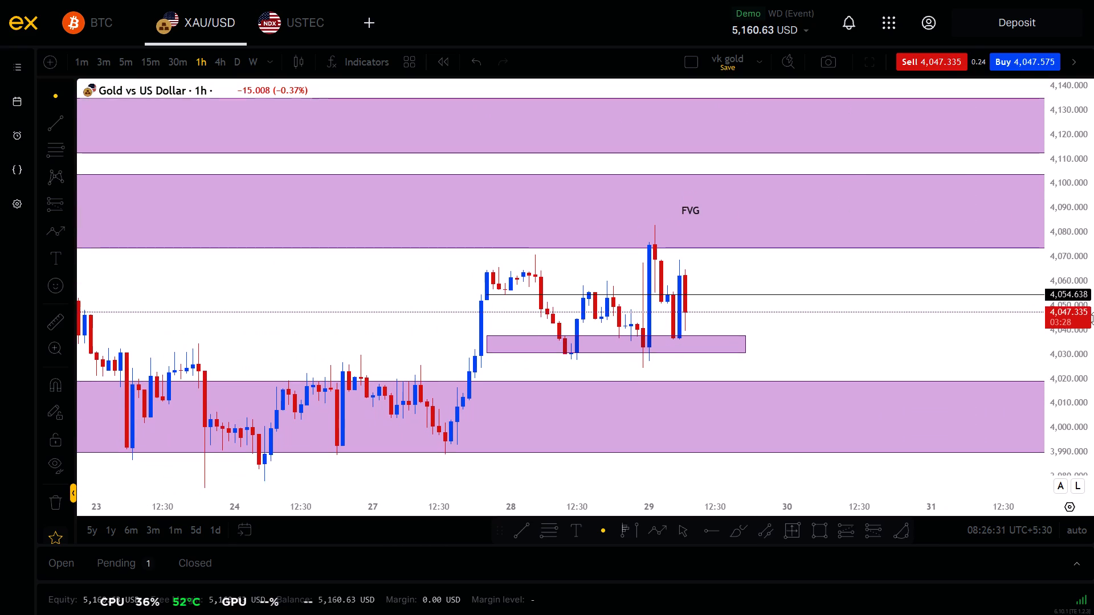
pyautogui.scroll(-1, 1093, 318)
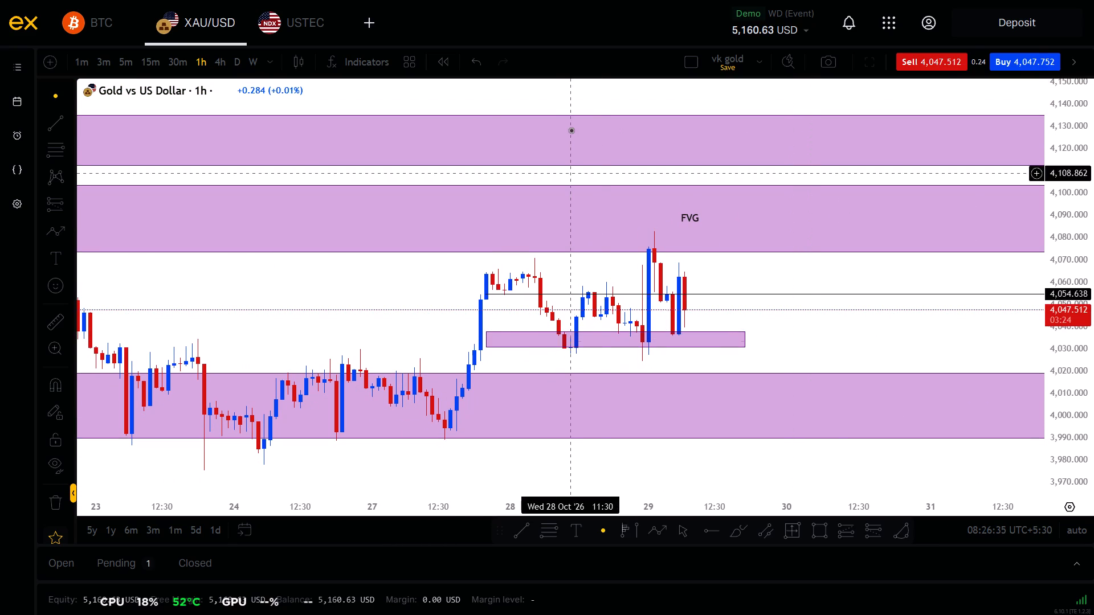
pyautogui.scroll(-3, 480, 300)
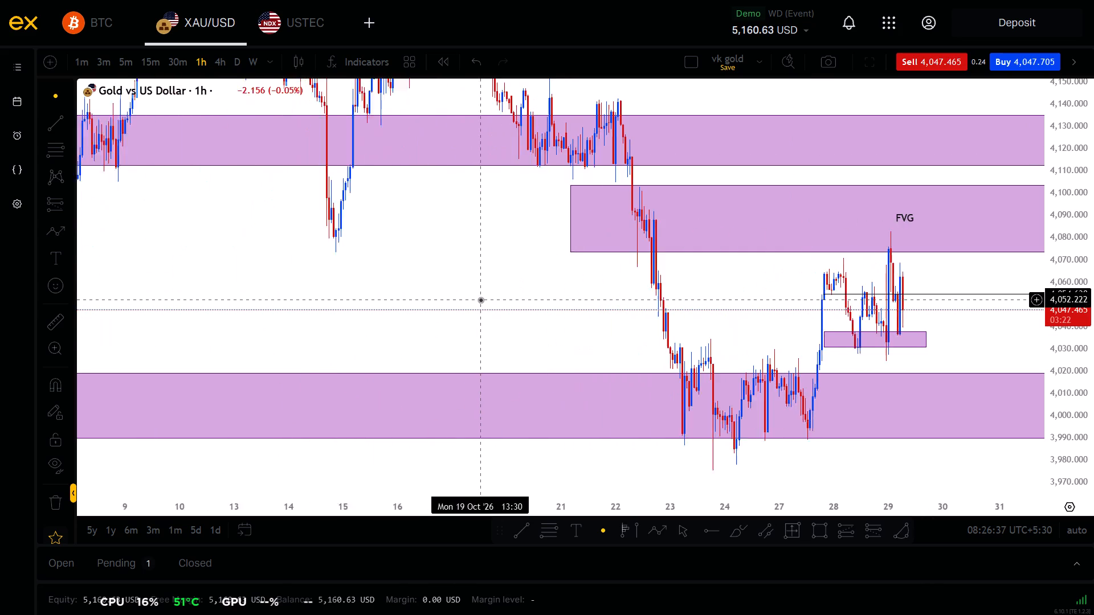
pyautogui.scroll(5, 480, 300)
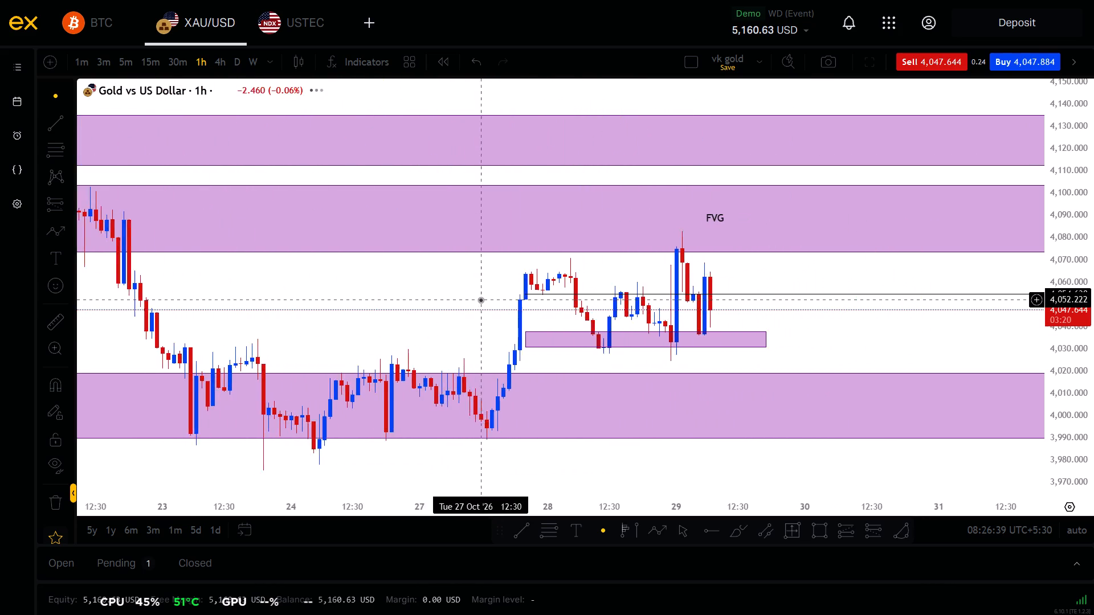
pyautogui.scroll(-1, 480, 300)
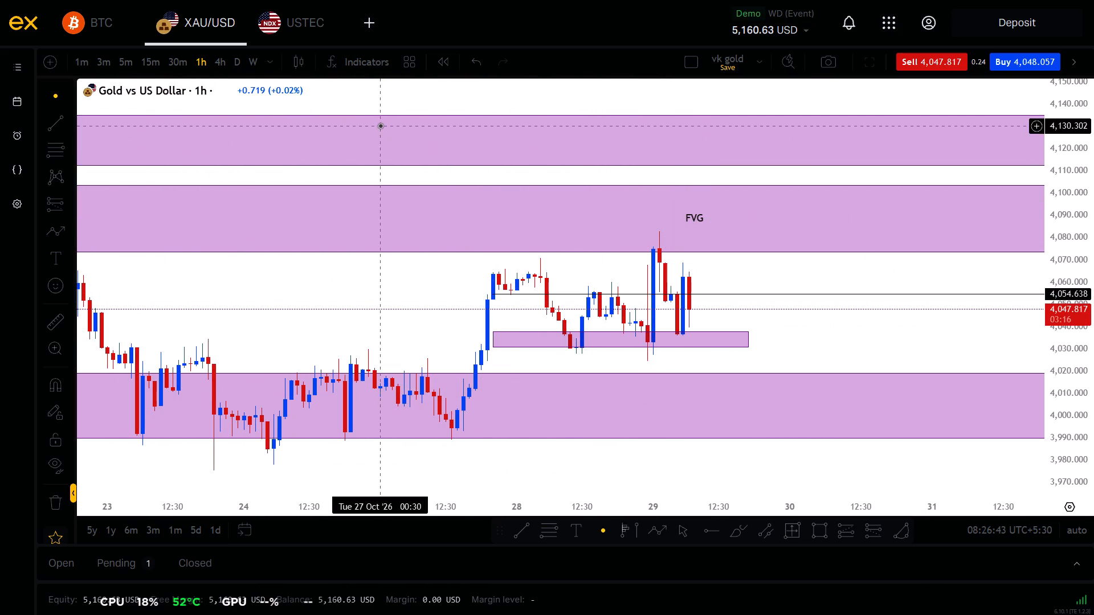
# Open the USTEC chart and examine price action around the FVG, $$ and support zones on the 4-hour and 1-hour timeframes.
pyautogui.click(311, 27)
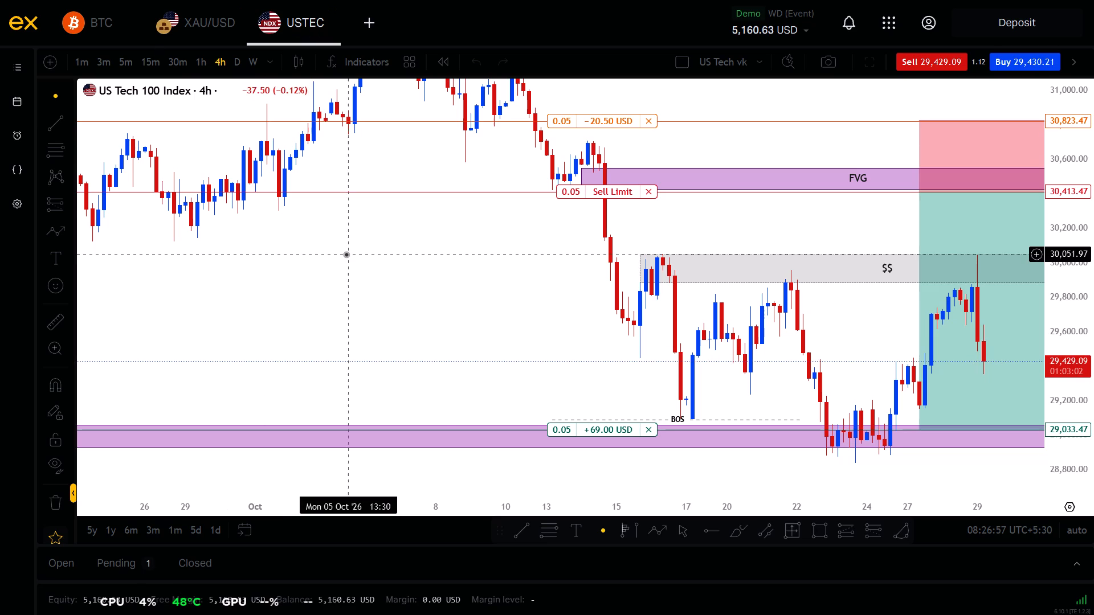
pyautogui.hscroll(-3, 346, 254)
pyautogui.scroll(2, 346, 254)
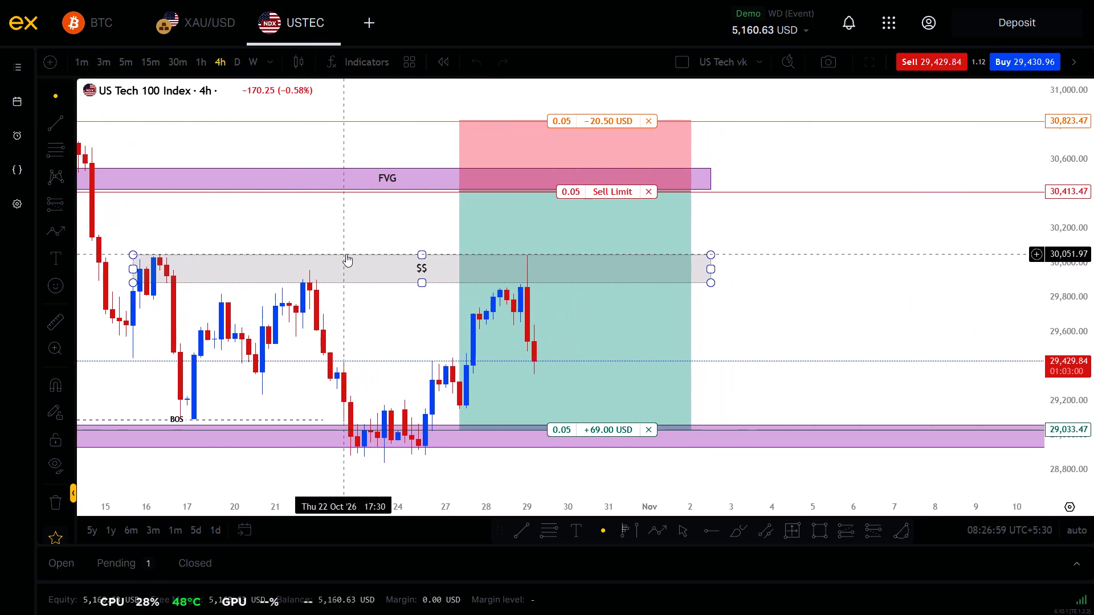
pyautogui.click(202, 64)
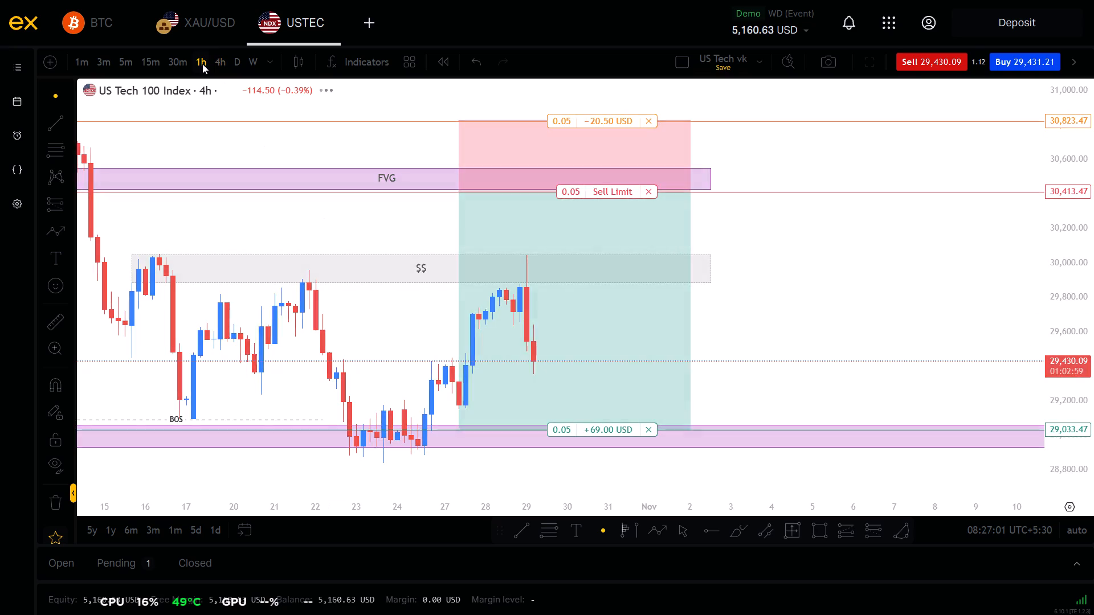
pyautogui.scroll(-3, 444, 343)
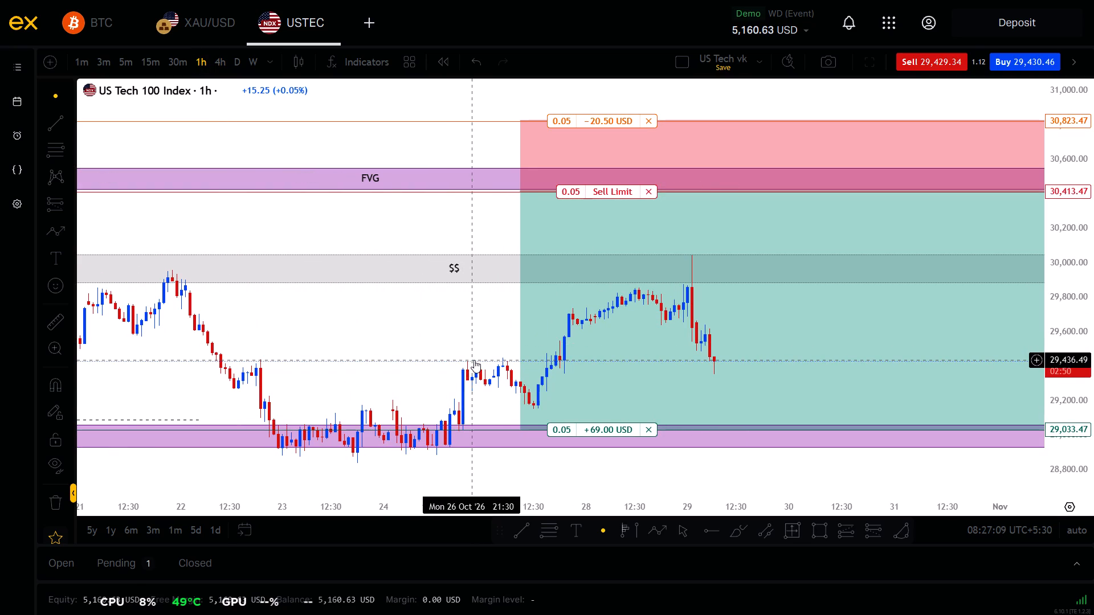
pyautogui.click(427, 334)
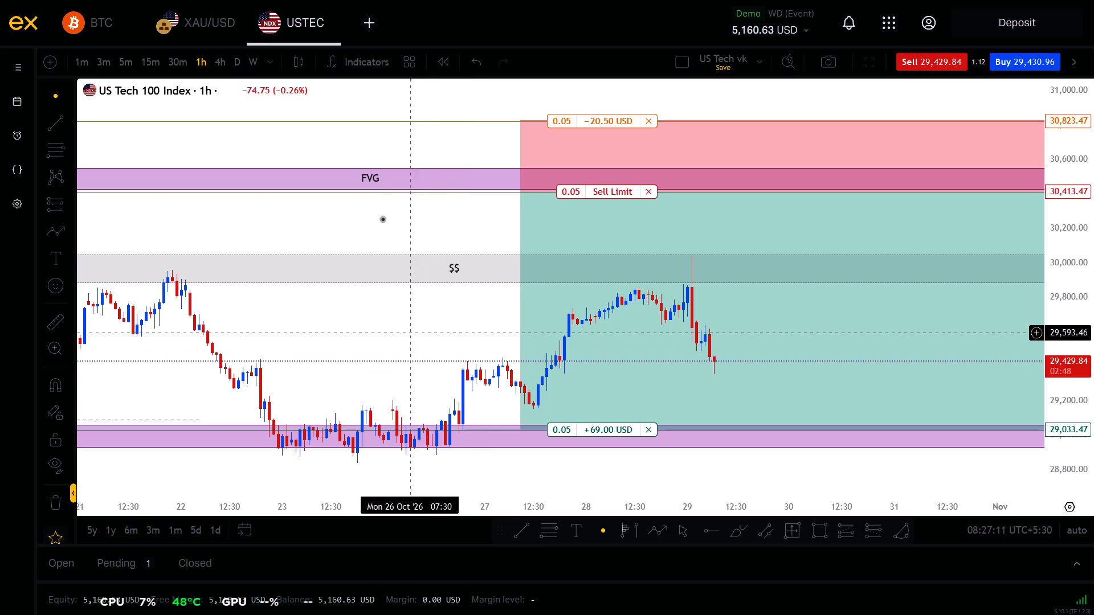
pyautogui.scroll(-3, 429, 360)
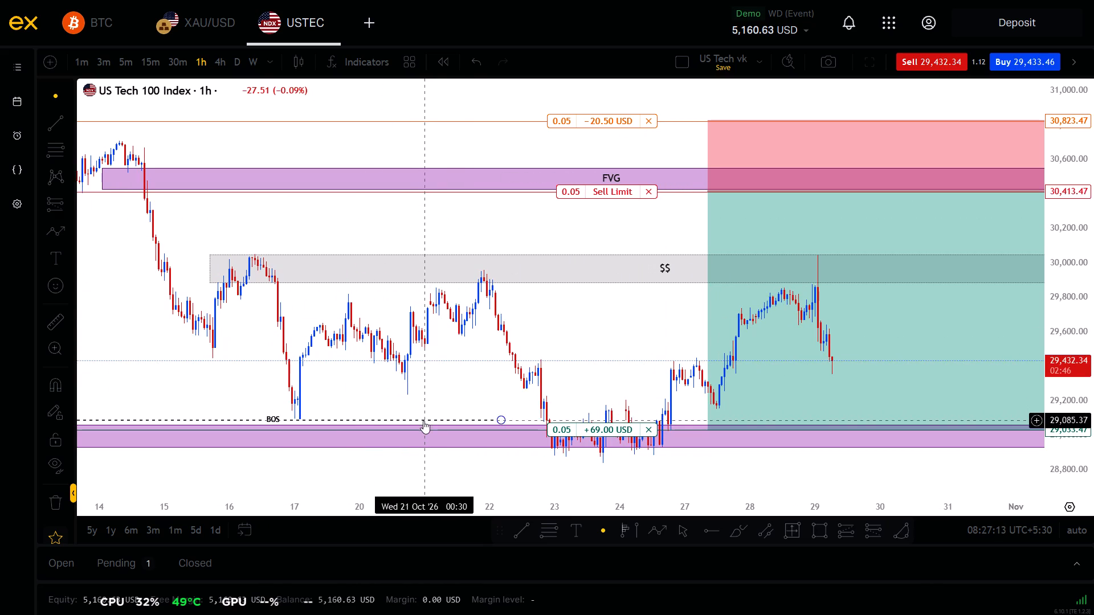
pyautogui.moveTo(515, 368); pyautogui.dragTo(451, 350)
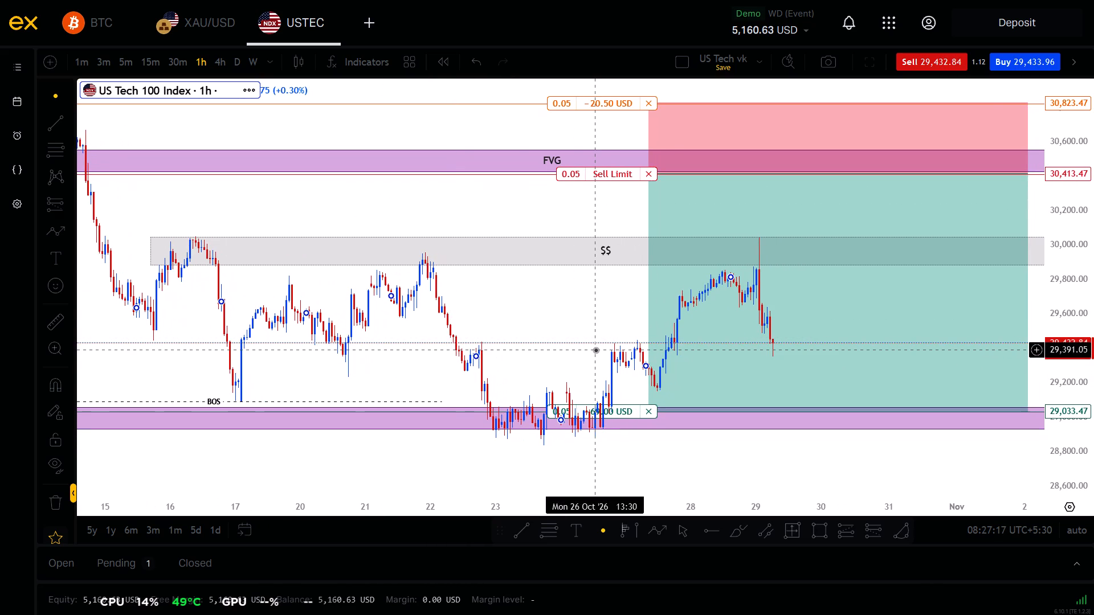
# Cancel the pending 0.05-lot USTEC sell limit order at 30,413.47.
pyautogui.click(652, 178)
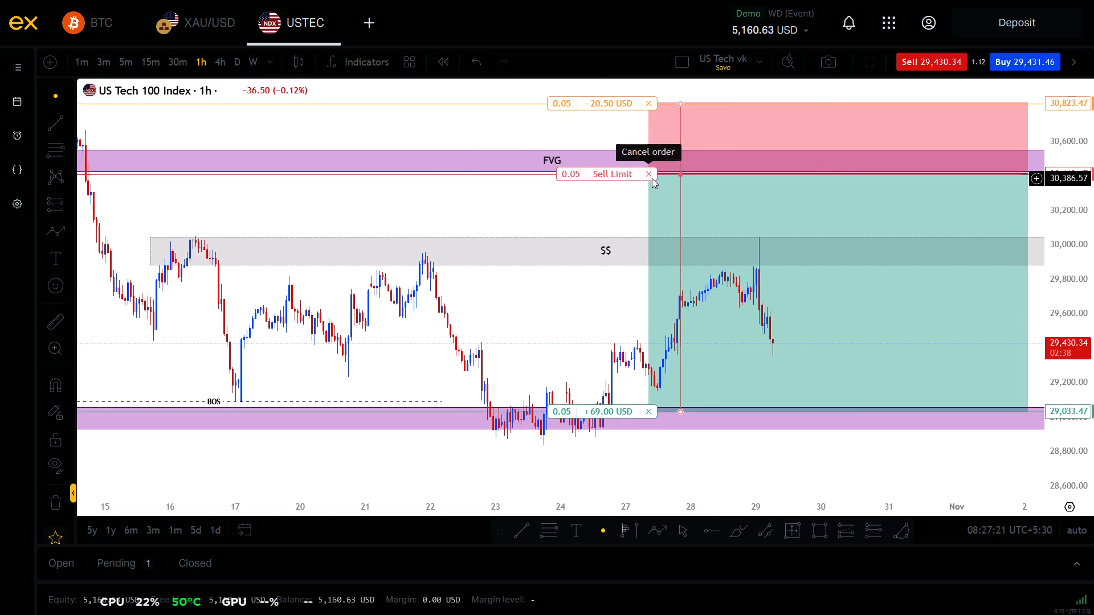
pyautogui.click(731, 49)
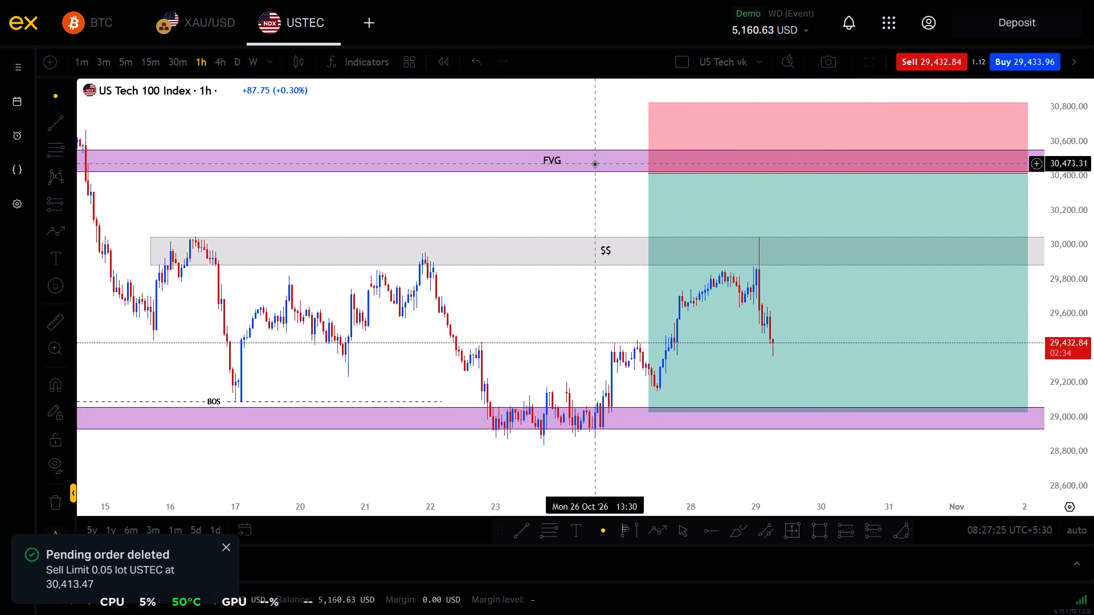
# Leave the browser's full-screen view and show the USTEC 1-hour chart itself in full screen.
pyautogui.hscroll(-2, 562, 195)
pyautogui.scroll(1, 562, 195)
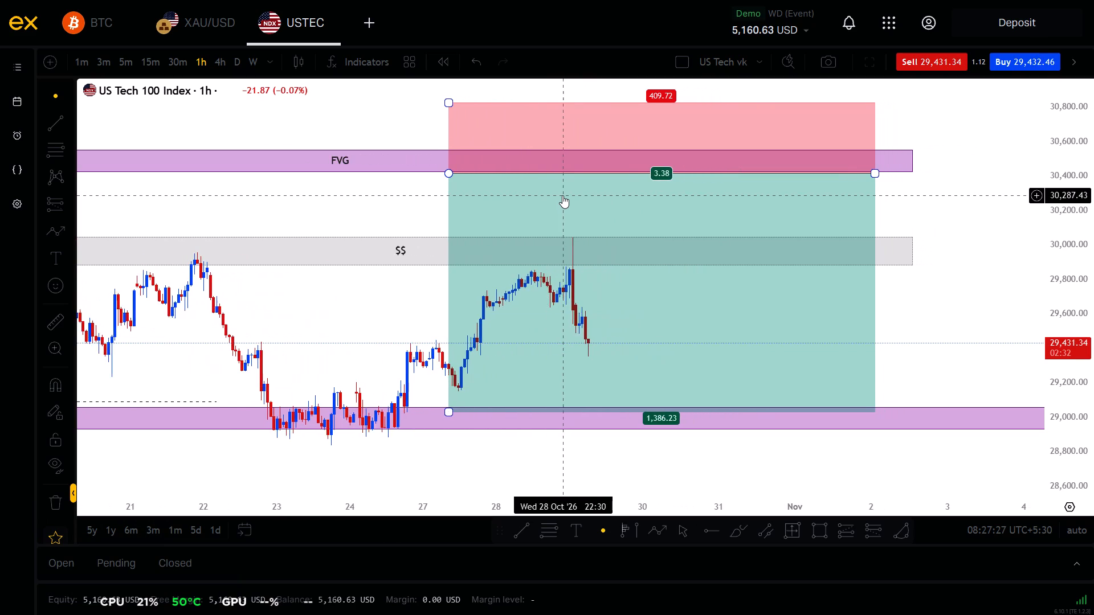
pyautogui.scroll(1, 562, 195)
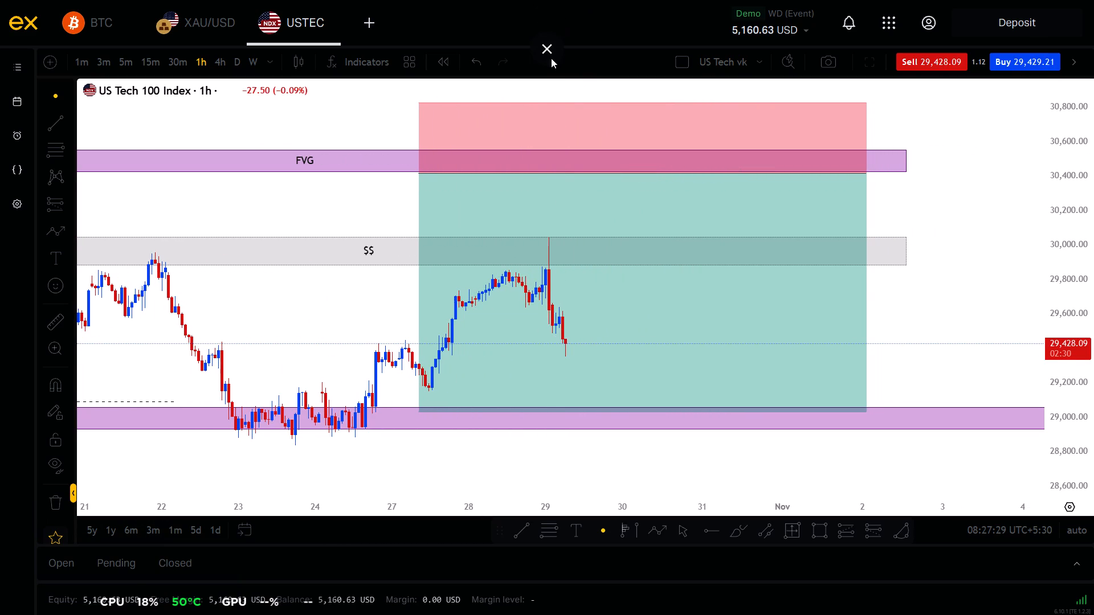
pyautogui.click(551, 58)
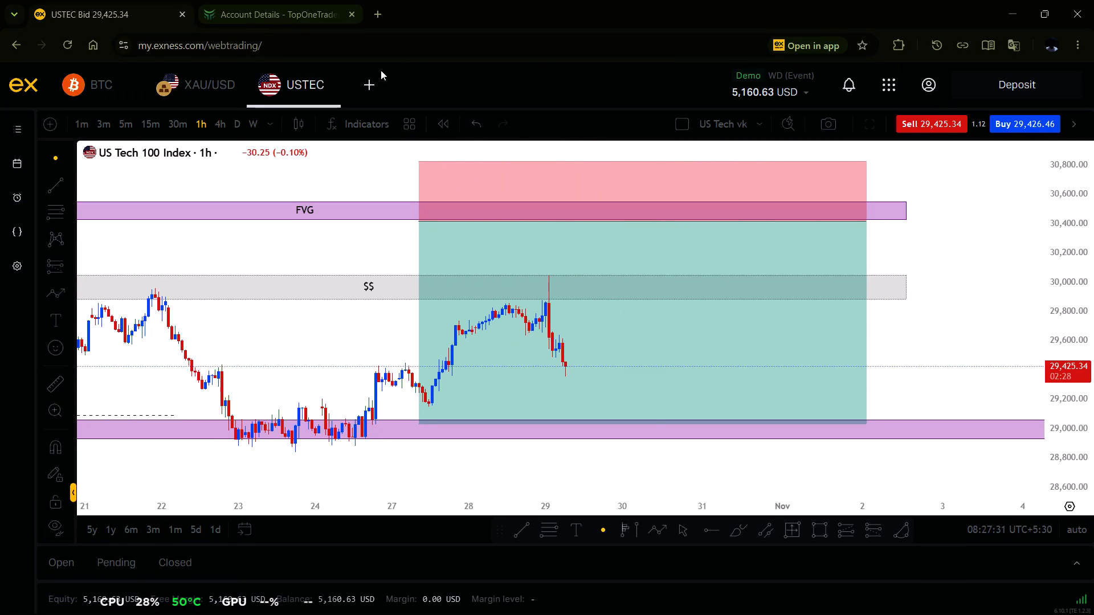
pyautogui.click(875, 128)
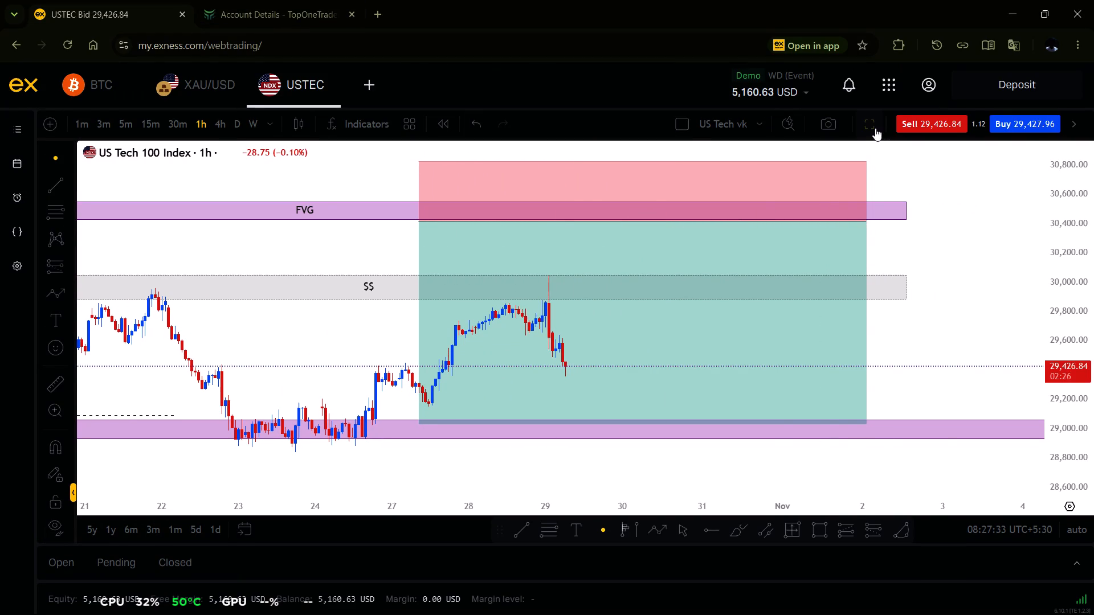
pyautogui.moveTo(939, 216); pyautogui.dragTo(940, 231)
pyautogui.moveTo(991, 89); pyautogui.dragTo(978, 116)
# Start a pending USTEC sell limit order and clear its preset take profit and stop loss.
pyautogui.click(983, 11)
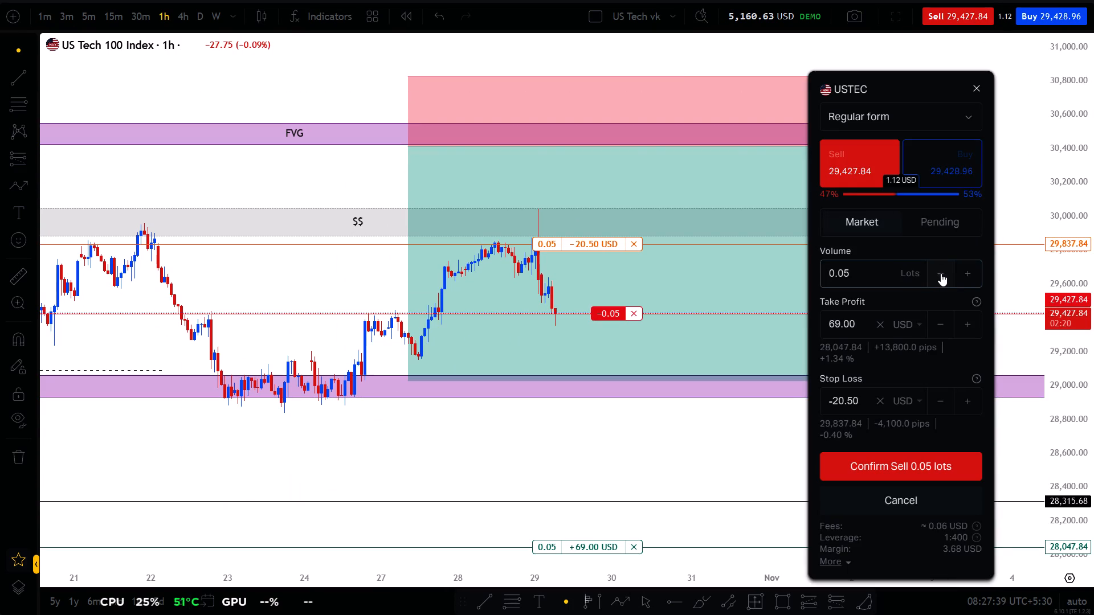
pyautogui.click(948, 224)
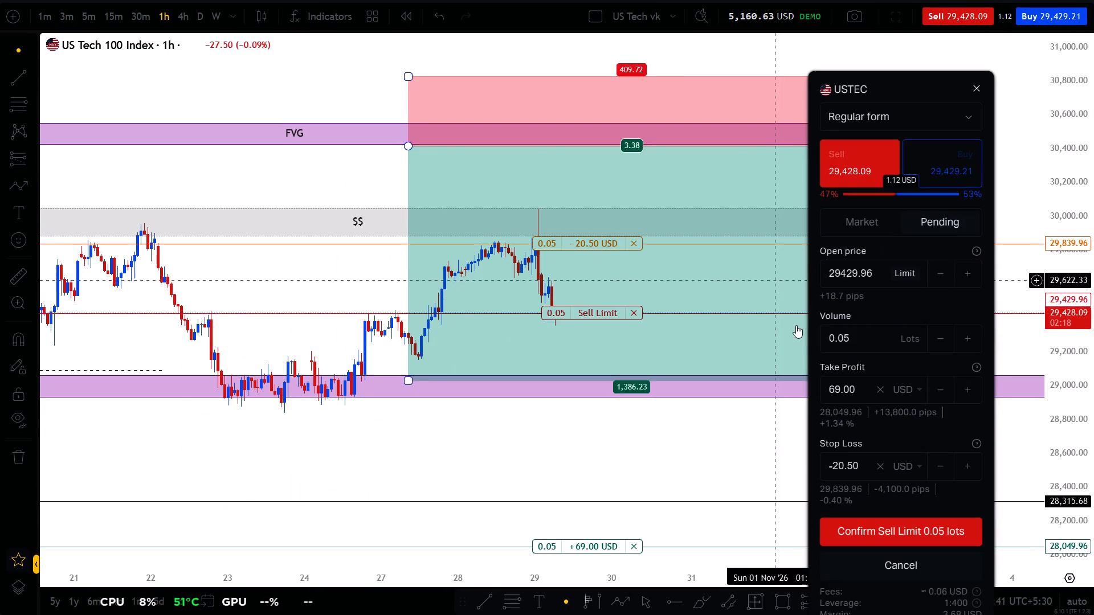
pyautogui.click(883, 383)
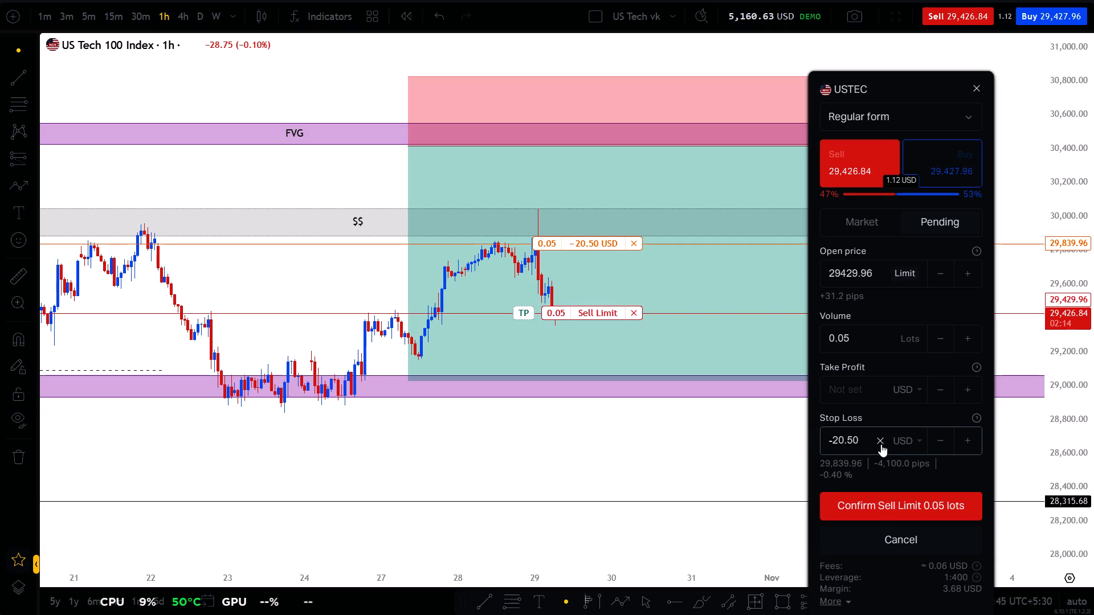
pyautogui.click(881, 444)
# Set the sell limit order's take profit to 169 USD.
pyautogui.click(875, 401)
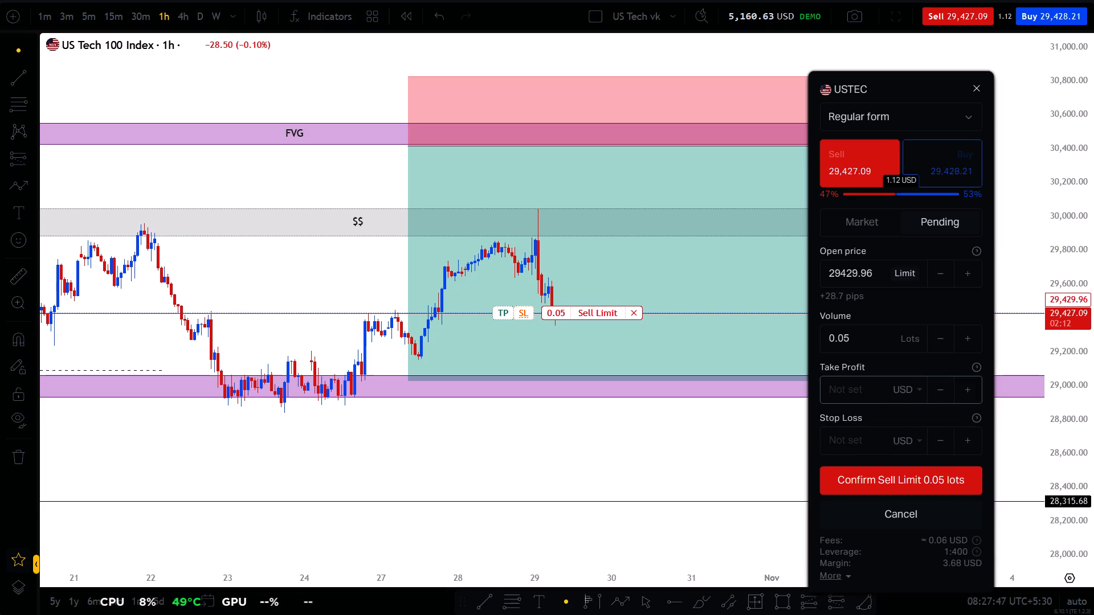
pyautogui.write('15')
pyautogui.press('BackSpace')
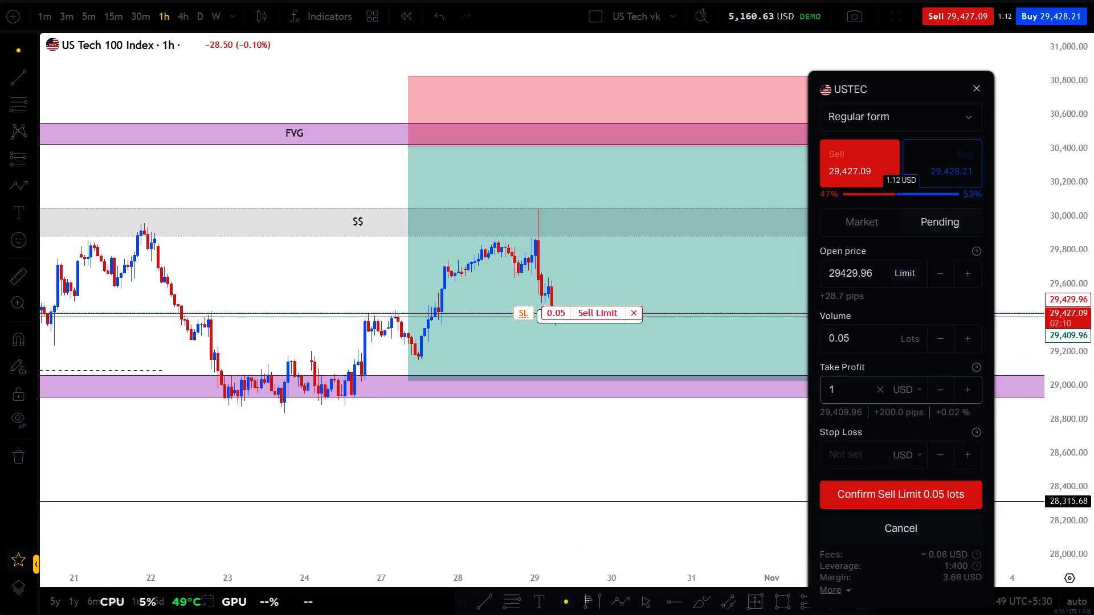
pyautogui.write('69')
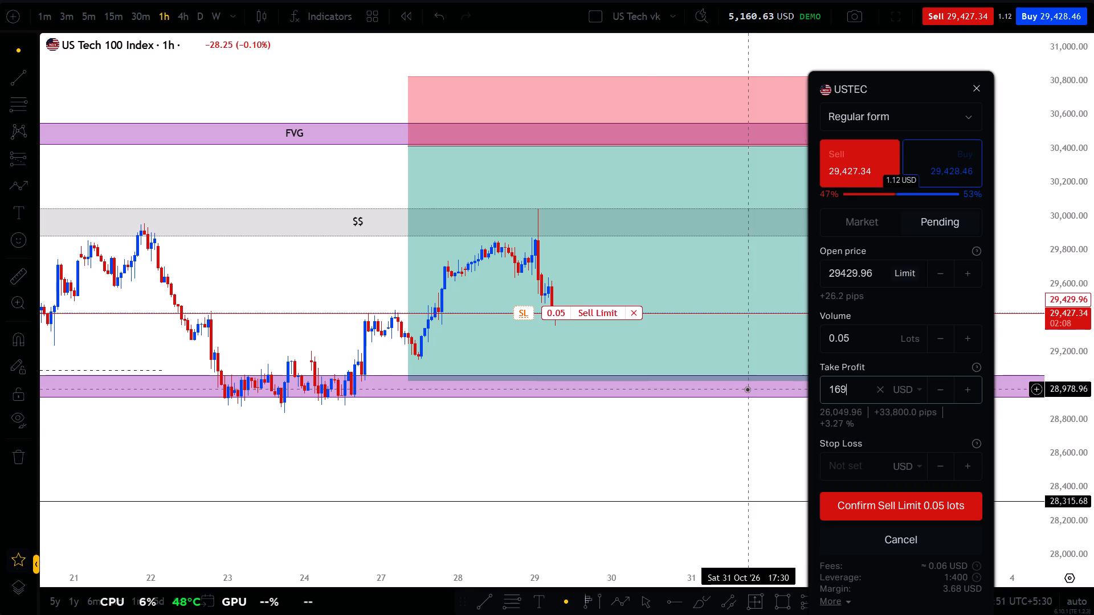
# Move the sell limit entry up to the FVG zone's lower edge, at an open price of 30,417.07.
pyautogui.moveTo(595, 312); pyautogui.dragTo(660, 146)
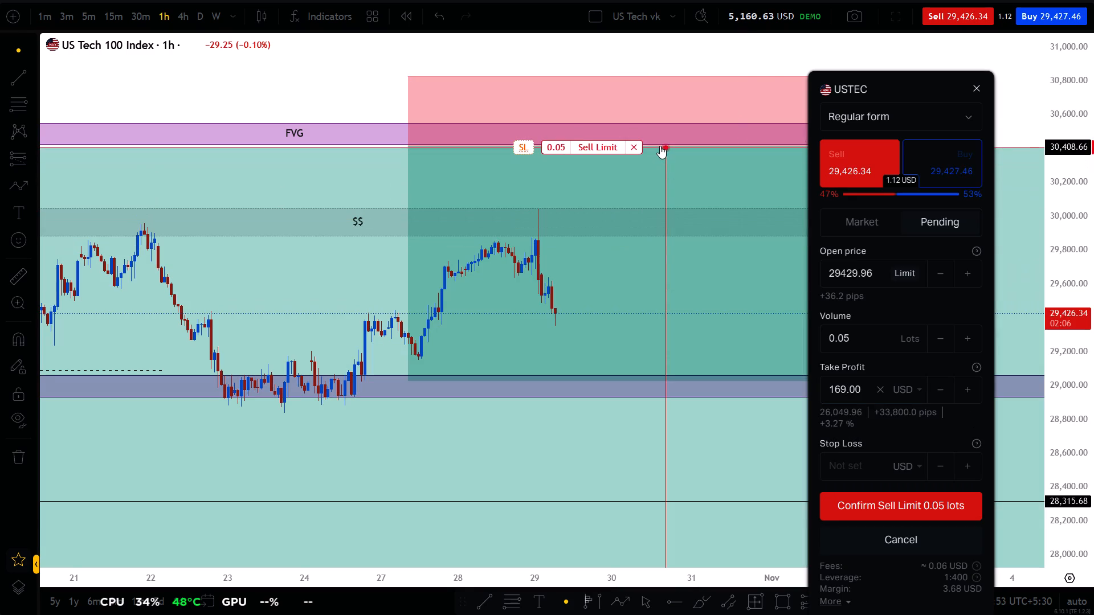
pyautogui.moveTo(660, 146); pyautogui.dragTo(657, 146)
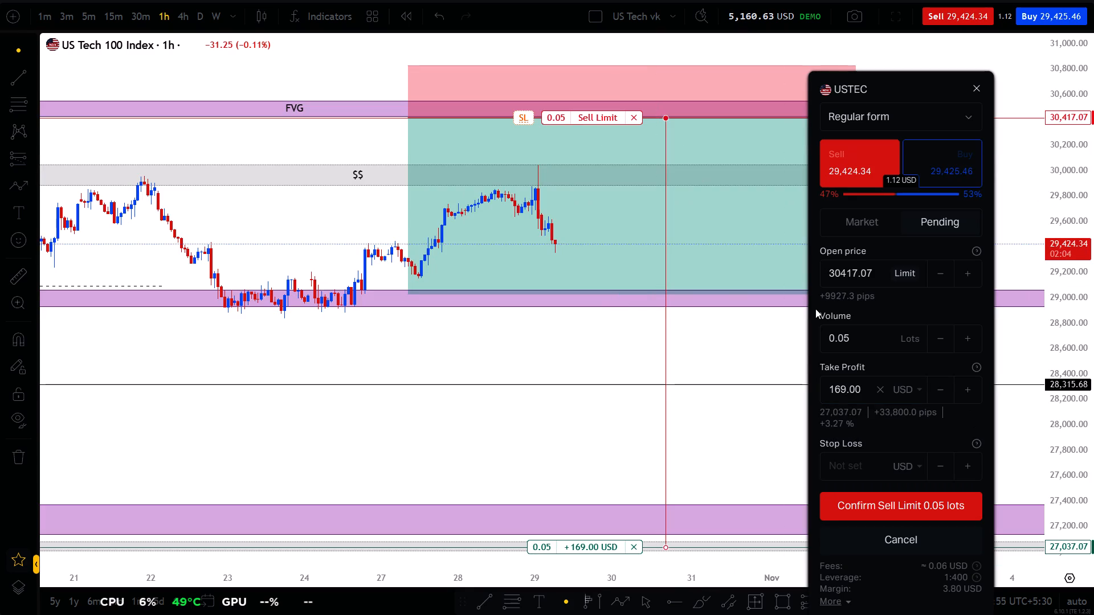
# Set the sell limit order's volume to 0.1 lots.
pyautogui.click(865, 334)
pyautogui.press('BackSpace')
pyautogui.press('BackSpace')
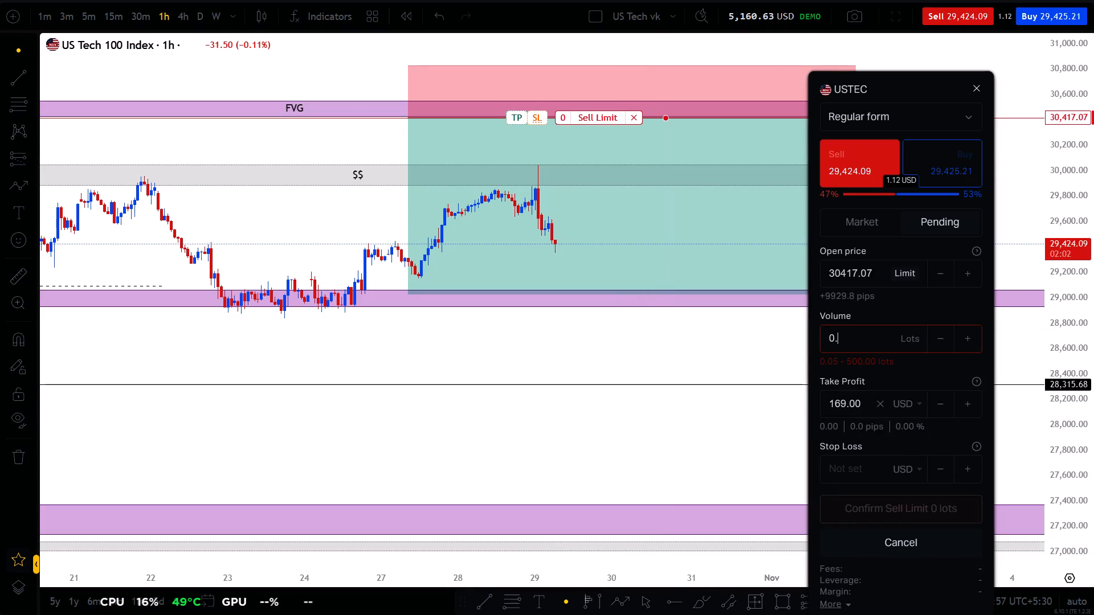
pyautogui.press('1')
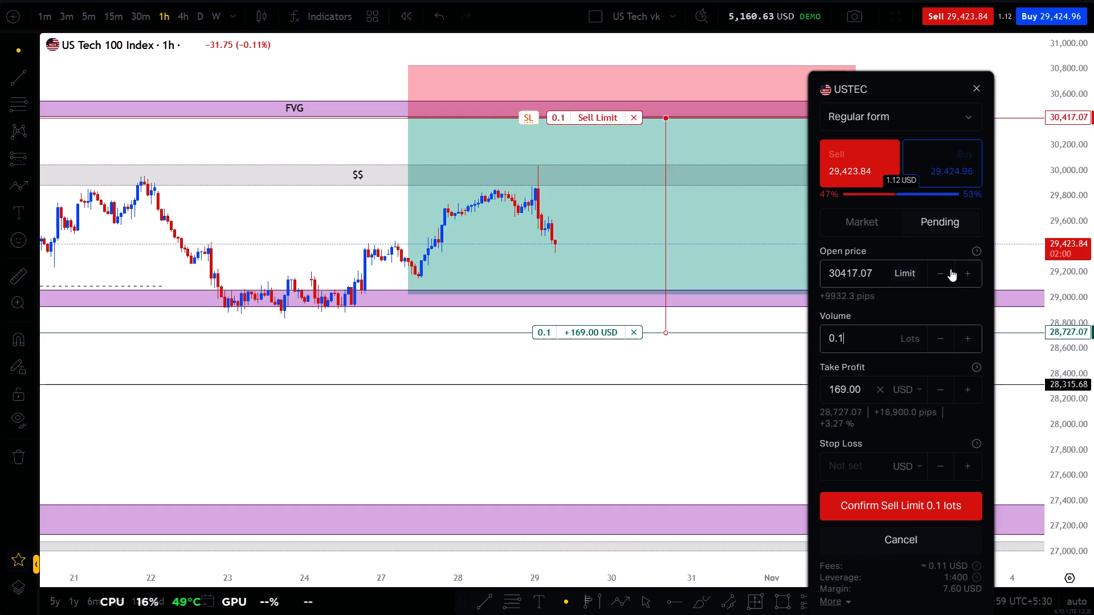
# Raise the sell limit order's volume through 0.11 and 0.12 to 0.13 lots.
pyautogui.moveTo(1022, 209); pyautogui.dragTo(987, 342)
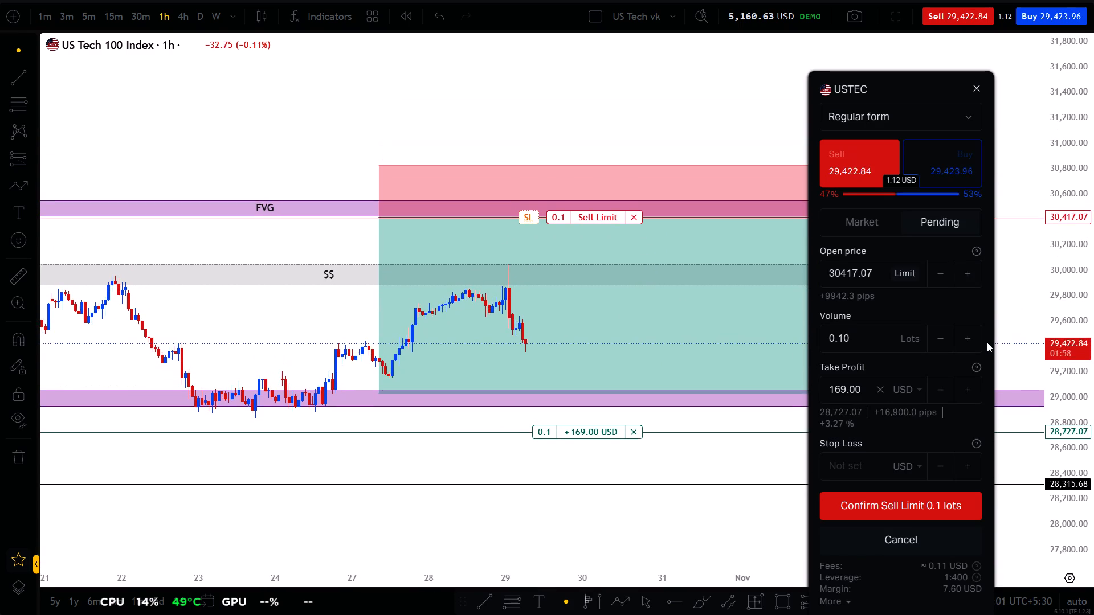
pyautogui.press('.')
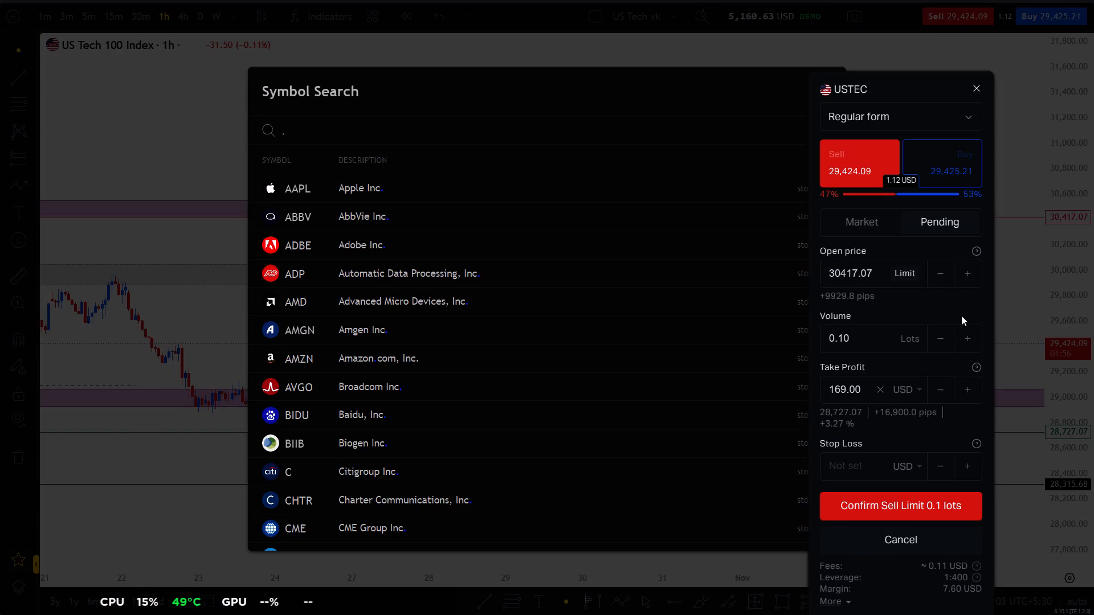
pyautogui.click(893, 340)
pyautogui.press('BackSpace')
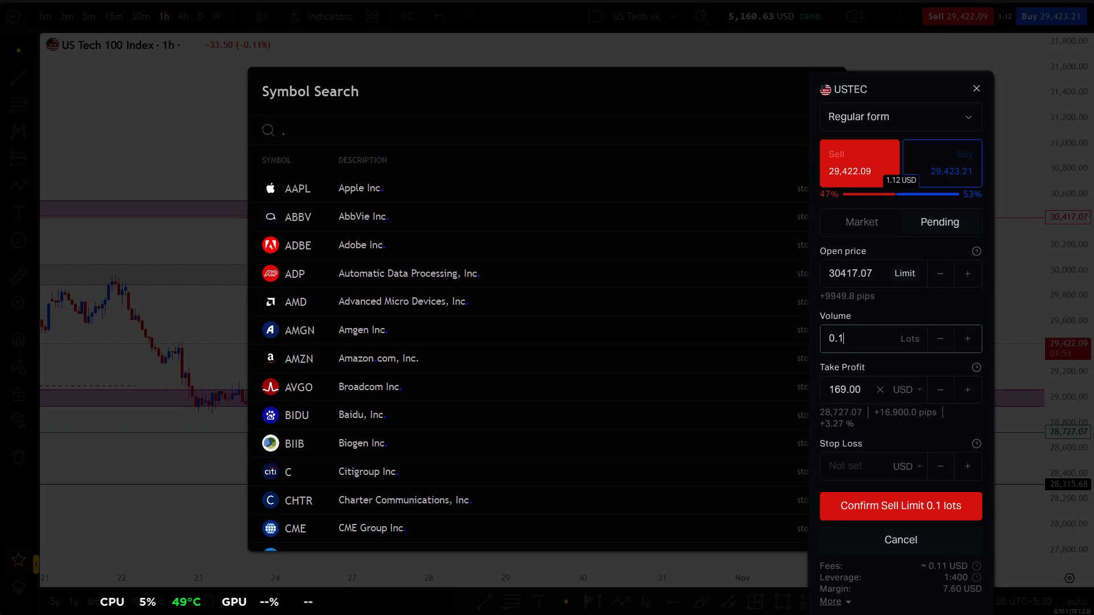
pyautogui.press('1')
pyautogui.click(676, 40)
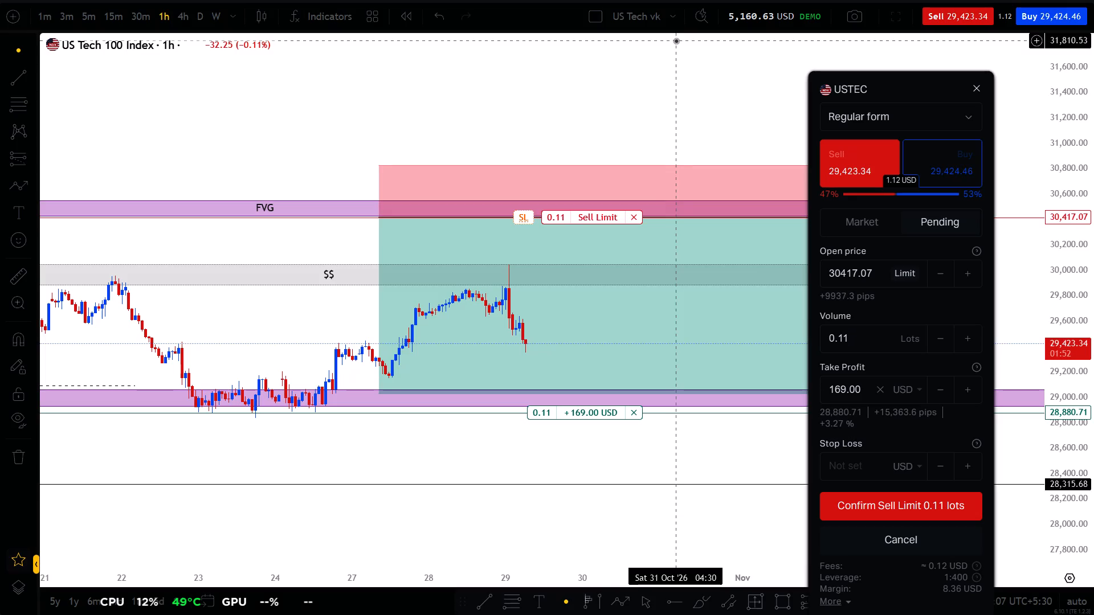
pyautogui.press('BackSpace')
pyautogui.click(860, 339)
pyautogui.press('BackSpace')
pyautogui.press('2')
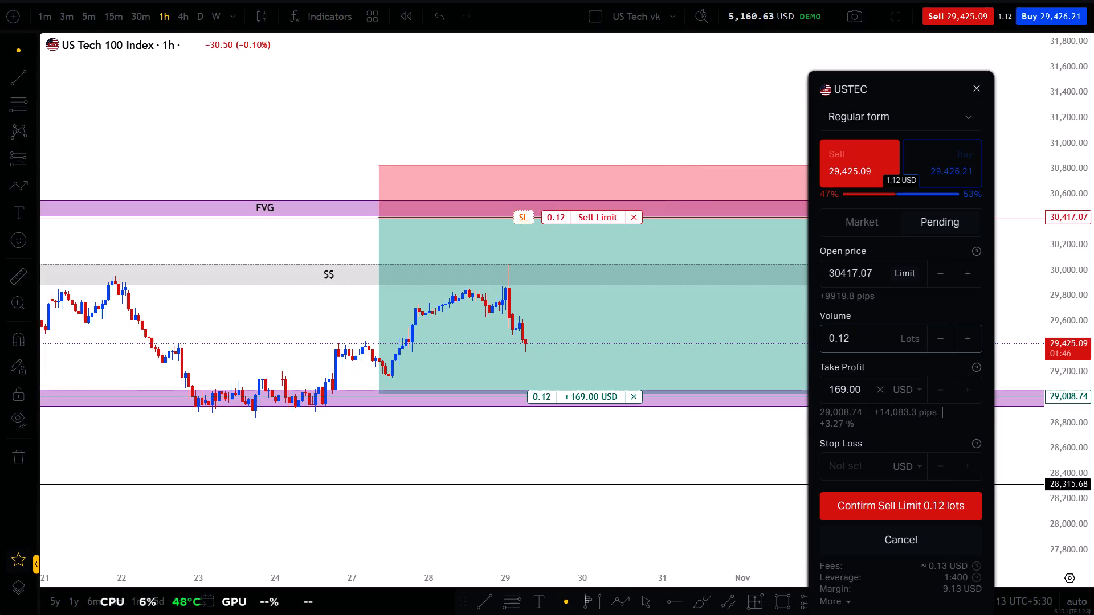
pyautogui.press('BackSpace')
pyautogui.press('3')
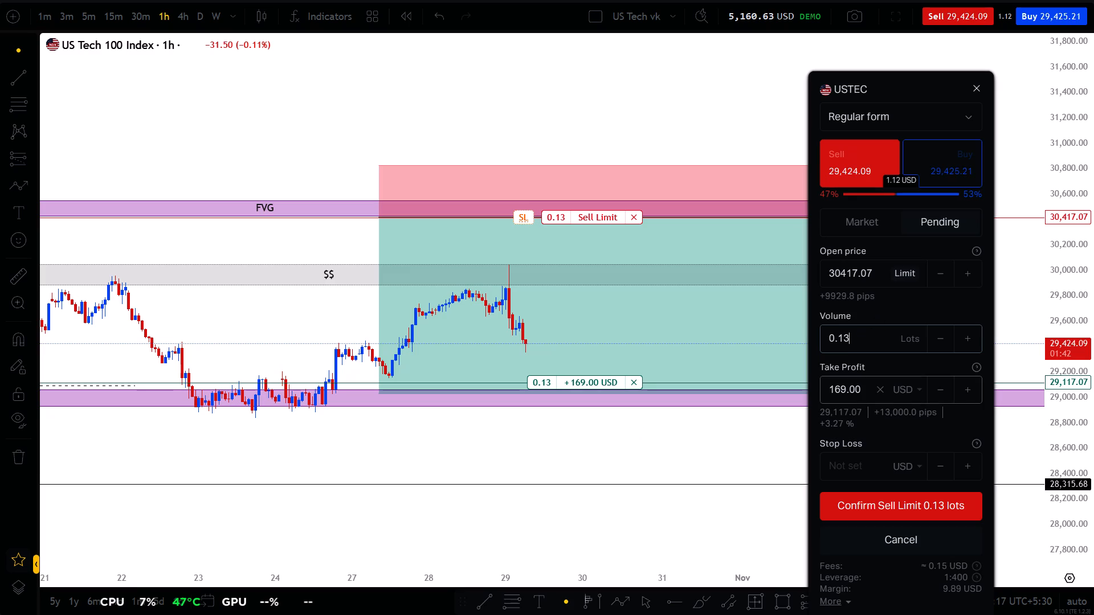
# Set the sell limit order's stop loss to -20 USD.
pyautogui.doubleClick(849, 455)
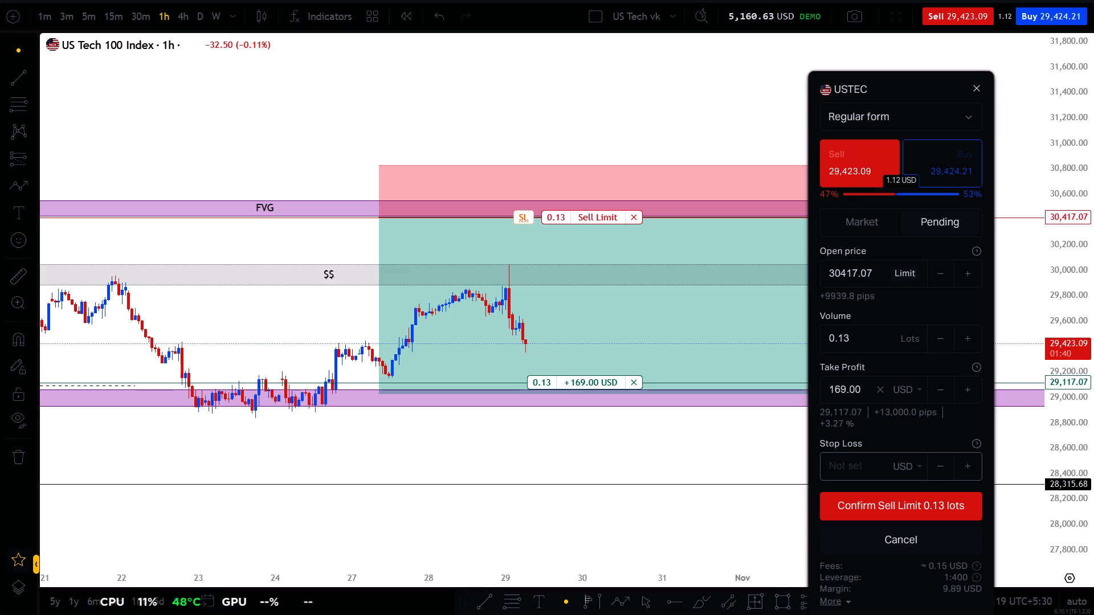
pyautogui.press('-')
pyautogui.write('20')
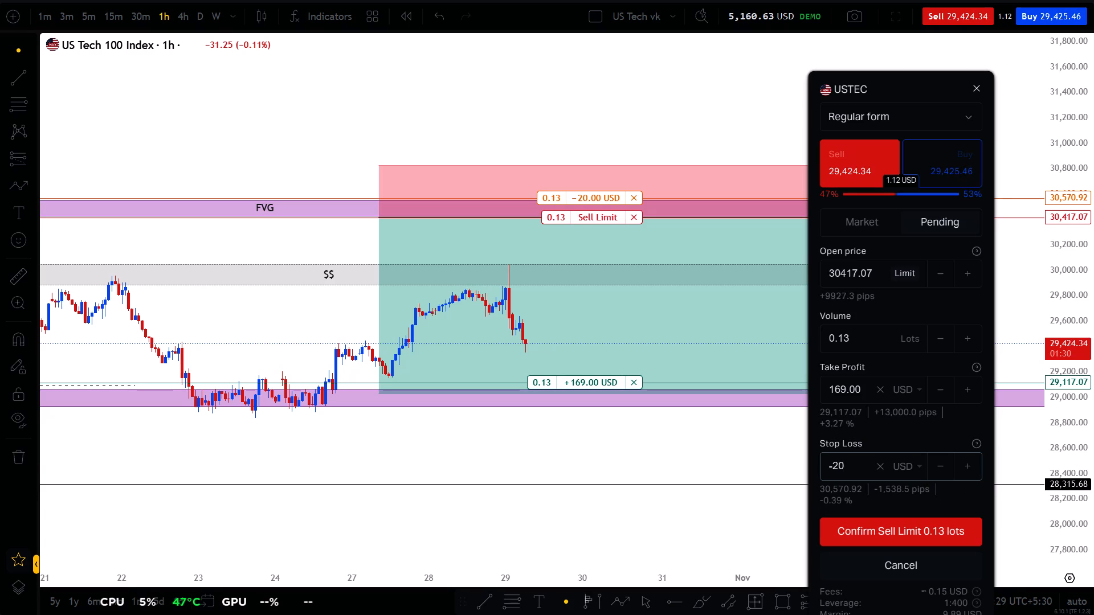
# Discard the unplaced USTEC sell limit order from the chart.
pyautogui.click(639, 220)
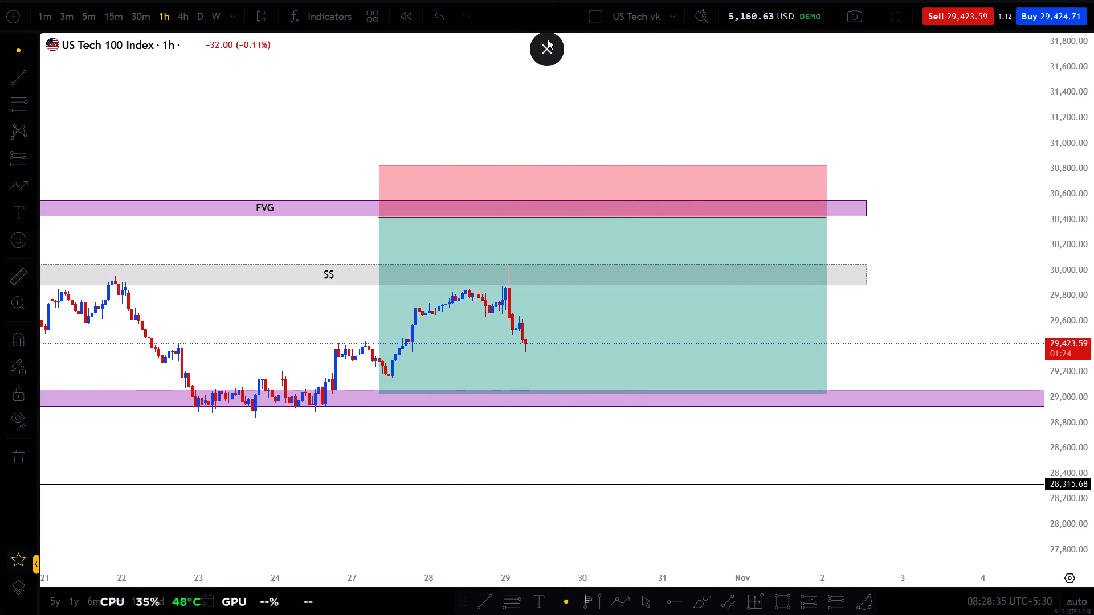
# Leave the full-screen chart and check the Top One Trader account's loss limits and remaining profit target.
pyautogui.click(548, 39)
pyautogui.click(239, 0)
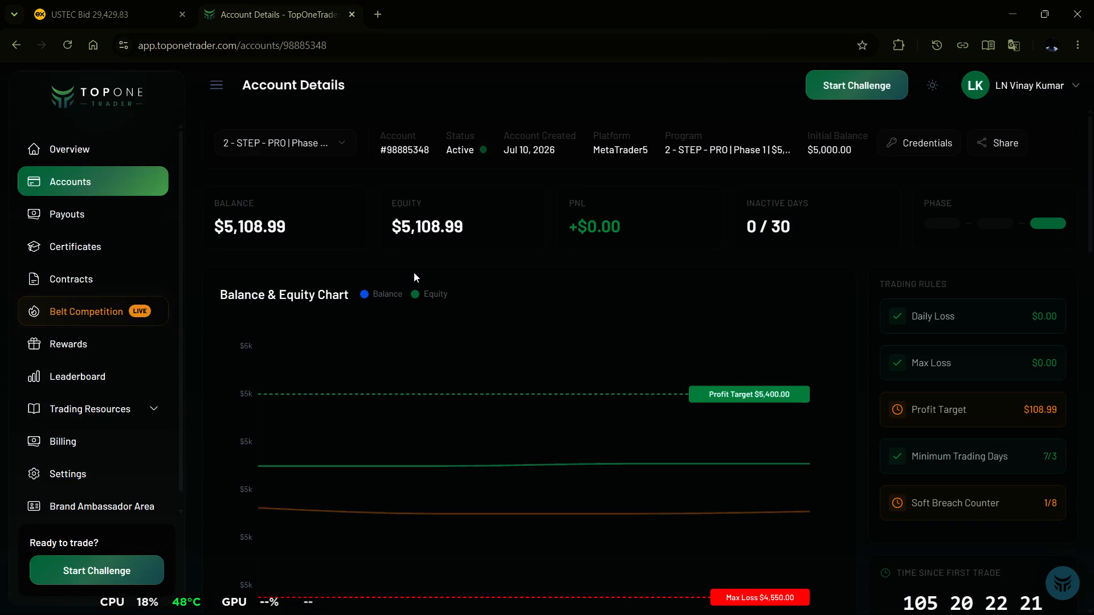
pyautogui.scroll(-4, 530, 404)
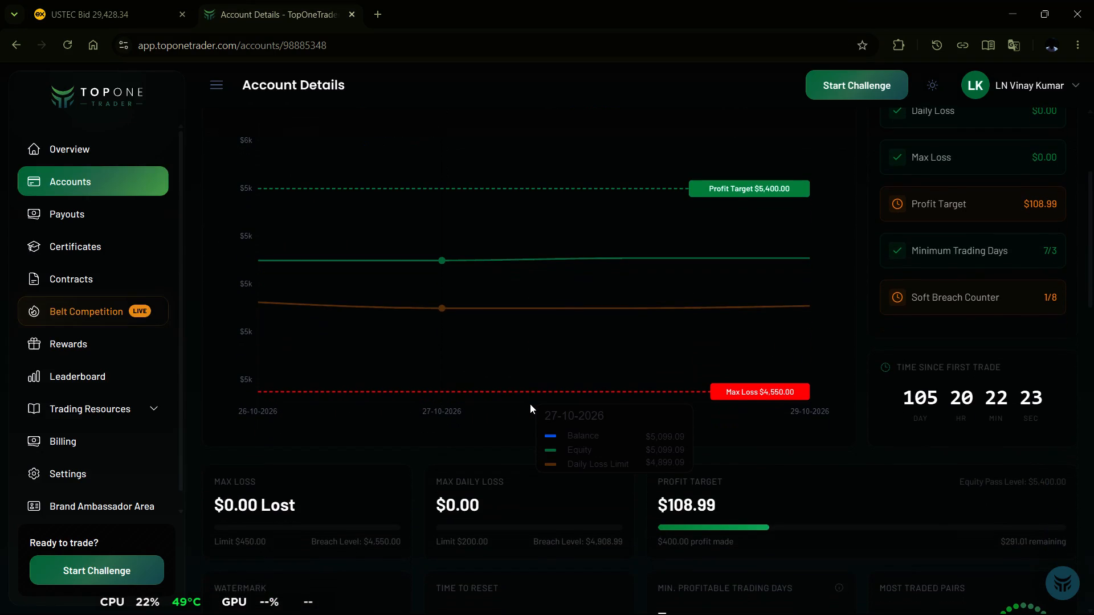
pyautogui.scroll(-2, 530, 404)
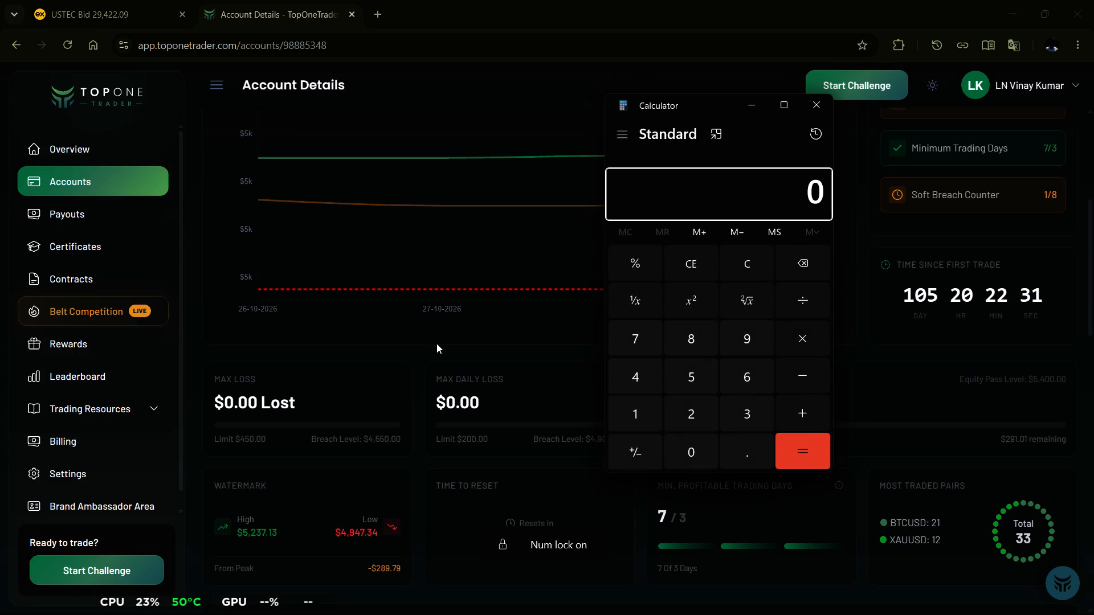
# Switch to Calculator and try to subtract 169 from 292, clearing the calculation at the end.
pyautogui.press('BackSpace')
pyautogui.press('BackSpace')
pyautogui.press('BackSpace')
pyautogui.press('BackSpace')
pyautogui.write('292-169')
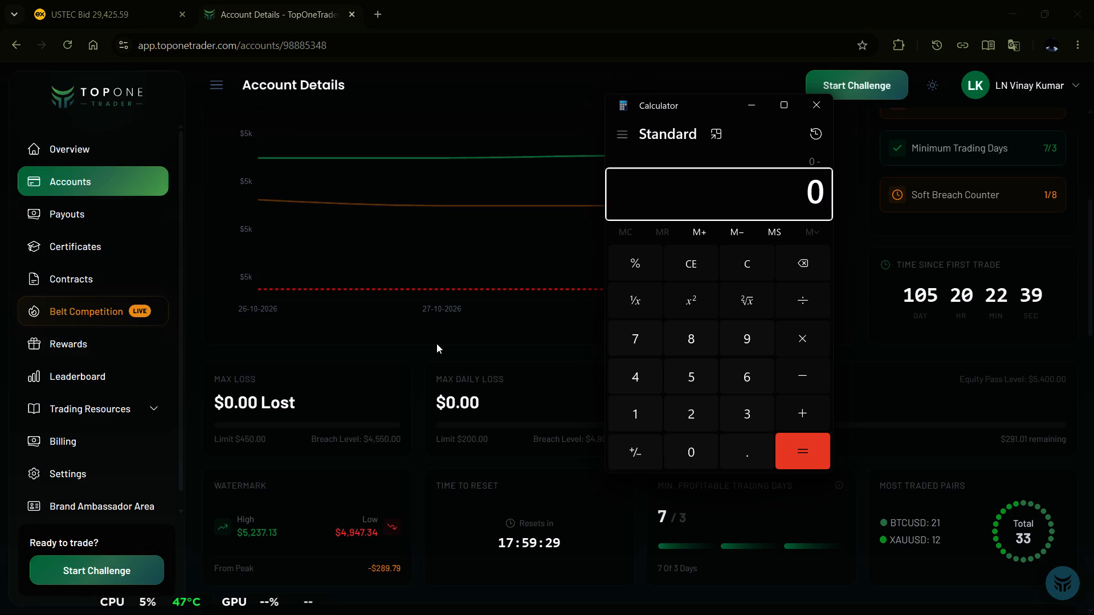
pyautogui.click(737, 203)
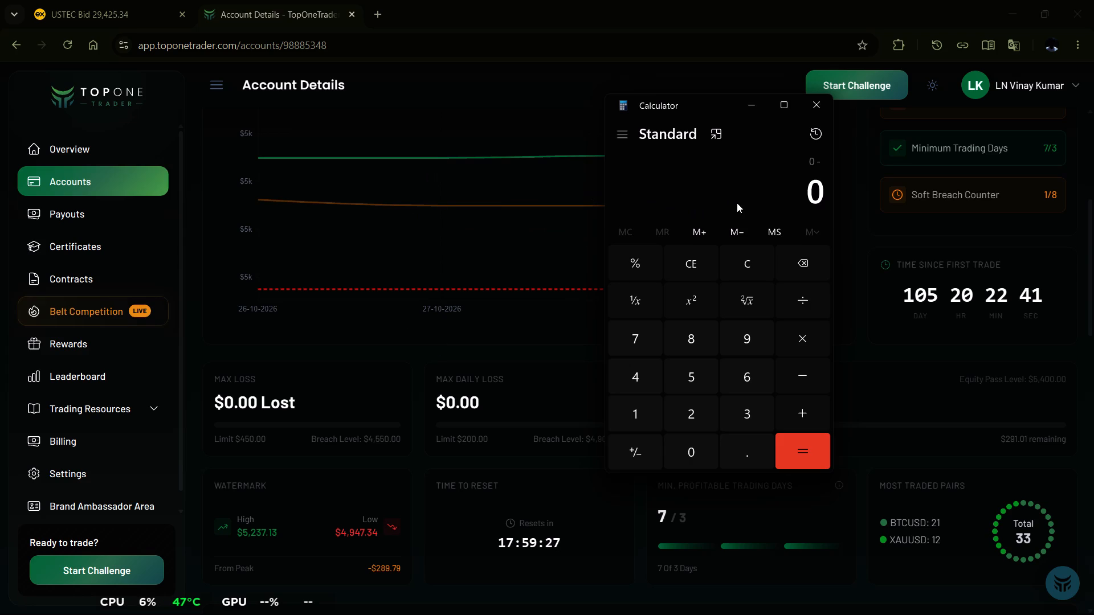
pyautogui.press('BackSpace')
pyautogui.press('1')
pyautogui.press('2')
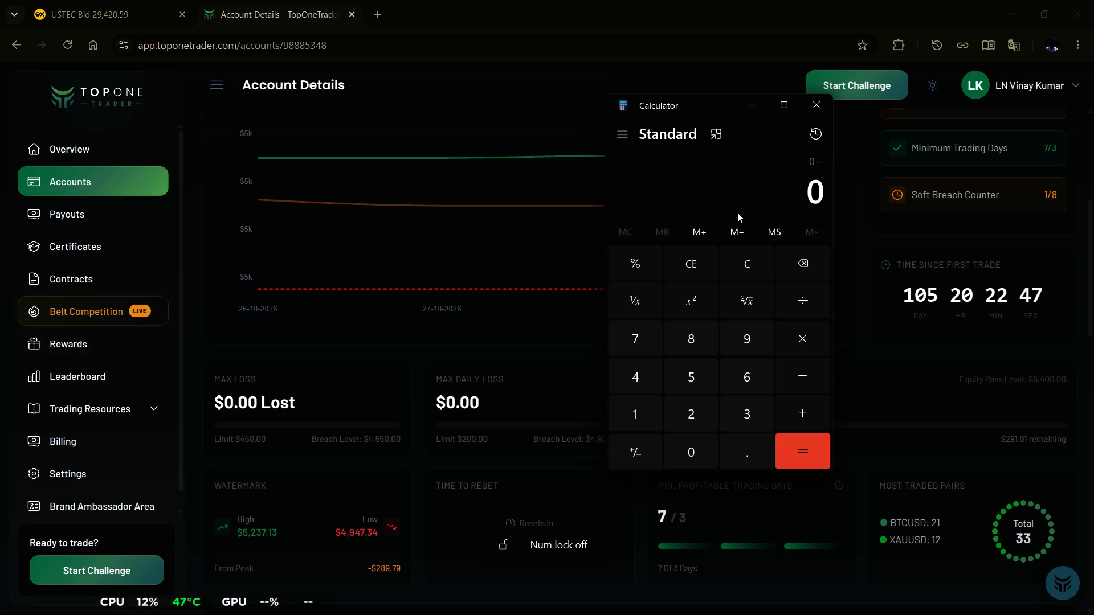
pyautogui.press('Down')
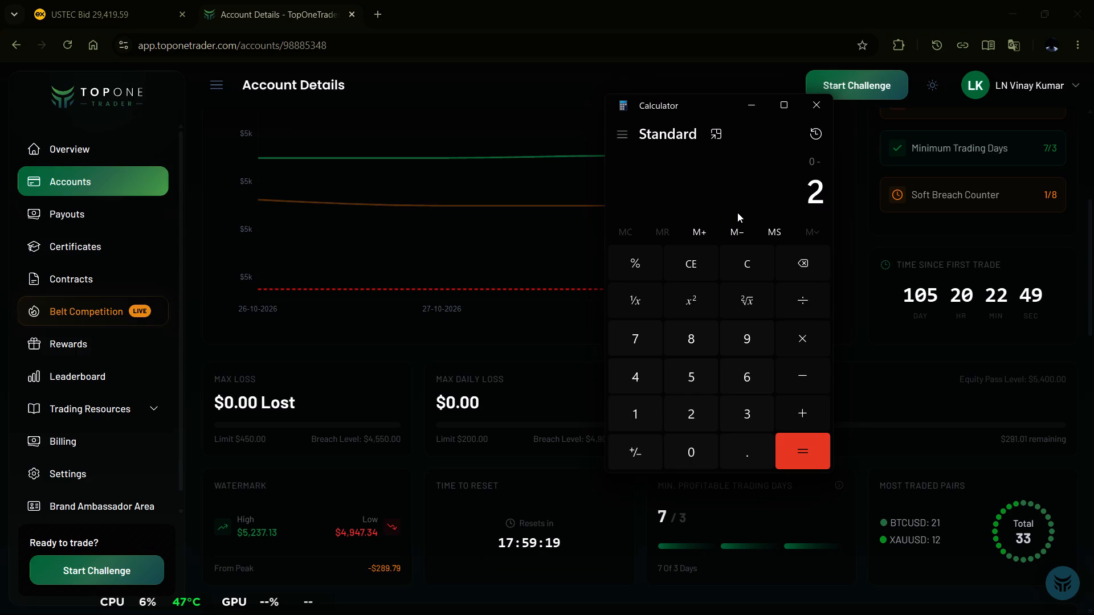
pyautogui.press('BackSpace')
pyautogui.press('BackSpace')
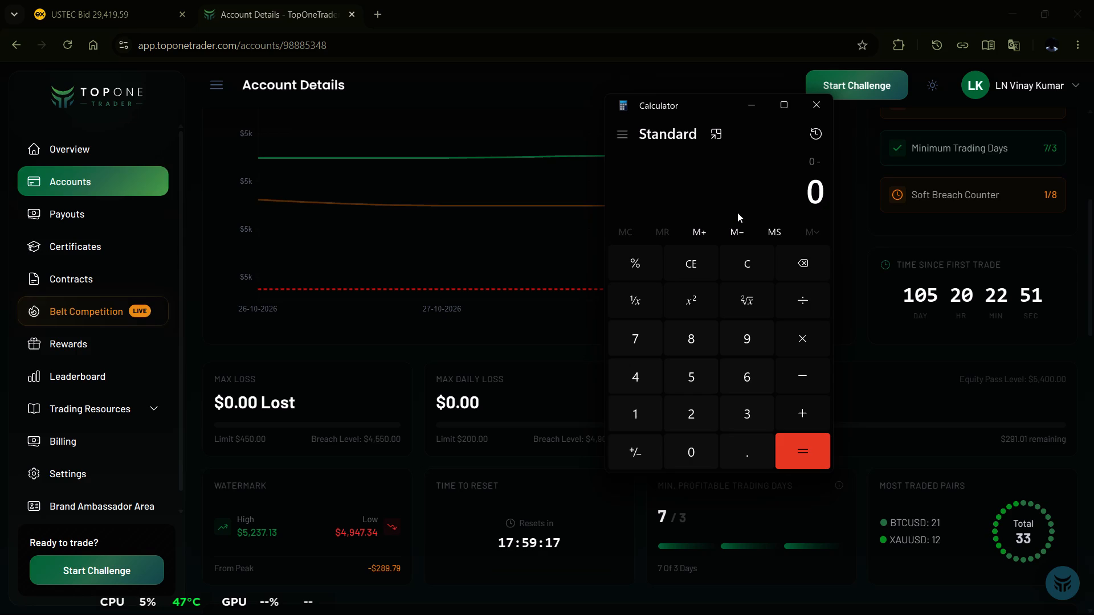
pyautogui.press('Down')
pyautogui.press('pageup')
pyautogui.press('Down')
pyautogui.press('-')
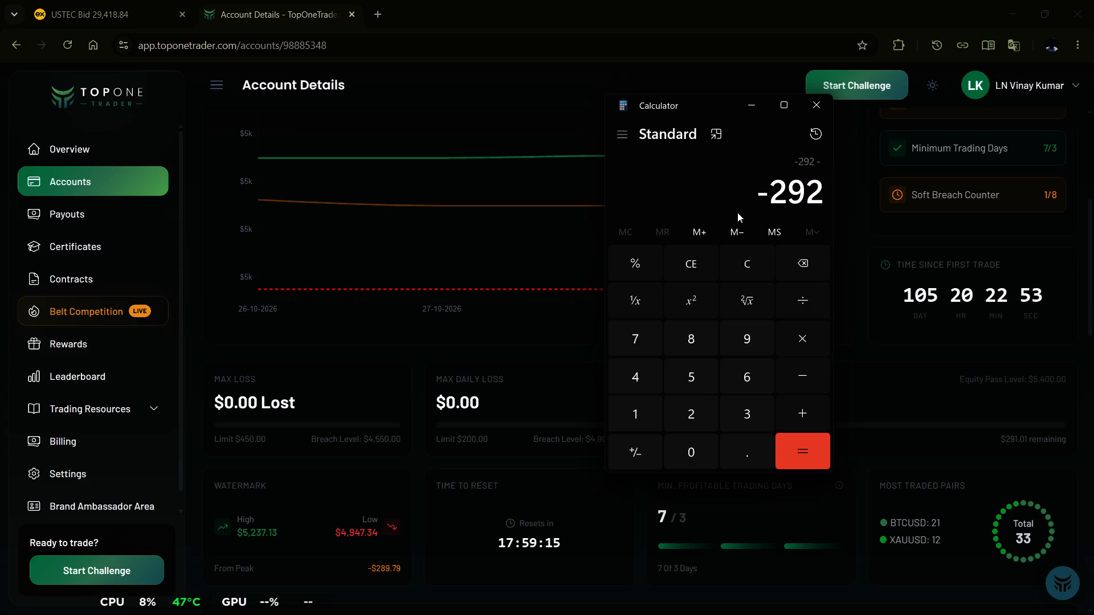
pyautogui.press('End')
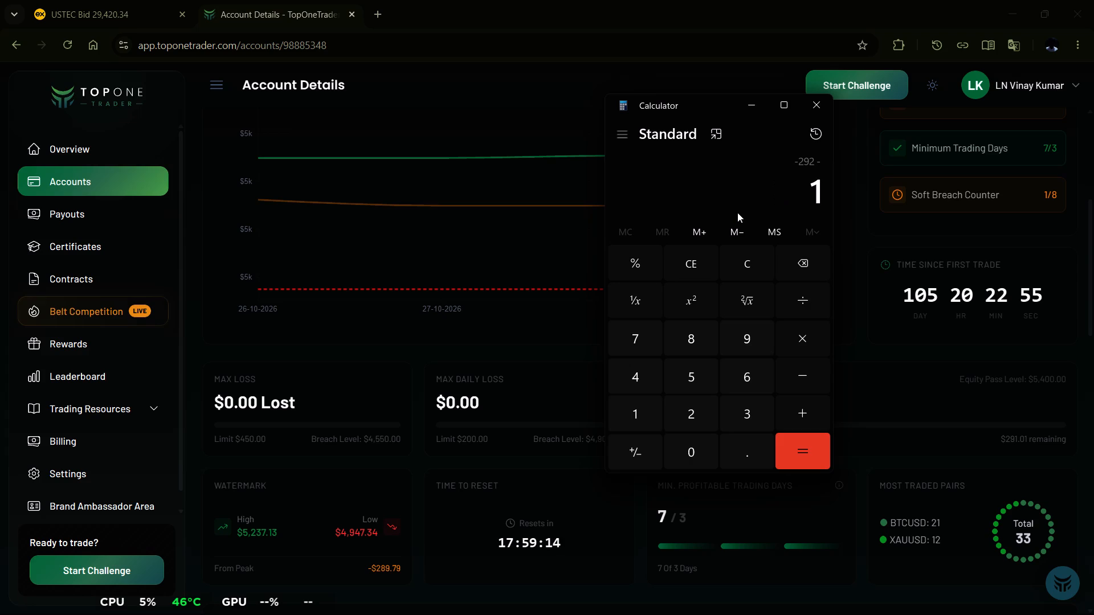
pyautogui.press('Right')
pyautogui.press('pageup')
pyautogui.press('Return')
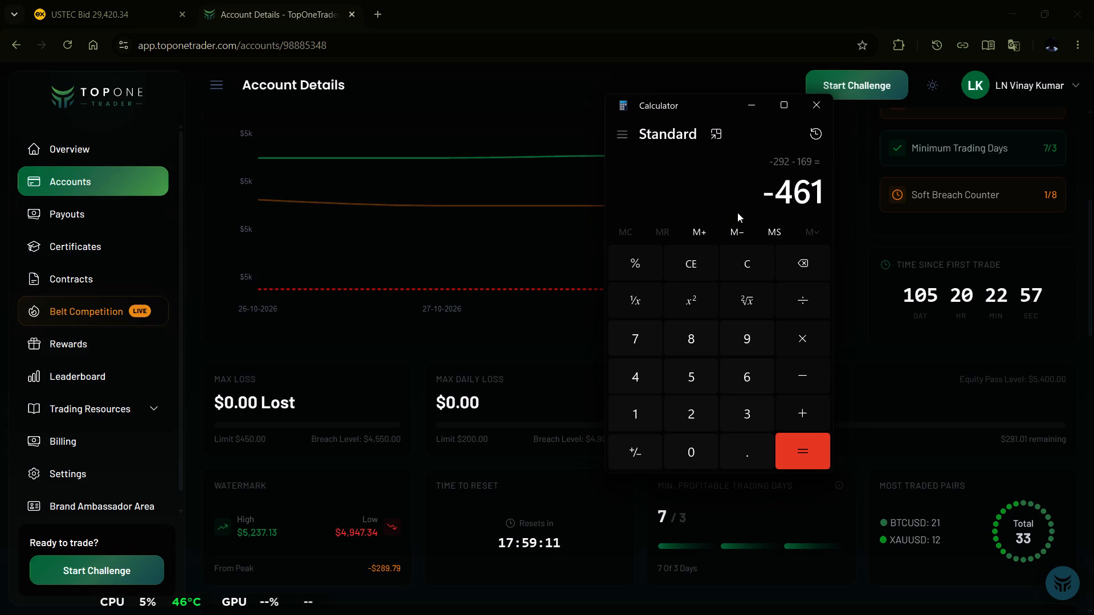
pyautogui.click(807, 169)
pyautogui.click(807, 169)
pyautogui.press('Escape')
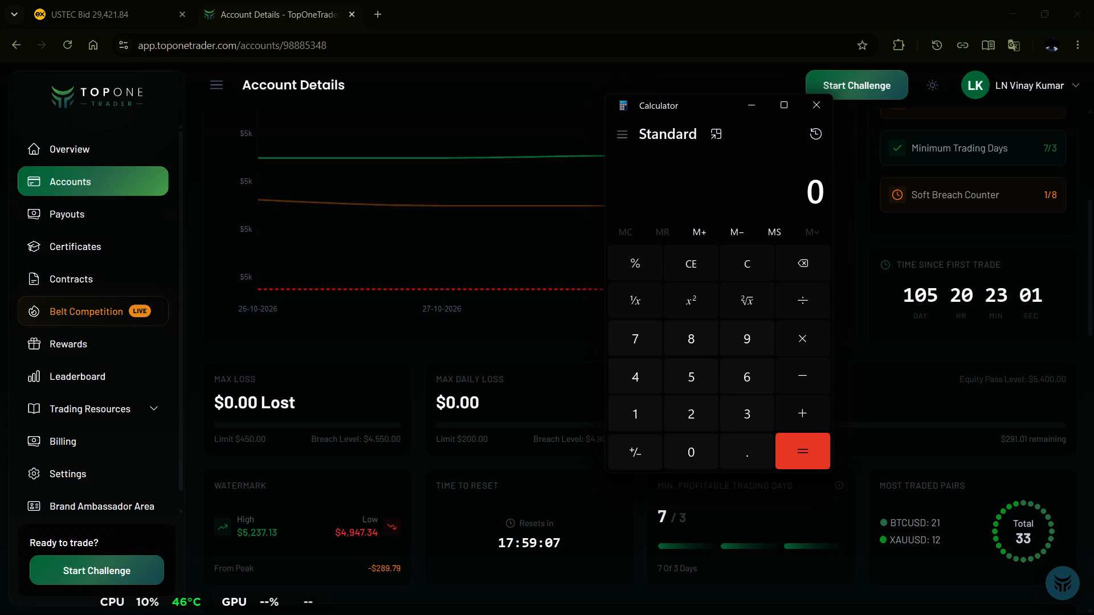
# Calculate 292 minus 169, clear the result and close Calculator.
pyautogui.press('Down')
pyautogui.press('pageup')
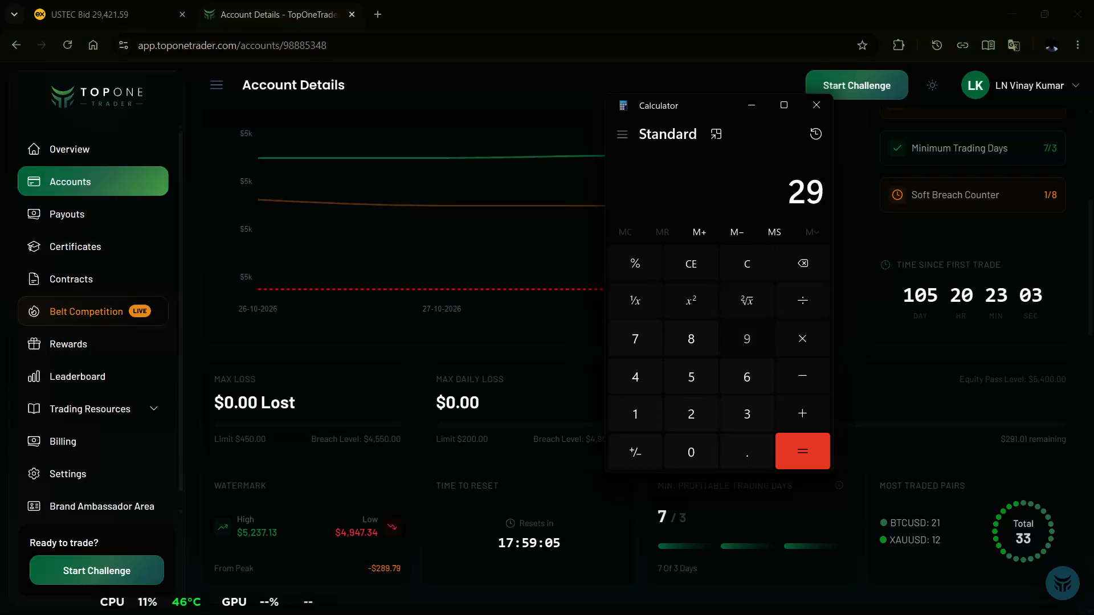
pyautogui.press('Down')
pyautogui.press('-')
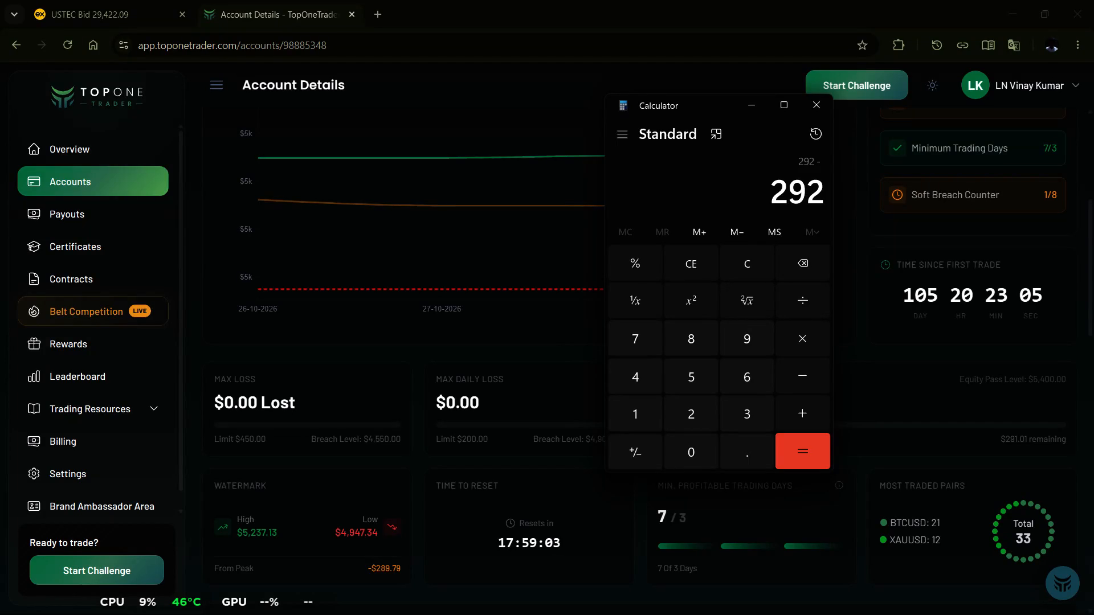
pyautogui.press('End')
pyautogui.press('Right')
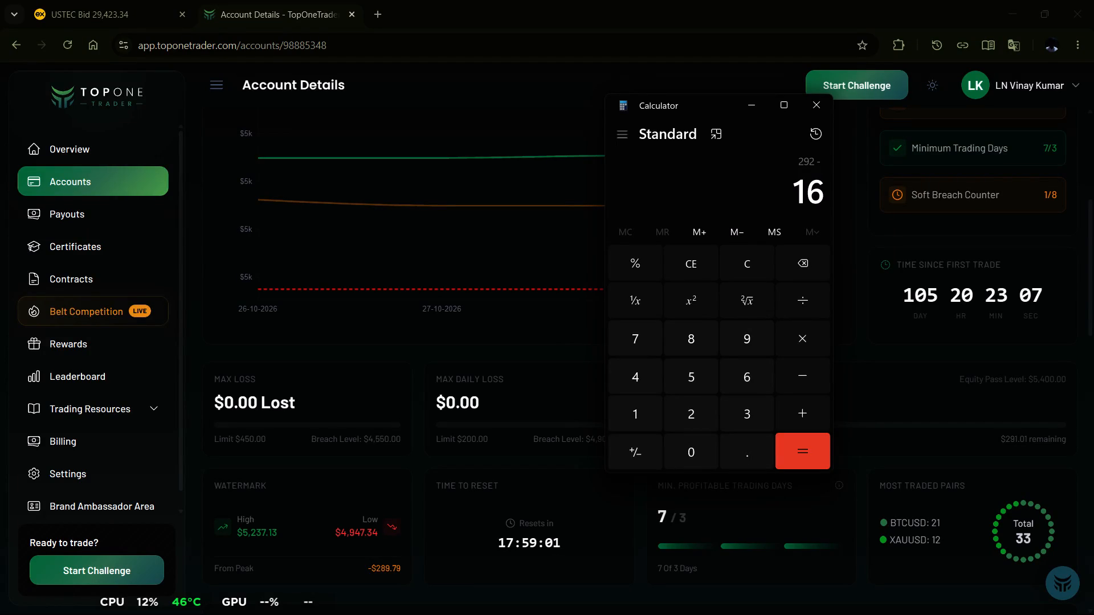
pyautogui.press('pageup')
pyautogui.press('Return')
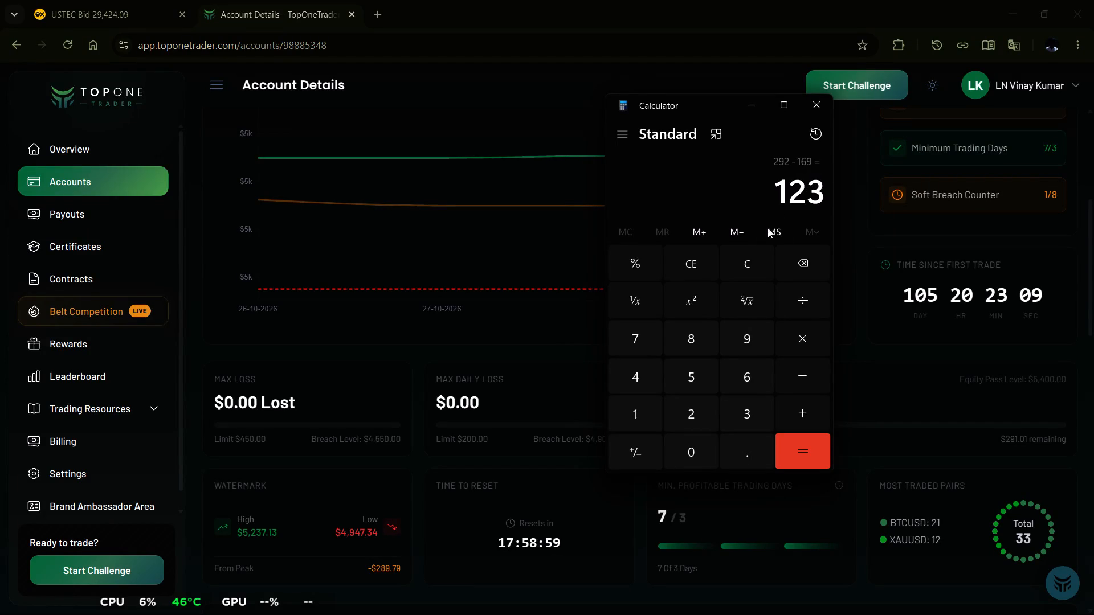
pyautogui.press('Escape')
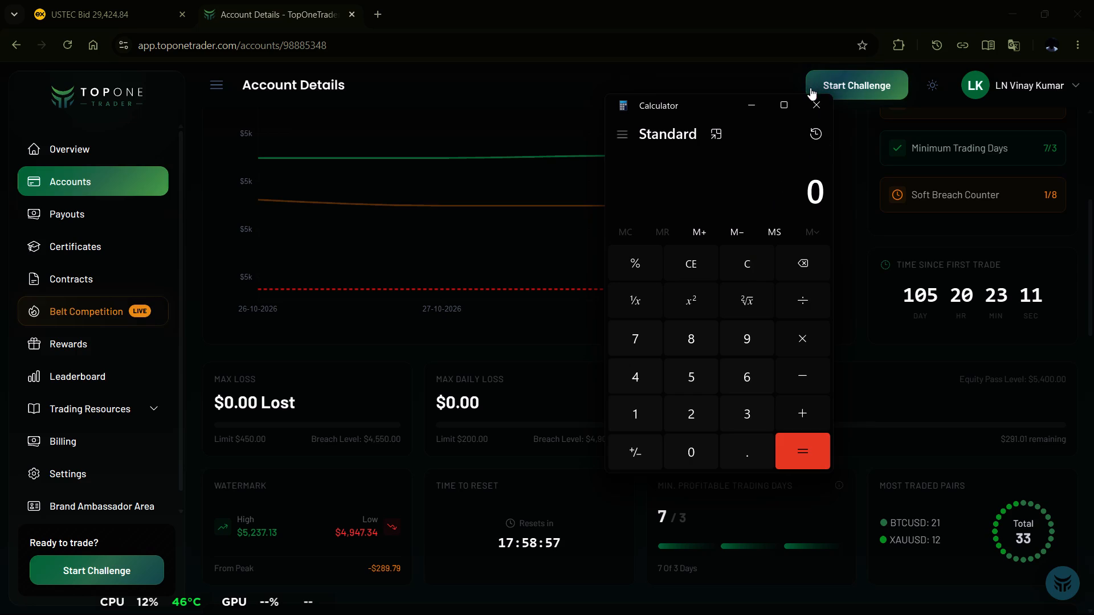
pyautogui.click(817, 100)
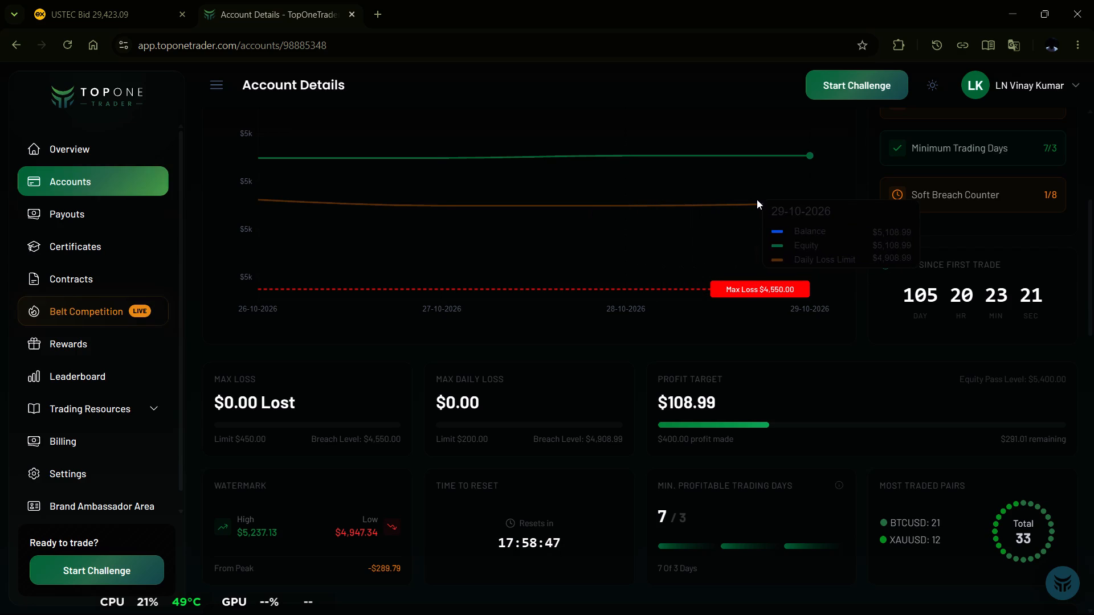
# Examine the account's advanced statistics, performance by symbol, monthly PnL, daily summary and open trades.
pyautogui.scroll(-2, 680, 347)
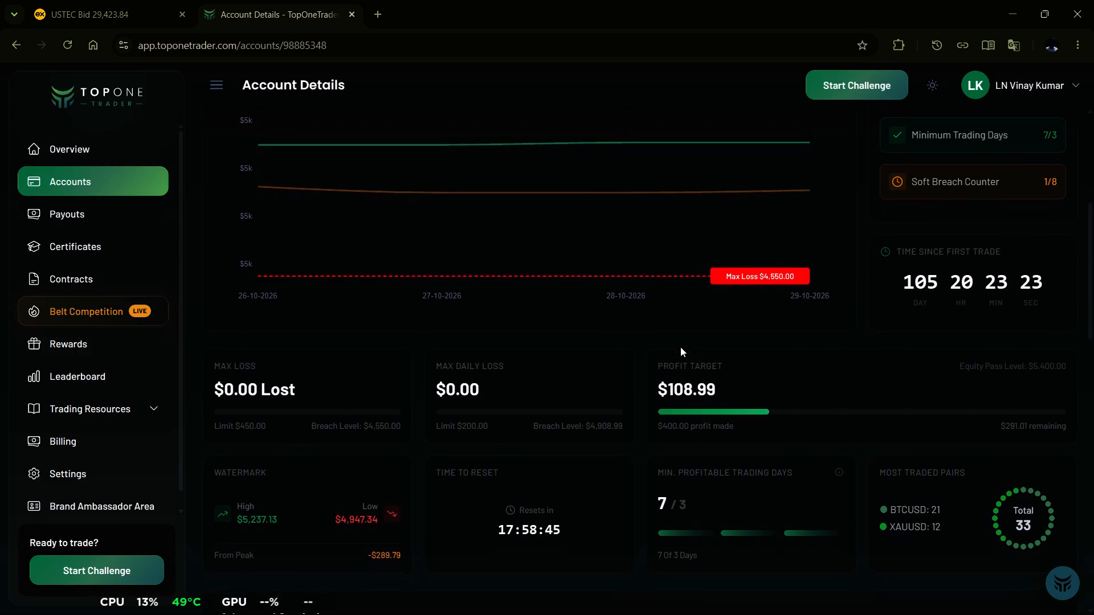
pyautogui.scroll(-2, 680, 347)
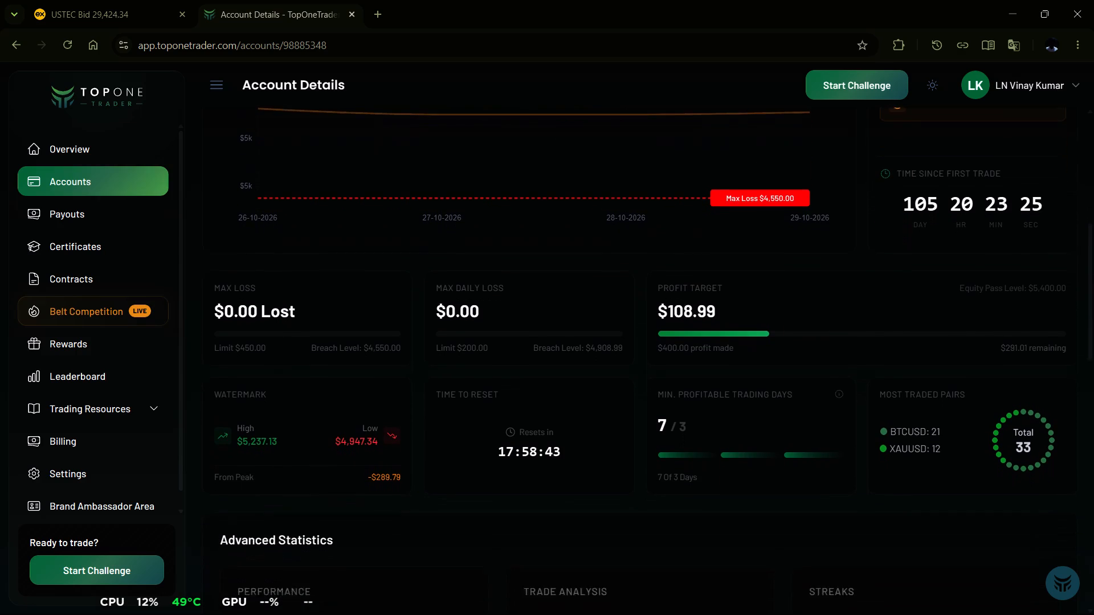
pyautogui.scroll(-2, 680, 347)
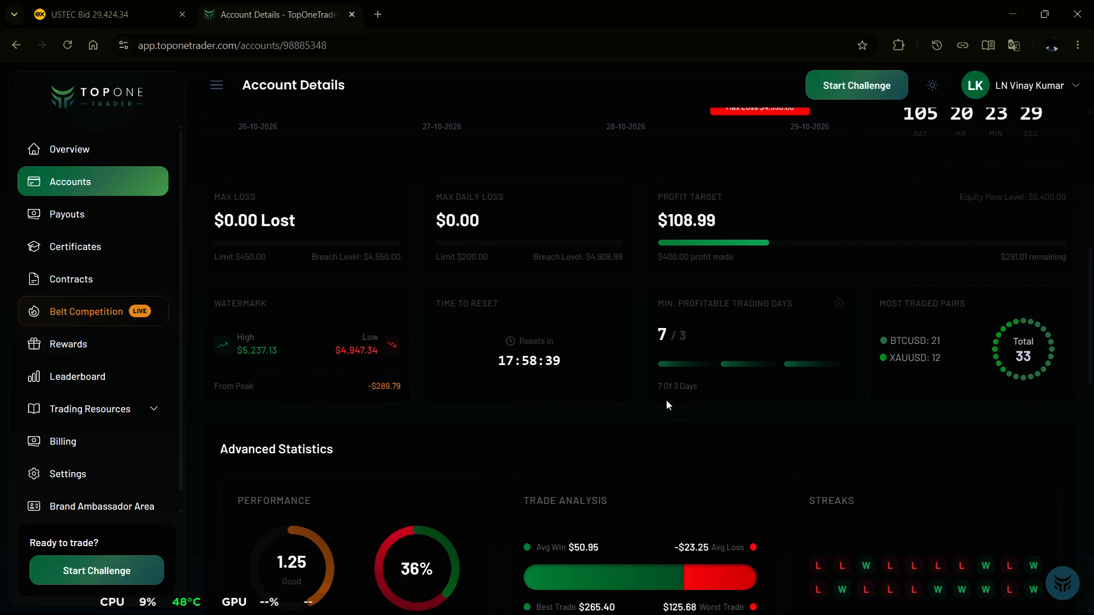
pyautogui.scroll(-7, 666, 400)
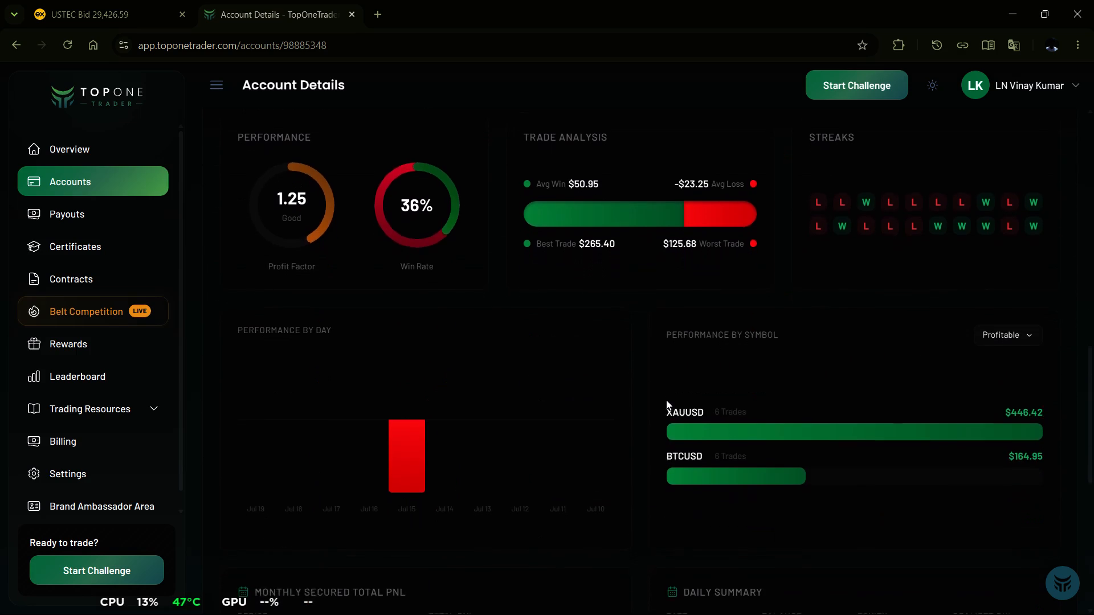
pyautogui.scroll(-2, 666, 400)
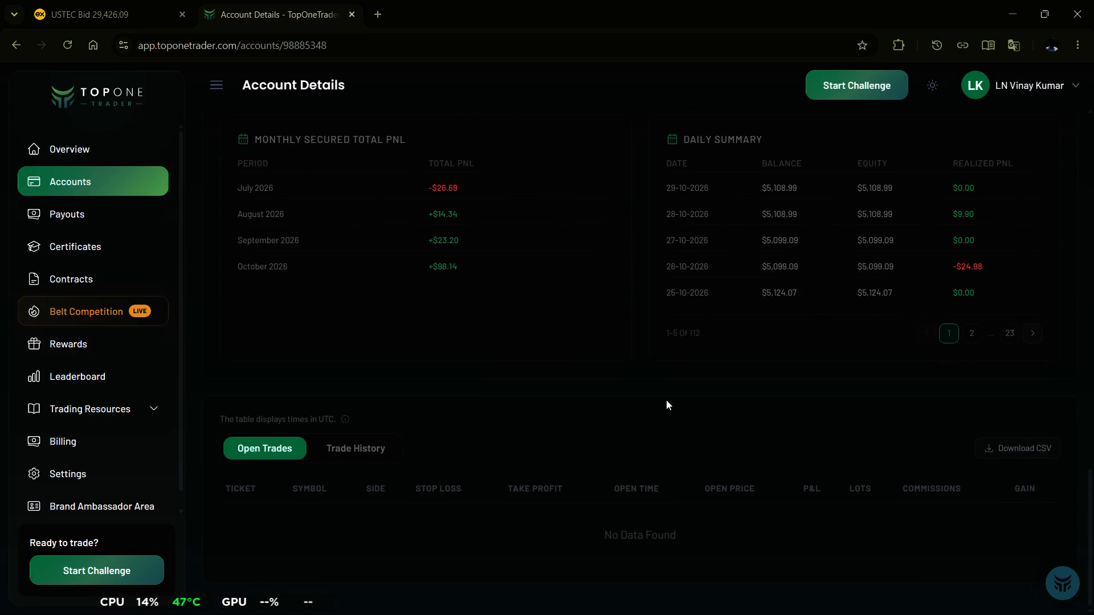
pyautogui.scroll(3, 666, 400)
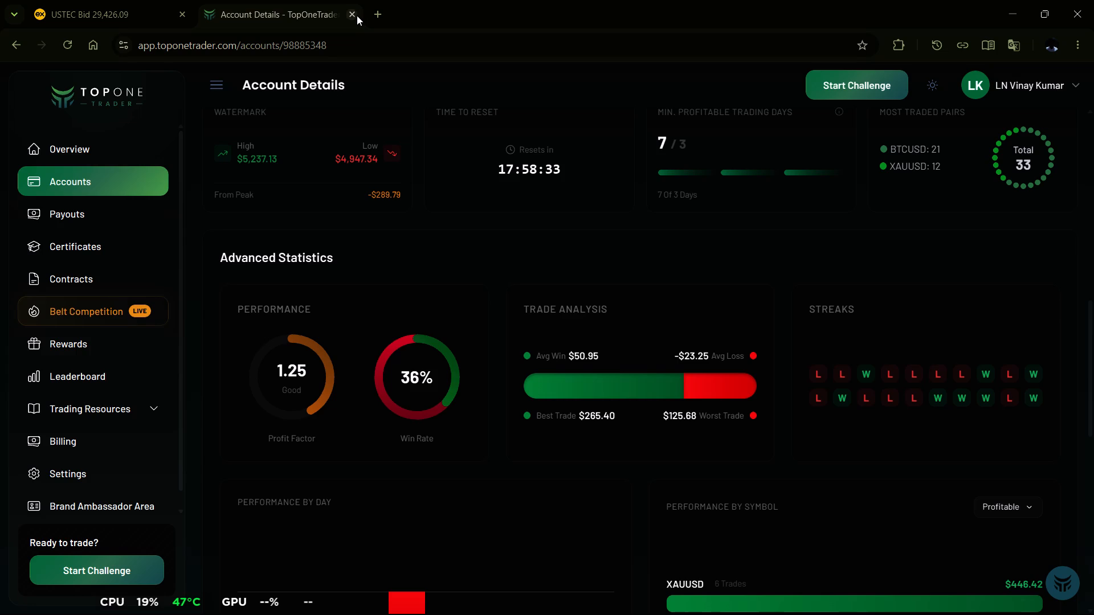
# Close the Top One Trader account details tab.
pyautogui.click(357, 15)
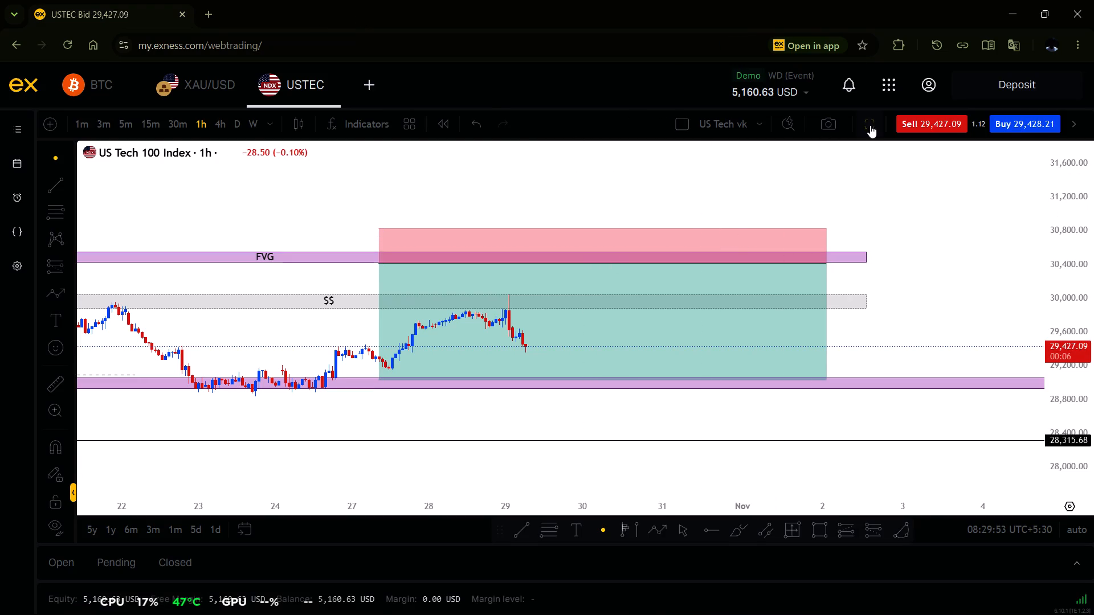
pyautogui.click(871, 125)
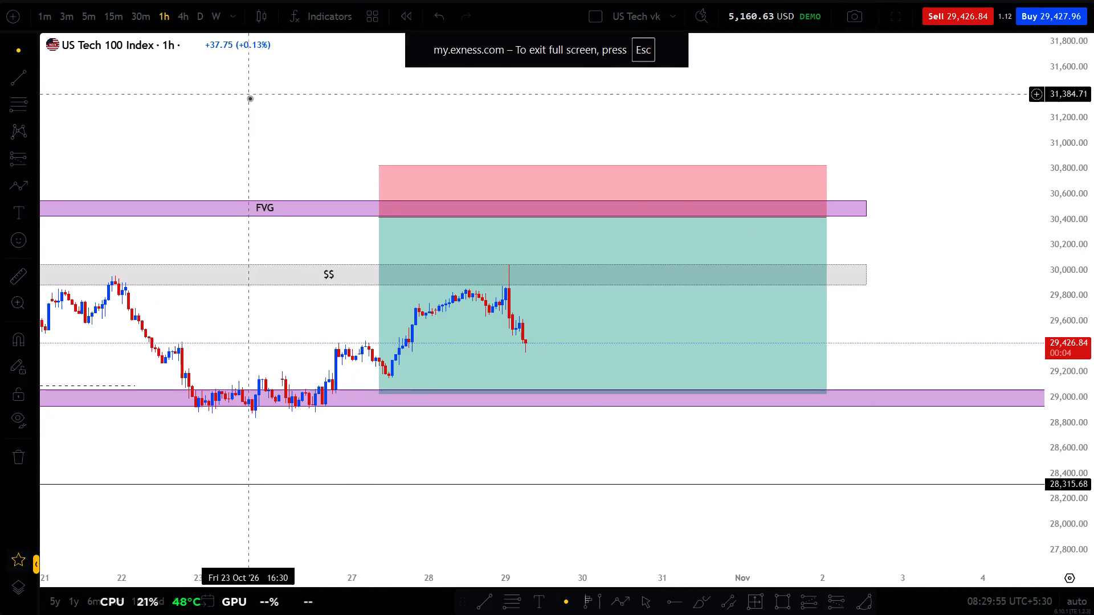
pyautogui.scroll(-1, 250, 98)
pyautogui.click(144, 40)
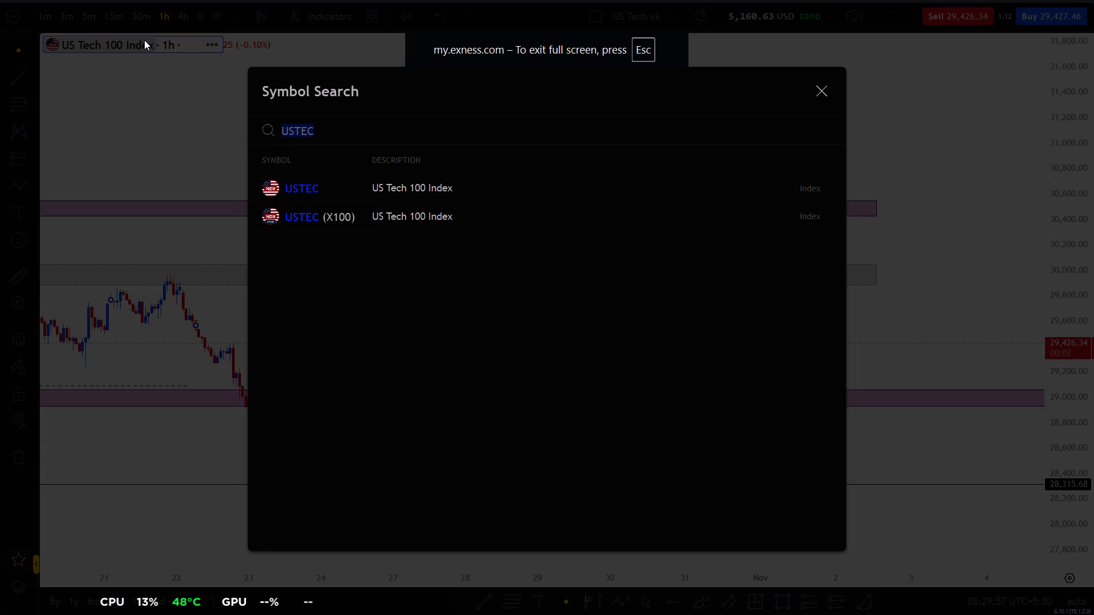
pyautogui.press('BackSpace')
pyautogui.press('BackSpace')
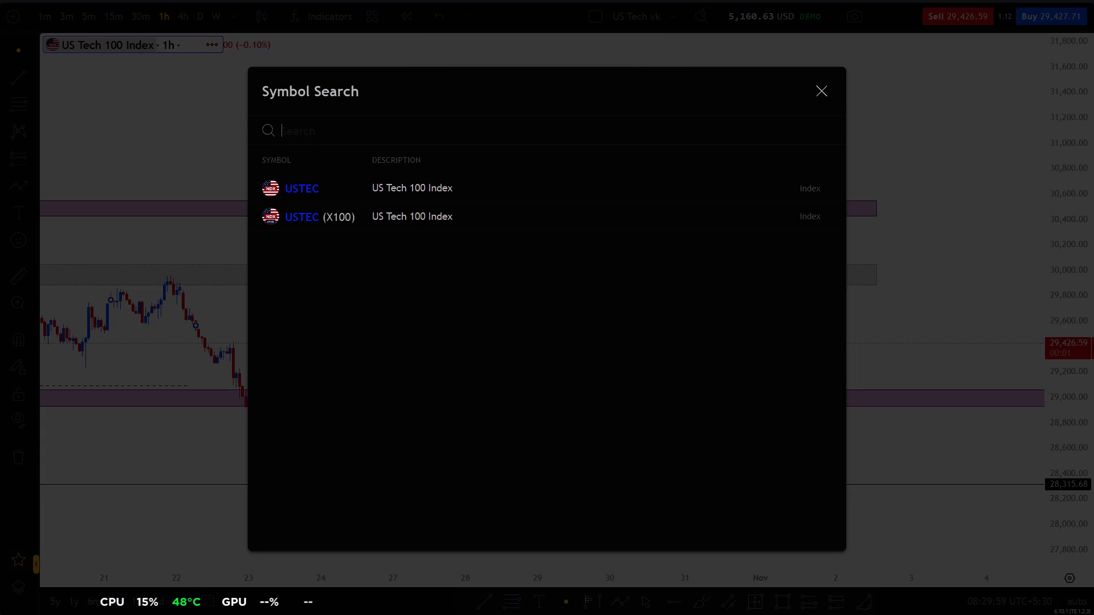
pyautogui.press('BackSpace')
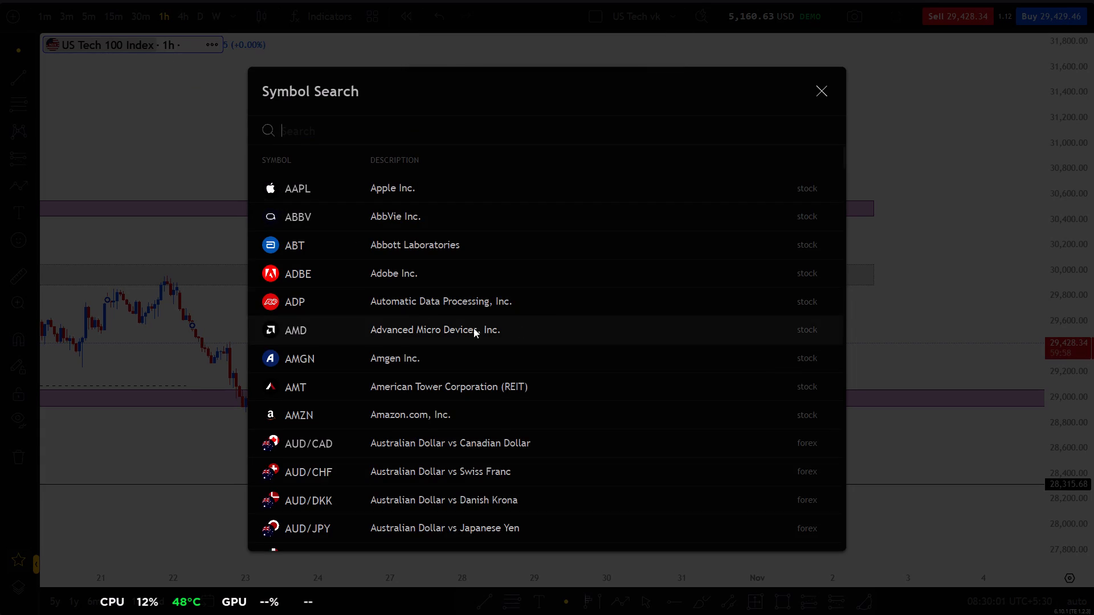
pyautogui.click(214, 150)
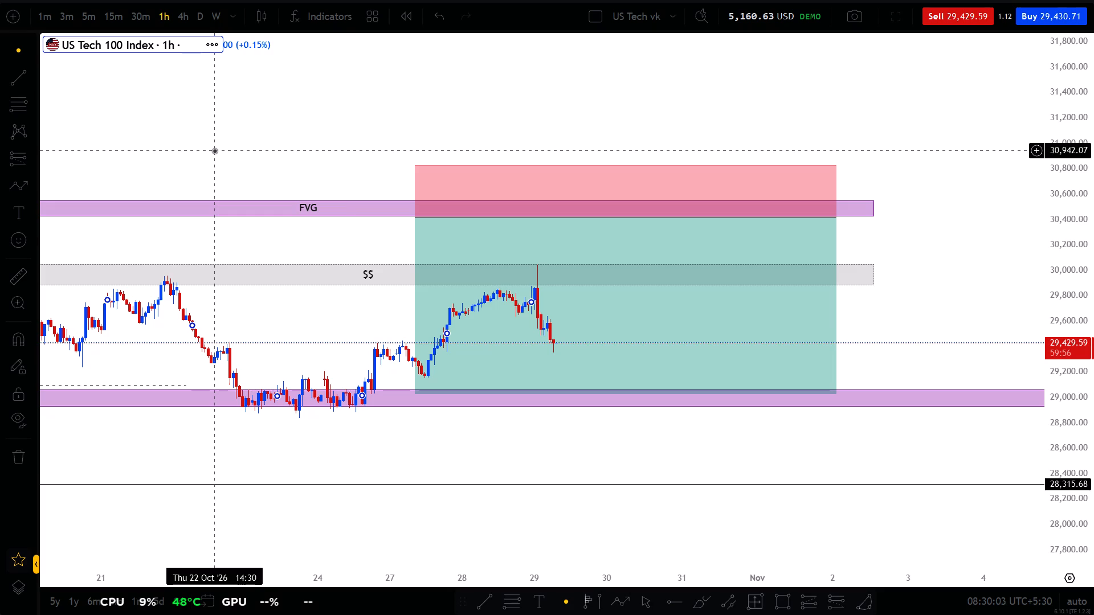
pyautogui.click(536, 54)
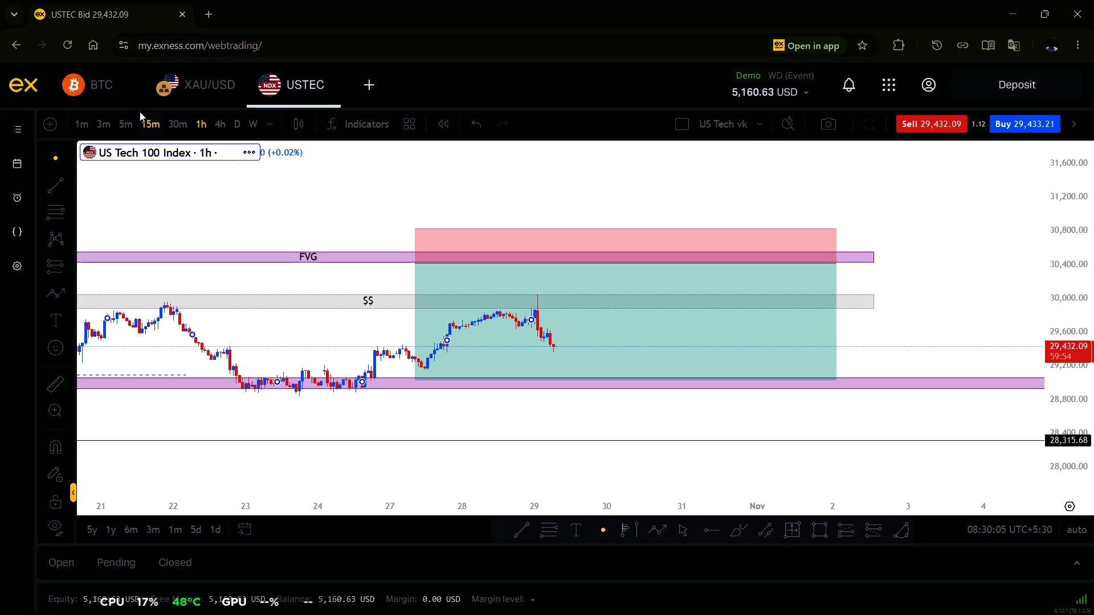
# Examine the Bitcoin chart in full screen on the 15-minute and 1-hour timeframes, leaving full screen at the end.
pyautogui.click(116, 93)
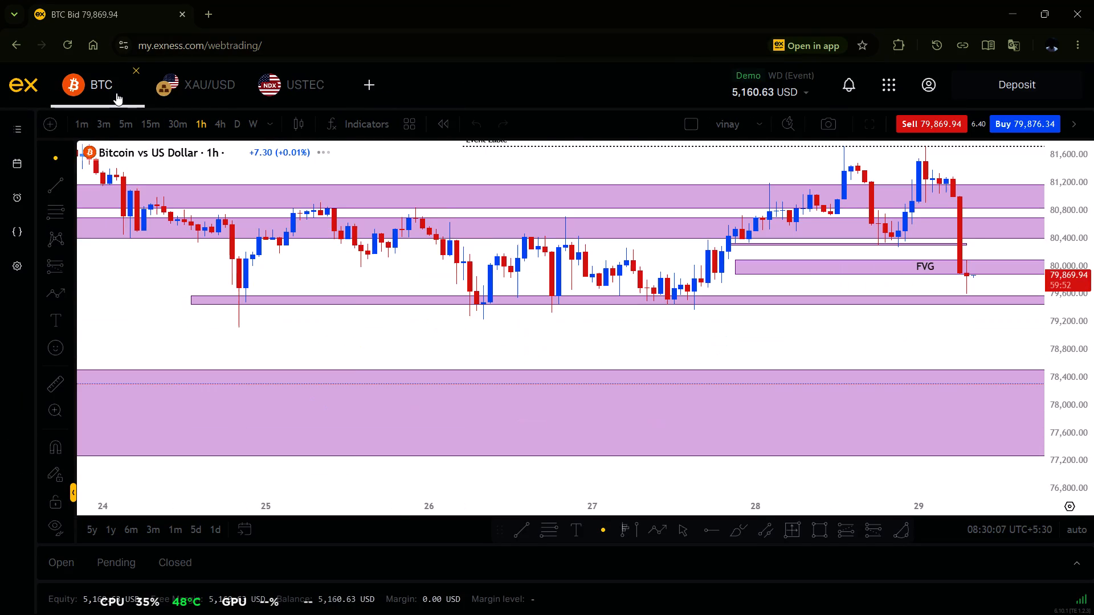
pyautogui.click(873, 136)
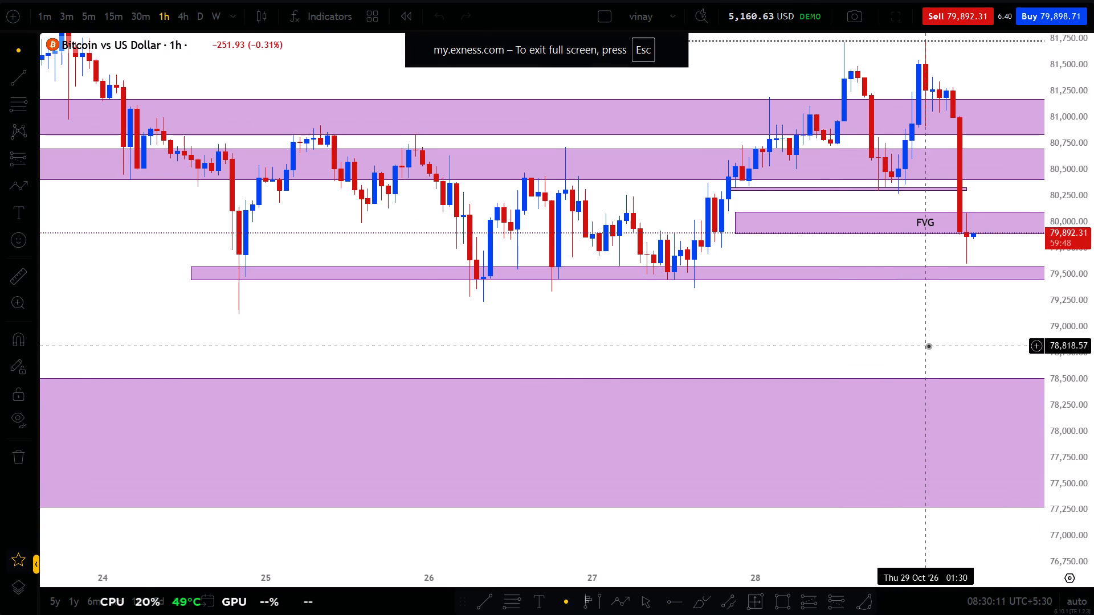
pyautogui.hscroll(-1, 928, 346)
pyautogui.moveTo(928, 346); pyautogui.dragTo(881, 391)
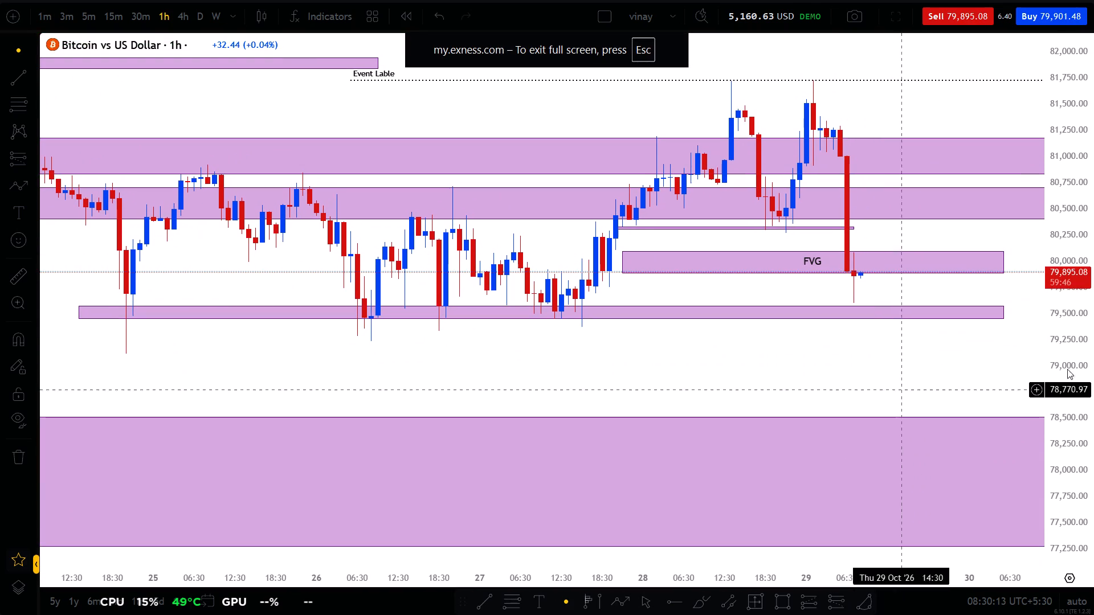
pyautogui.scroll(2, 1093, 370)
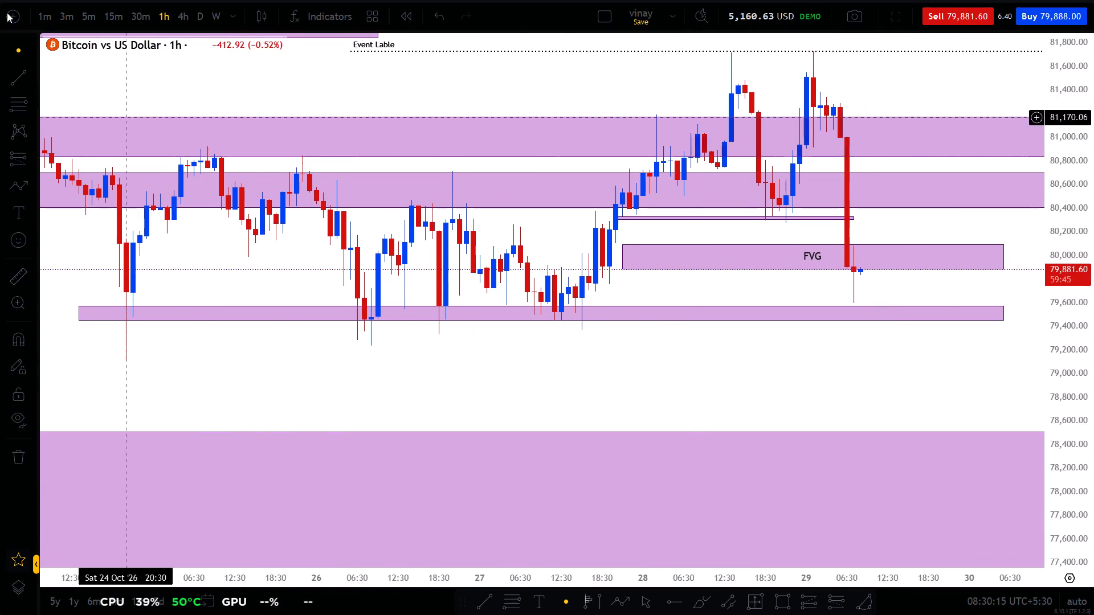
pyautogui.click(115, 19)
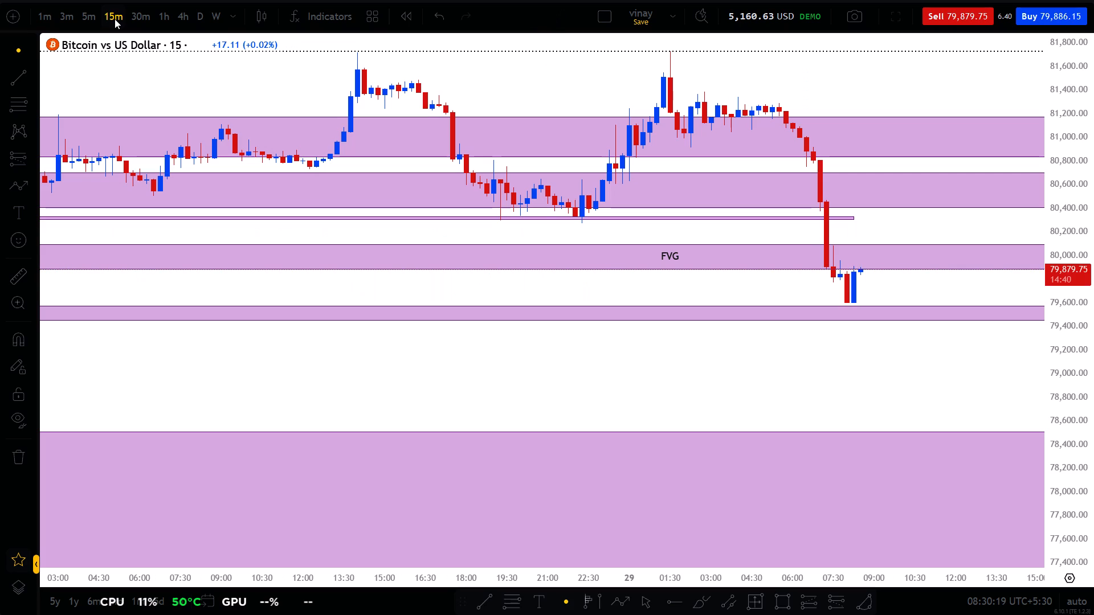
pyautogui.click(160, 22)
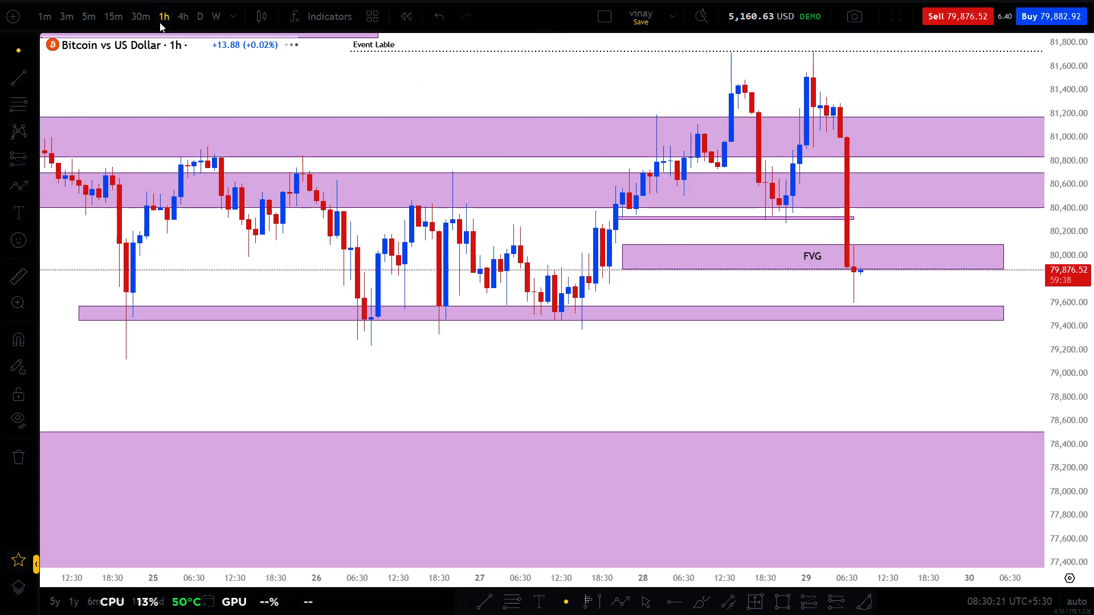
pyautogui.scroll(-3, 578, 345)
pyautogui.scroll(3, 578, 345)
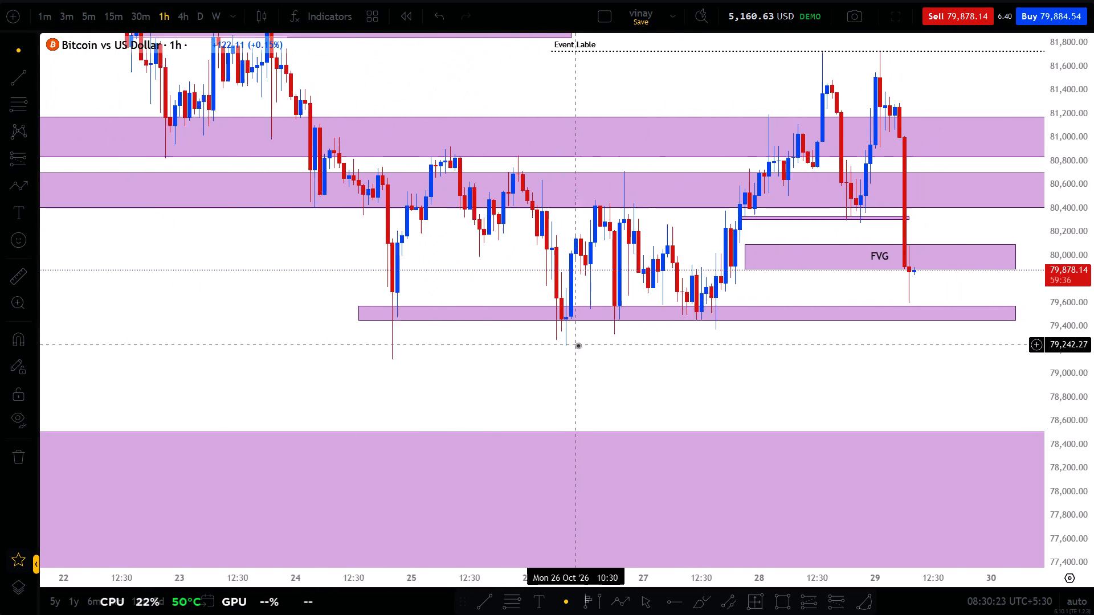
pyautogui.click(549, 42)
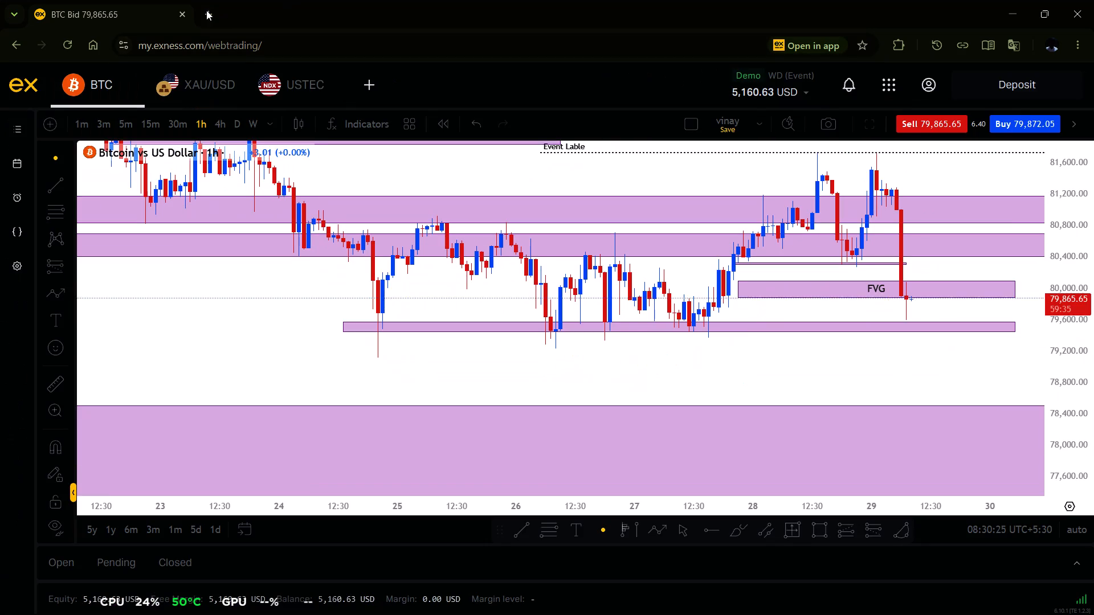
# Open a blank browser tab and close the Exness trading tab.
pyautogui.click(201, 10)
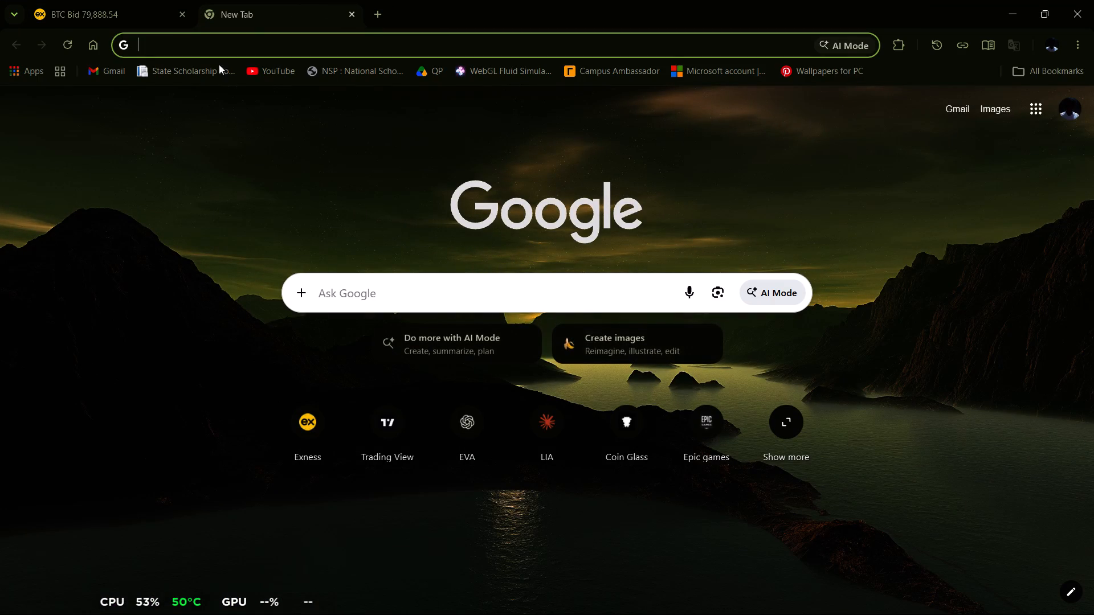
pyautogui.click(183, 13)
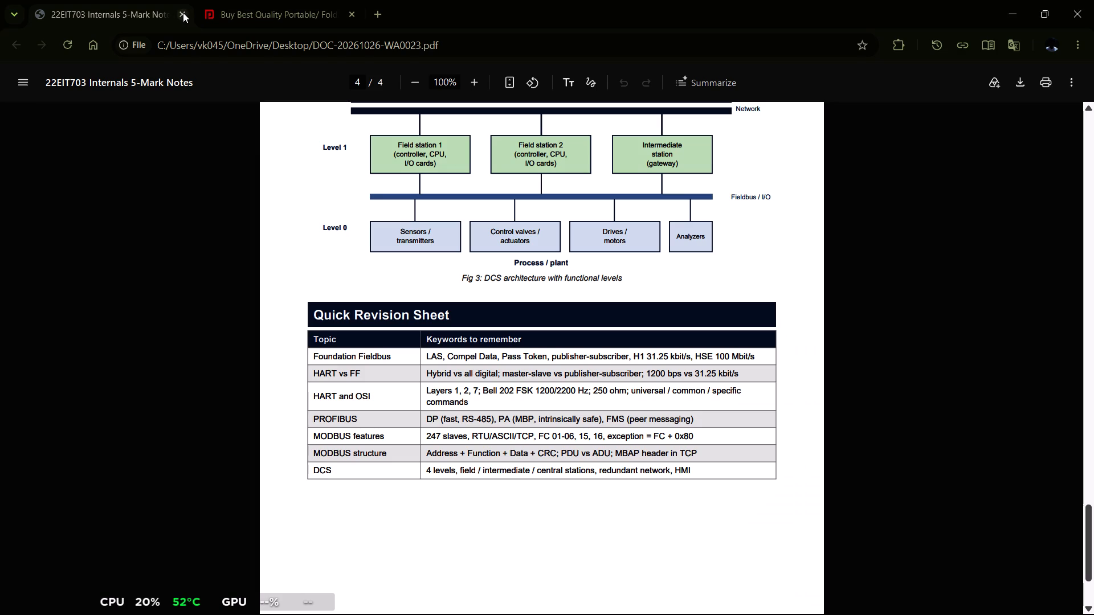
# Refresh the desktop.
pyautogui.rightClick(350, 171)
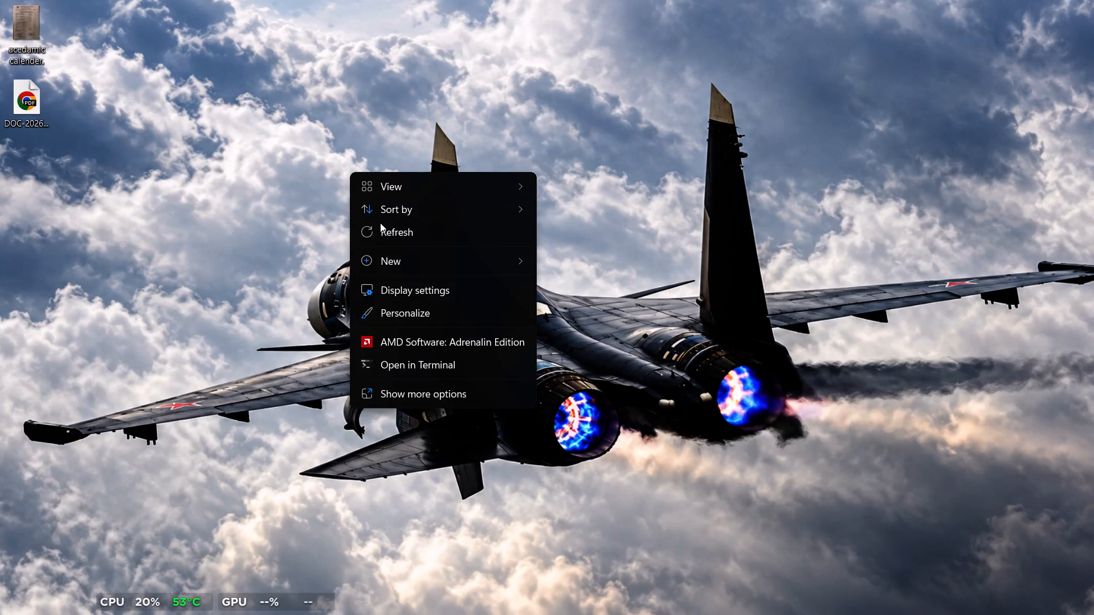
pyautogui.click(379, 227)
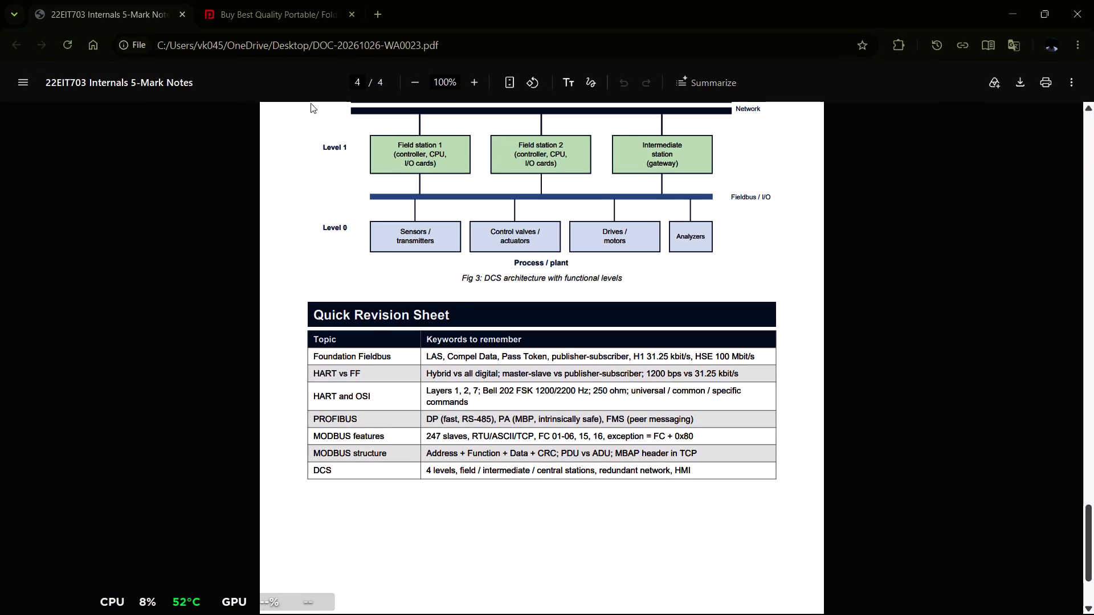
# Look over the Portronics laptop stand collection, return to the Google results for 360 laptop stand and examine the listings.
pyautogui.click(246, 10)
pyautogui.scroll(-5, 512, 397)
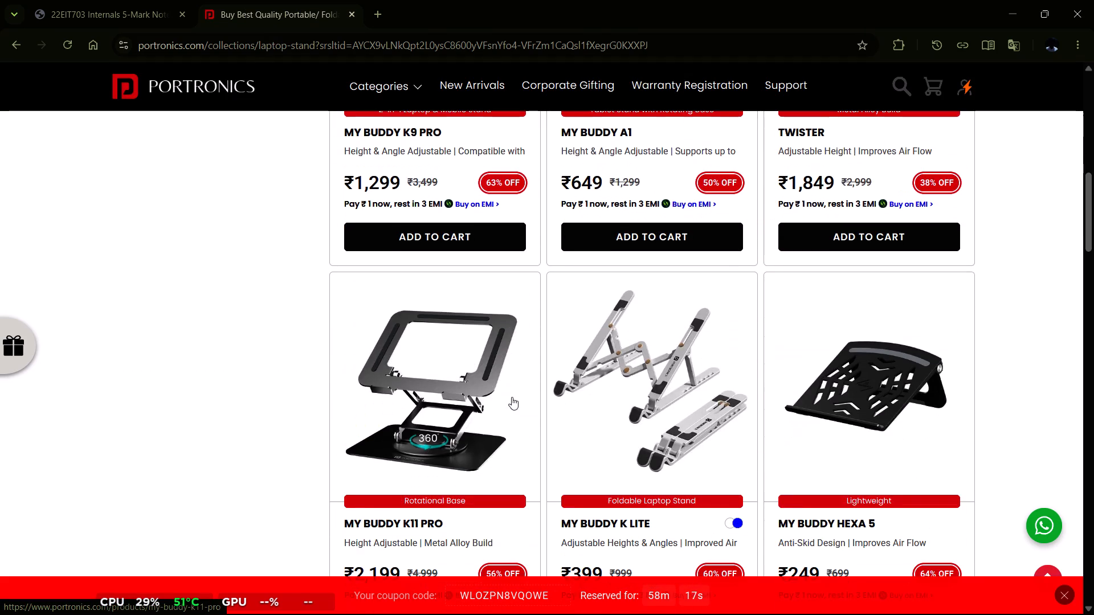
pyautogui.hscroll(6, 512, 397)
pyautogui.scroll(-4, 589, 430)
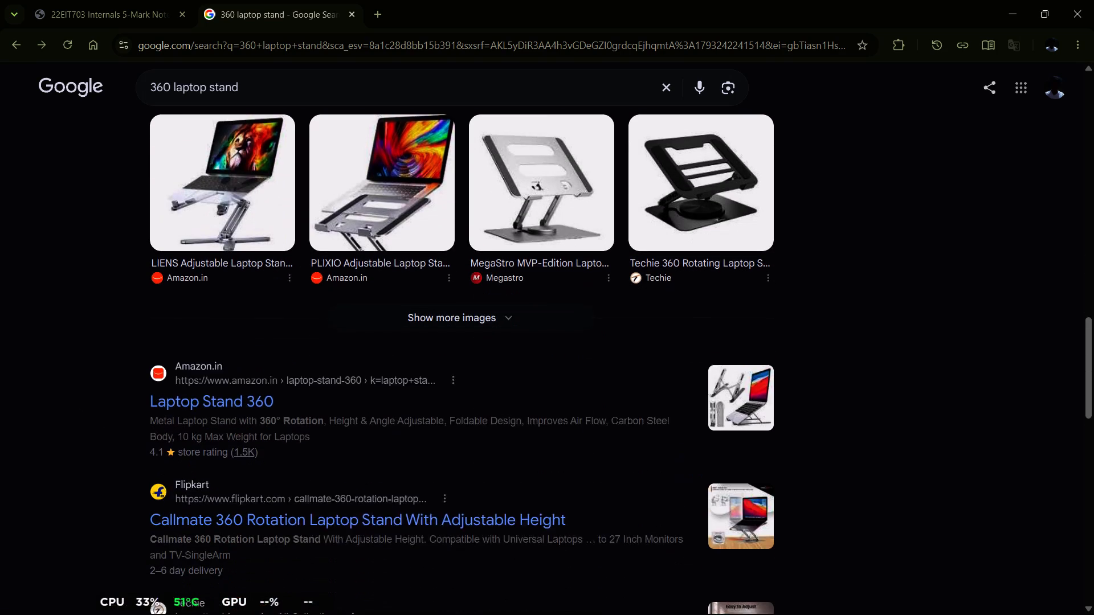
pyautogui.scroll(-3, 589, 430)
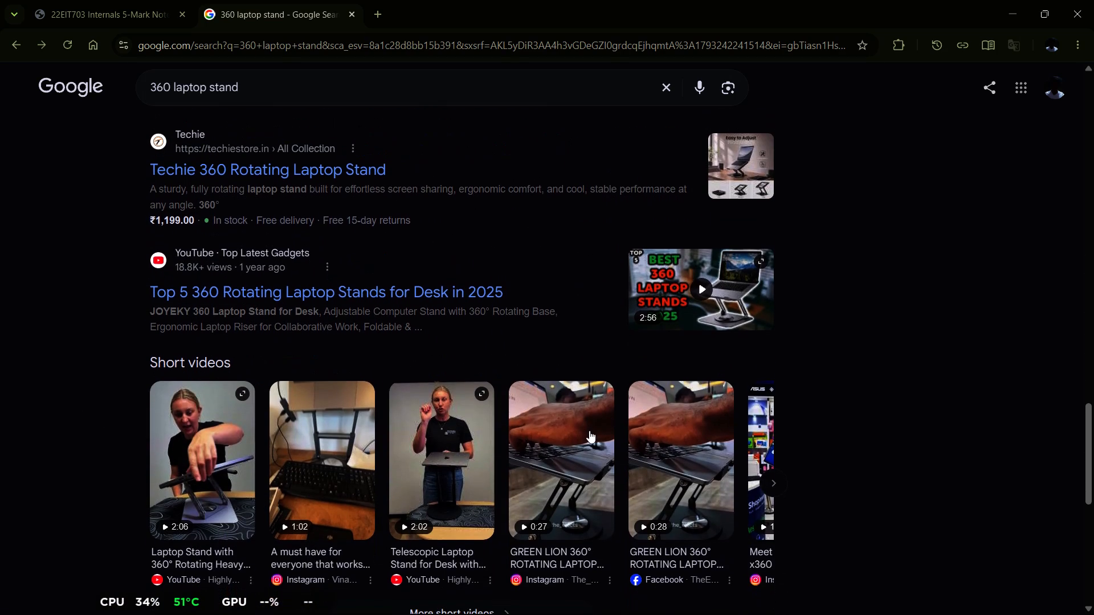
pyautogui.scroll(-1, 589, 430)
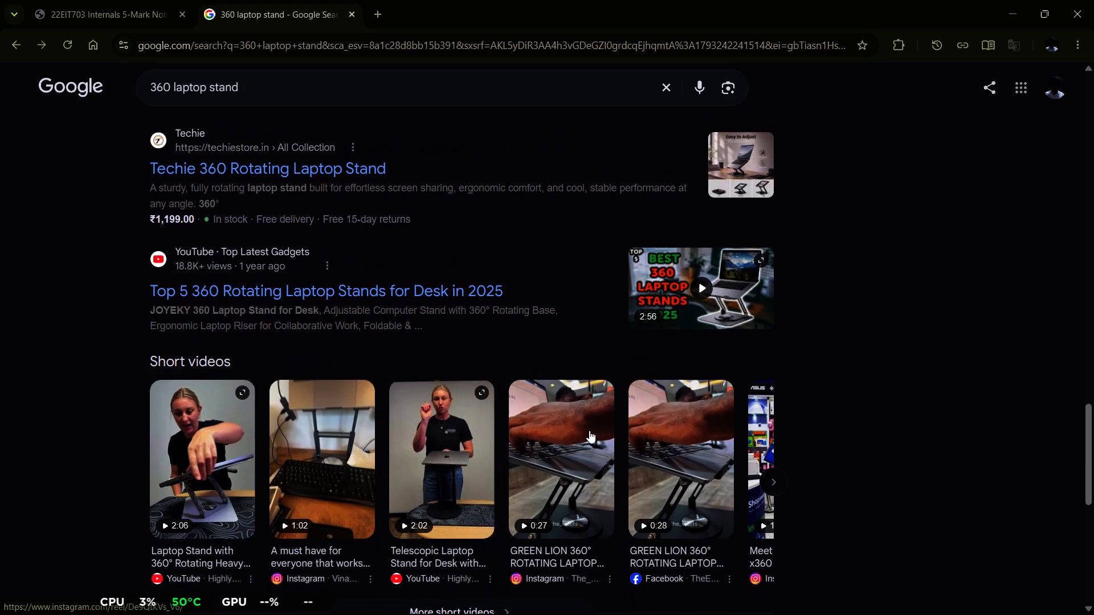
pyautogui.scroll(-4, 589, 430)
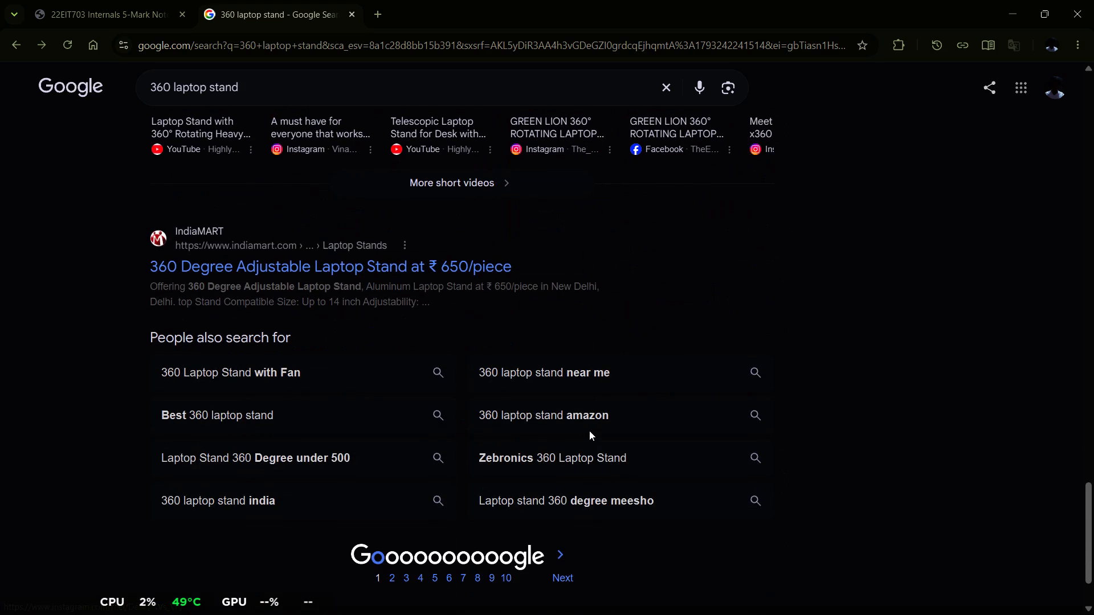
pyautogui.scroll(-1, 589, 430)
pyautogui.scroll(8, 589, 430)
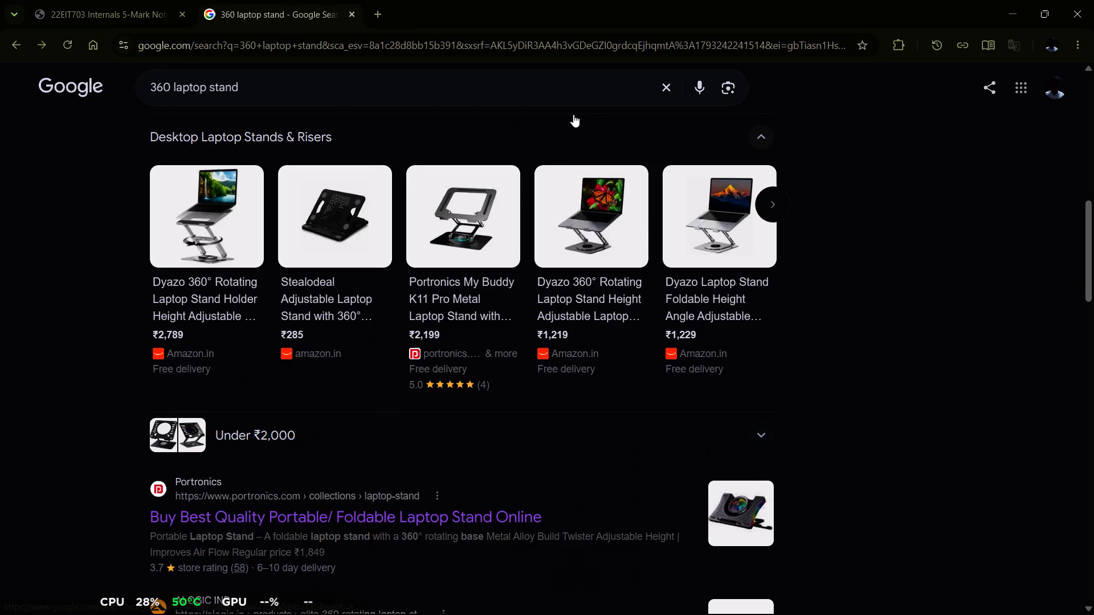
# Search Google for "proffesional laptop stand 360 laptop stand", using the suggestion that extends the current query.
pyautogui.click(583, 96)
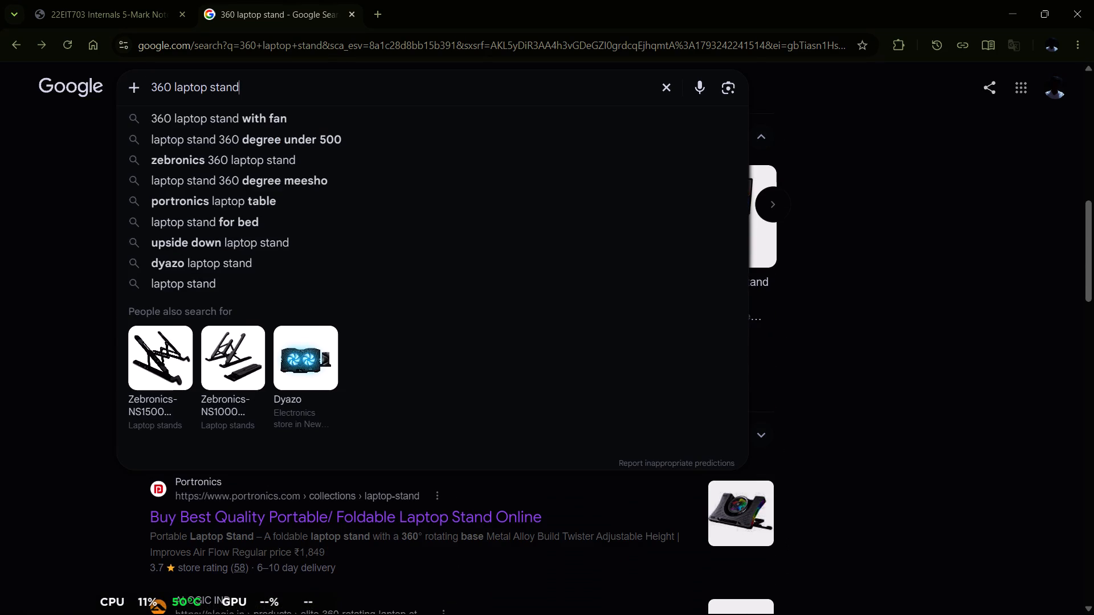
pyautogui.hotkey('ctrl', 'Left')
pyautogui.hotkey('ctrl', 'Left')
pyautogui.hotkey('ctrl', 'Left')
pyautogui.write('pro')
pyautogui.write('ffe')
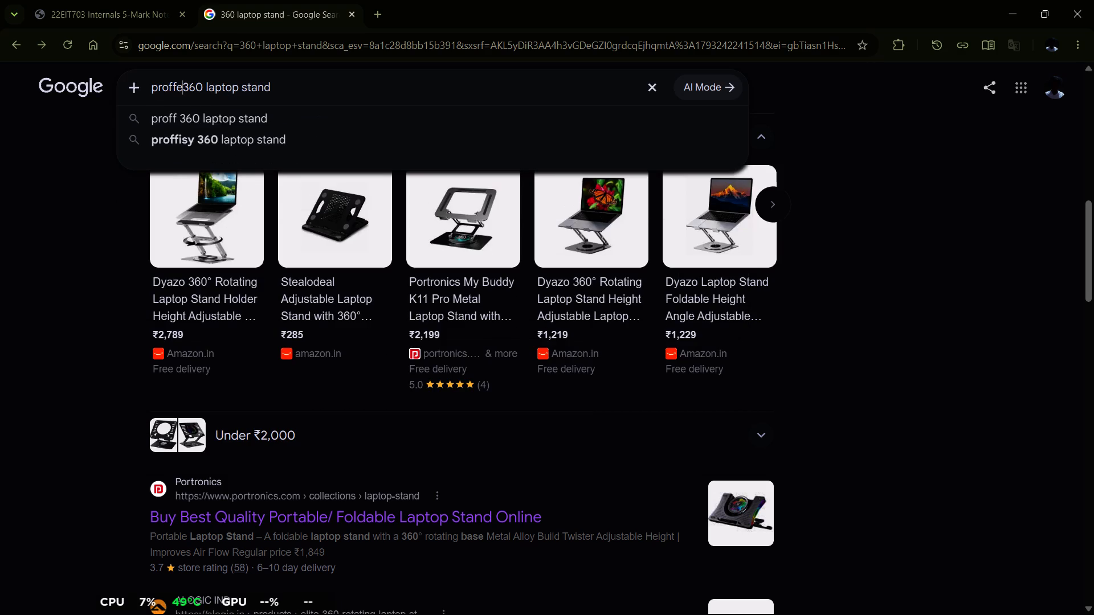
pyautogui.write('sional')
pyautogui.press('space')
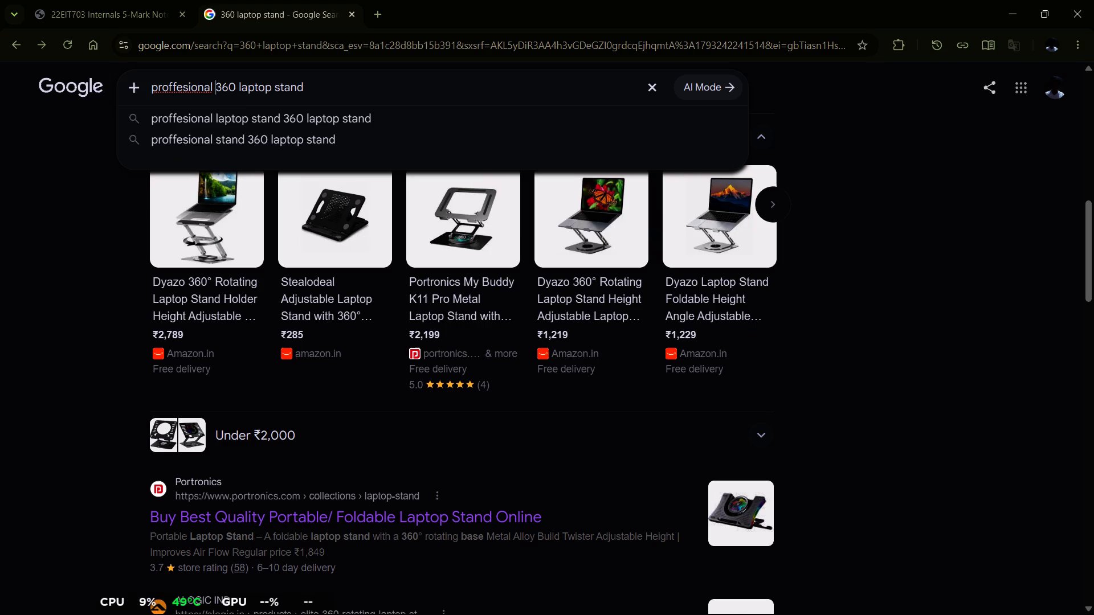
pyautogui.press('Down')
pyautogui.press('Return')
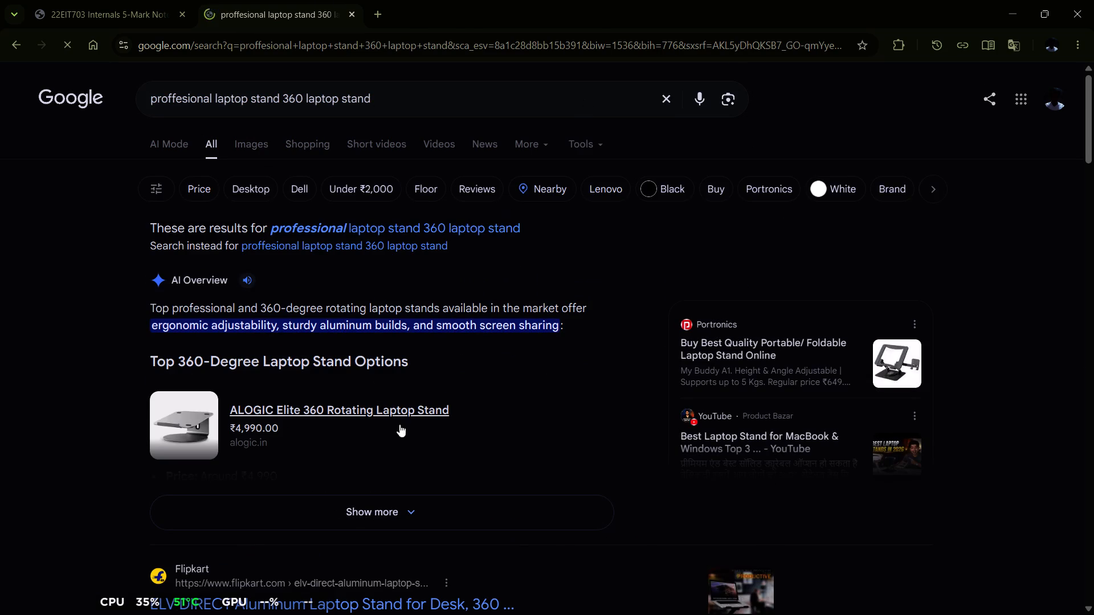
# Examine the search results for professional 360-degree laptop stands, including retailer listings and sponsored results.
pyautogui.scroll(-4, 451, 432)
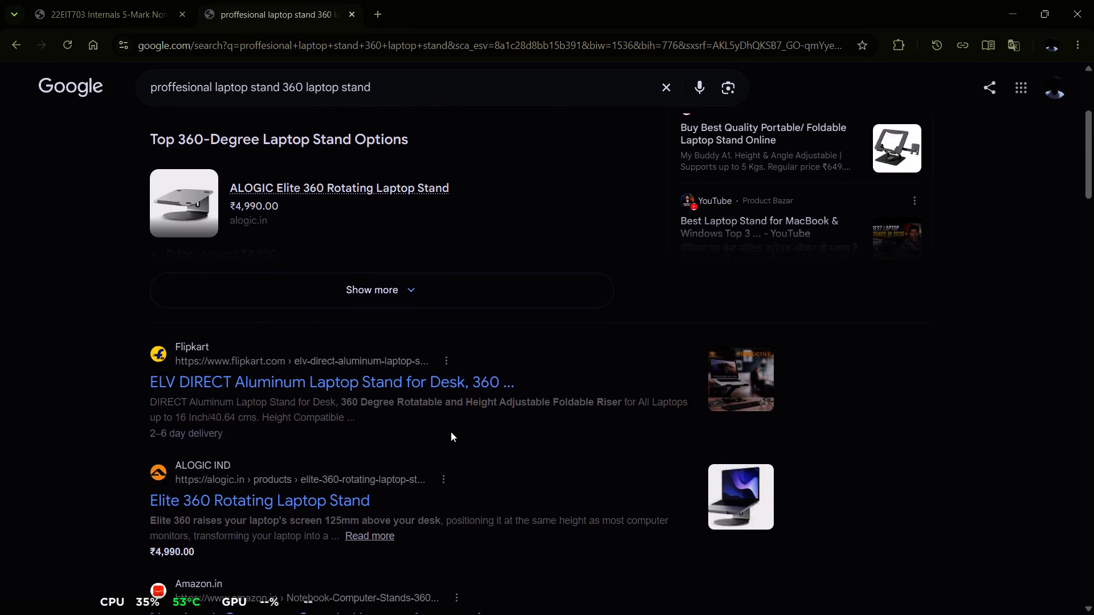
pyautogui.scroll(-1, 451, 432)
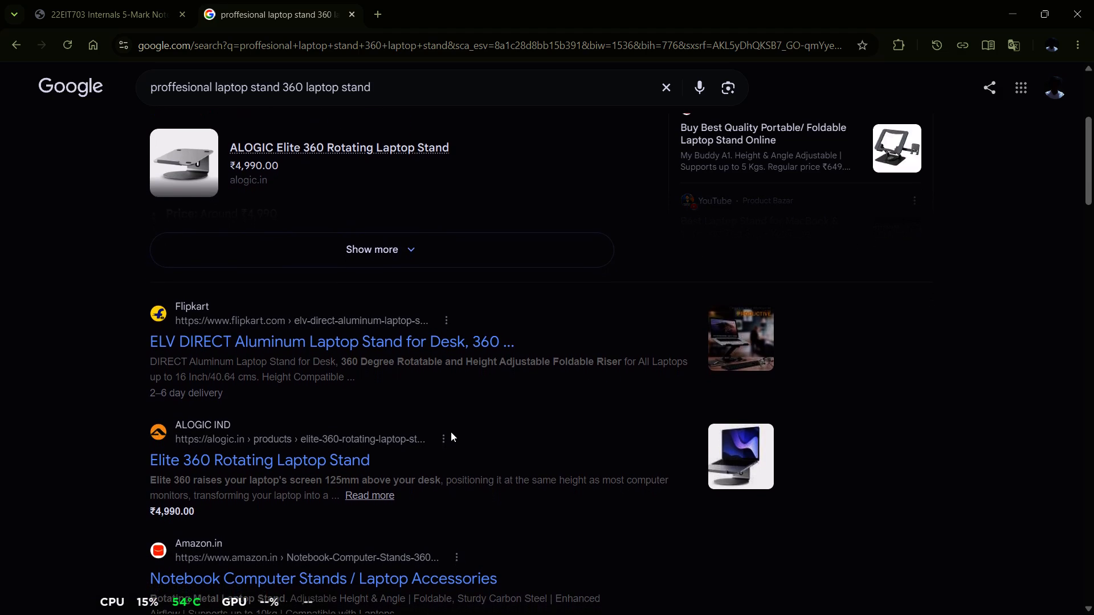
pyautogui.scroll(-1, 451, 432)
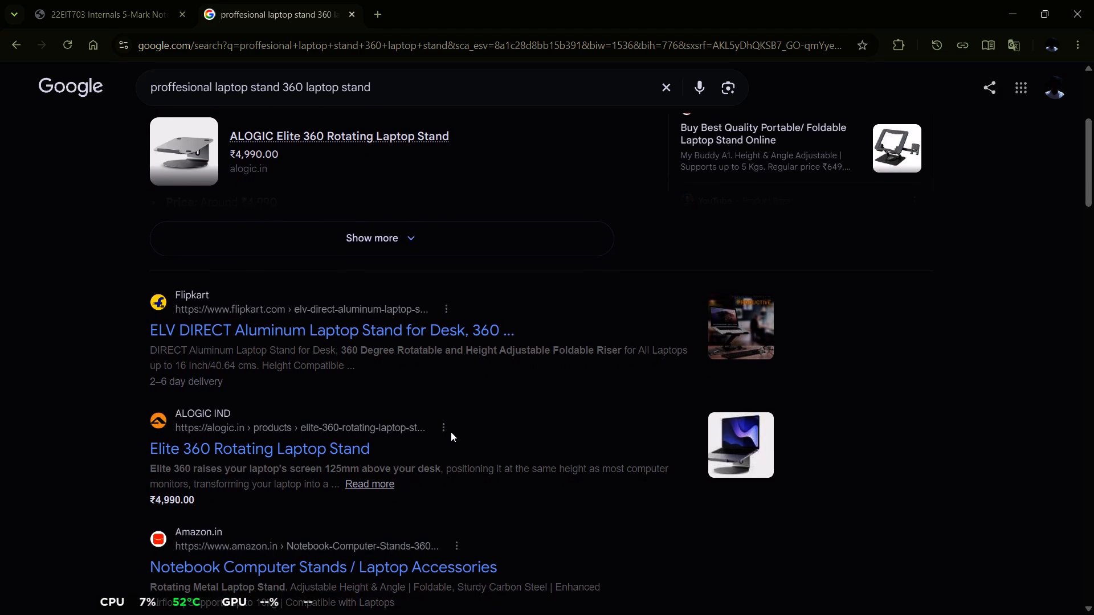
pyautogui.scroll(-1, 451, 432)
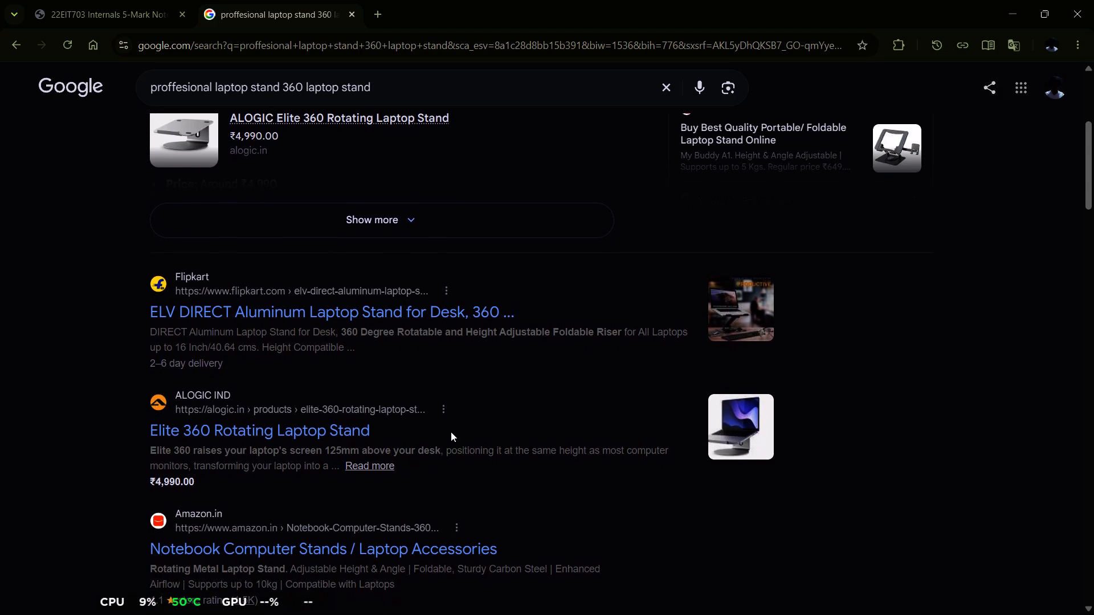
pyautogui.scroll(-5, 451, 432)
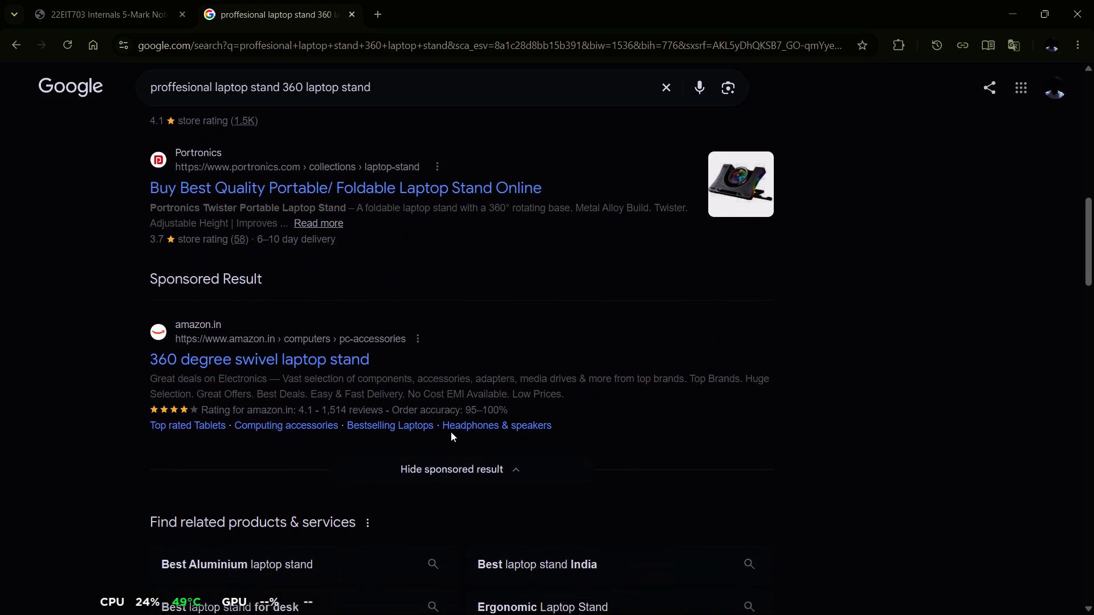
# Examine the remaining search results for professional 360-degree laptop stands, including the popular products, price groups and retailer and video listings.
pyautogui.scroll(-5, 451, 432)
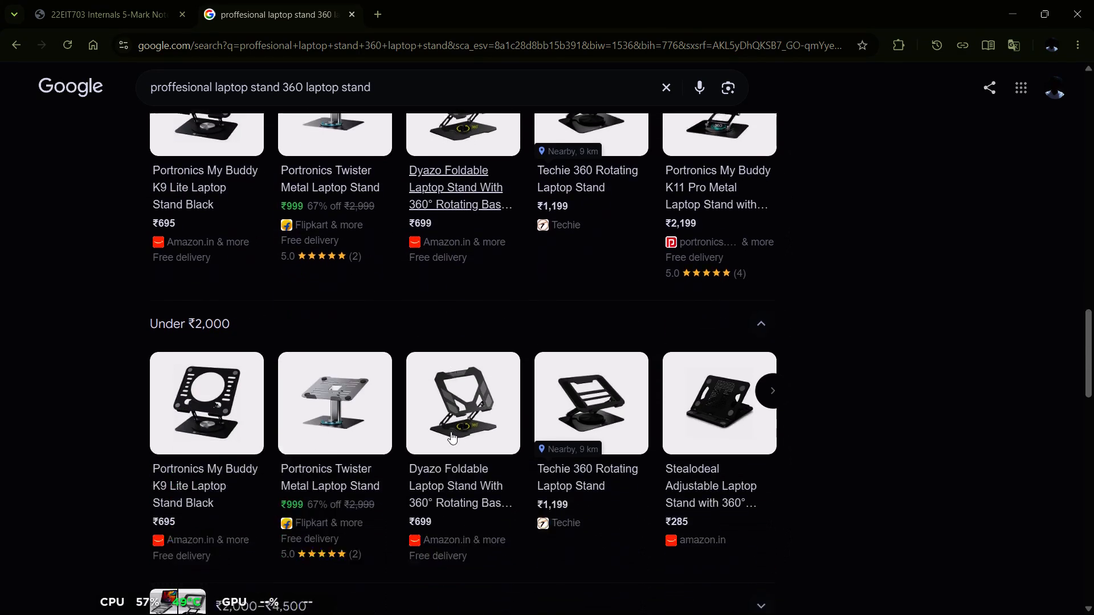
pyautogui.scroll(-1, 451, 432)
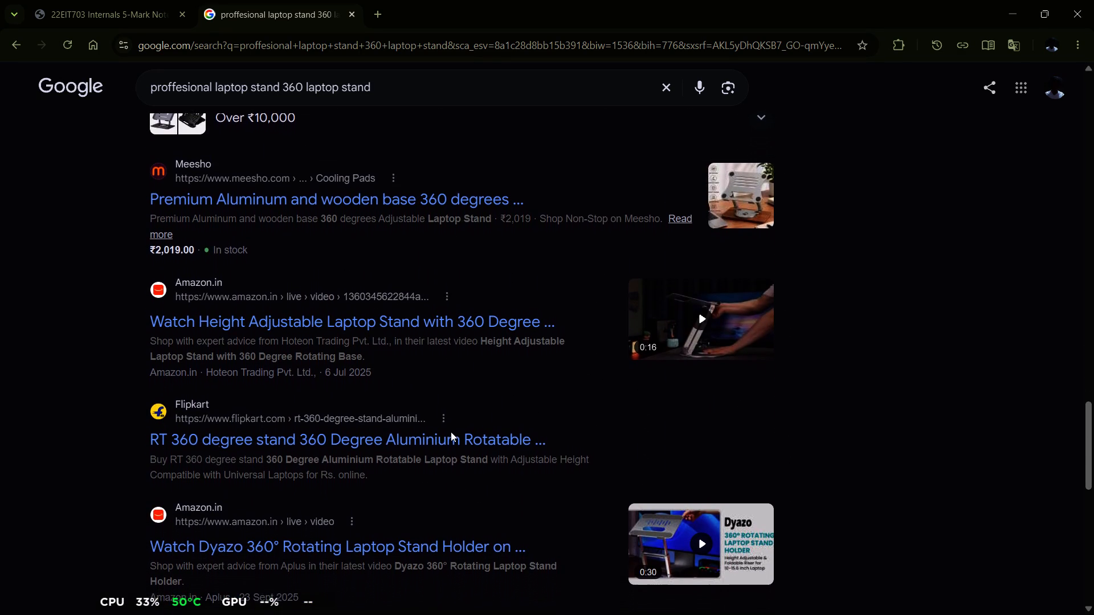
pyautogui.scroll(-3, 451, 432)
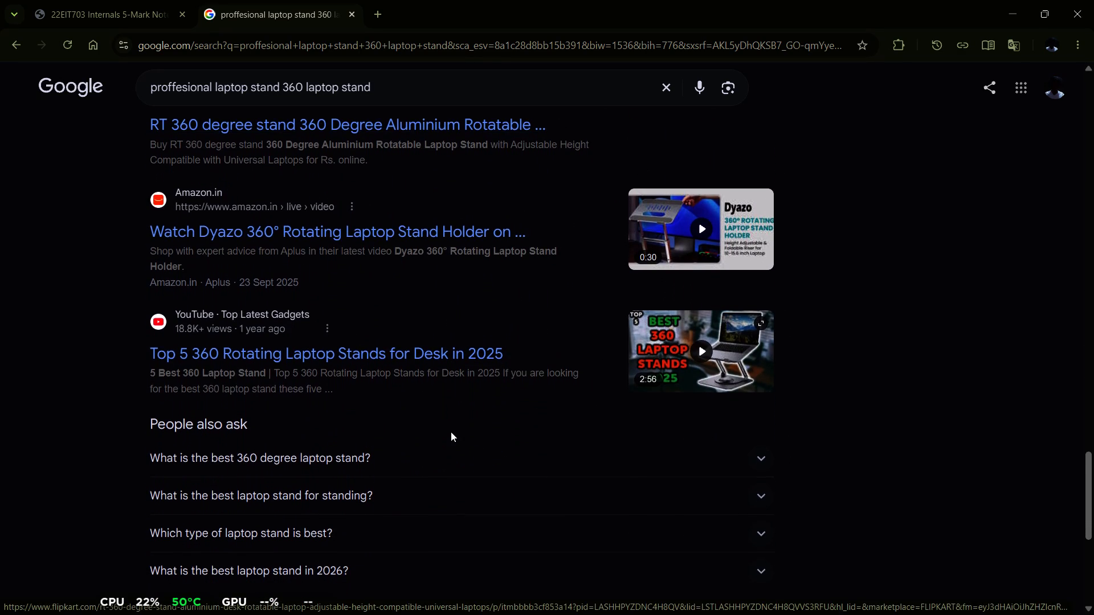
pyautogui.scroll(-5, 451, 432)
pyautogui.scroll(7, 451, 432)
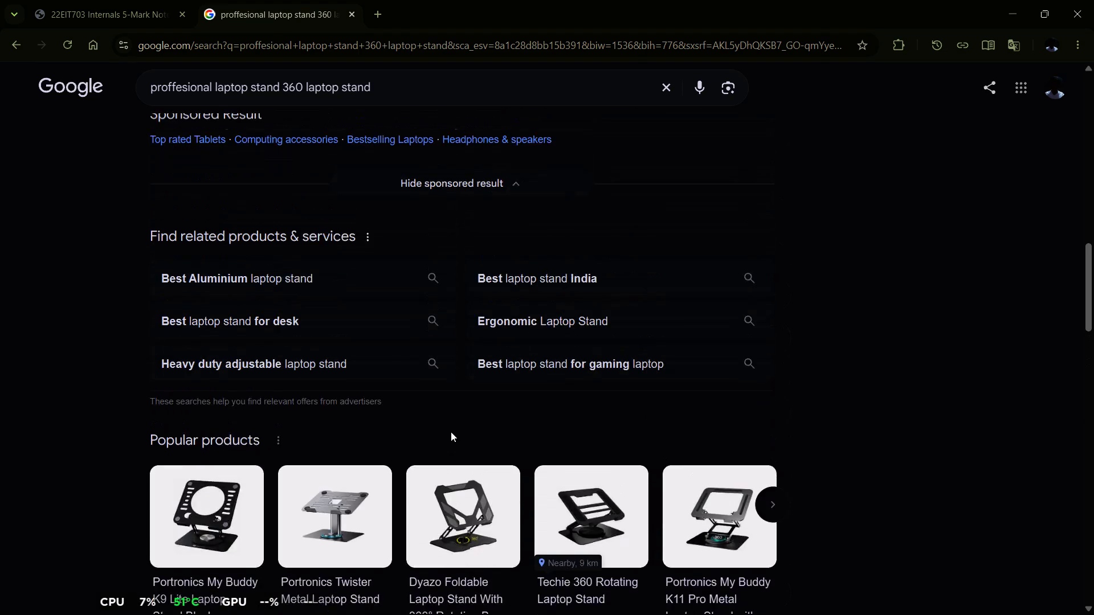
pyautogui.scroll(7, 451, 432)
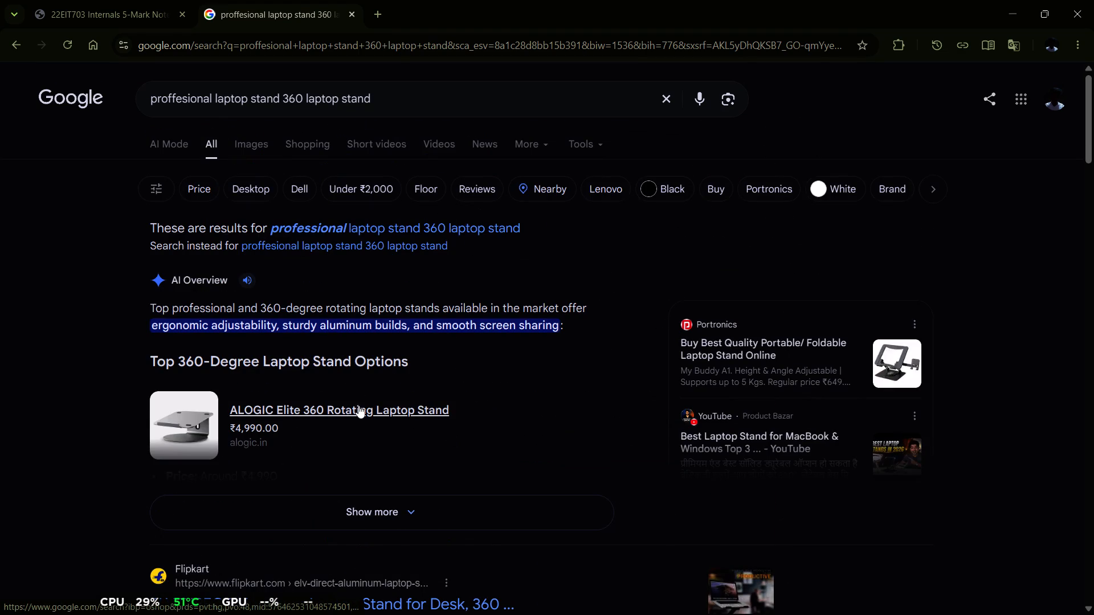
# View the product details and photo gallery of the ALOGIC Elite 360 Rotating Laptop Stand, and close the details.
pyautogui.click(299, 405)
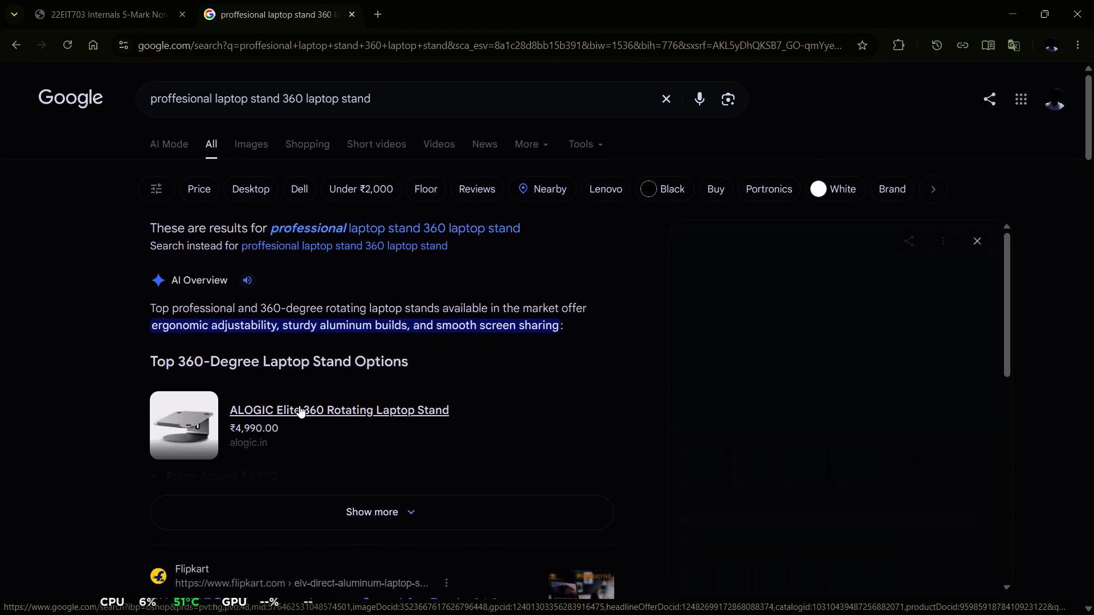
pyautogui.click(186, 417)
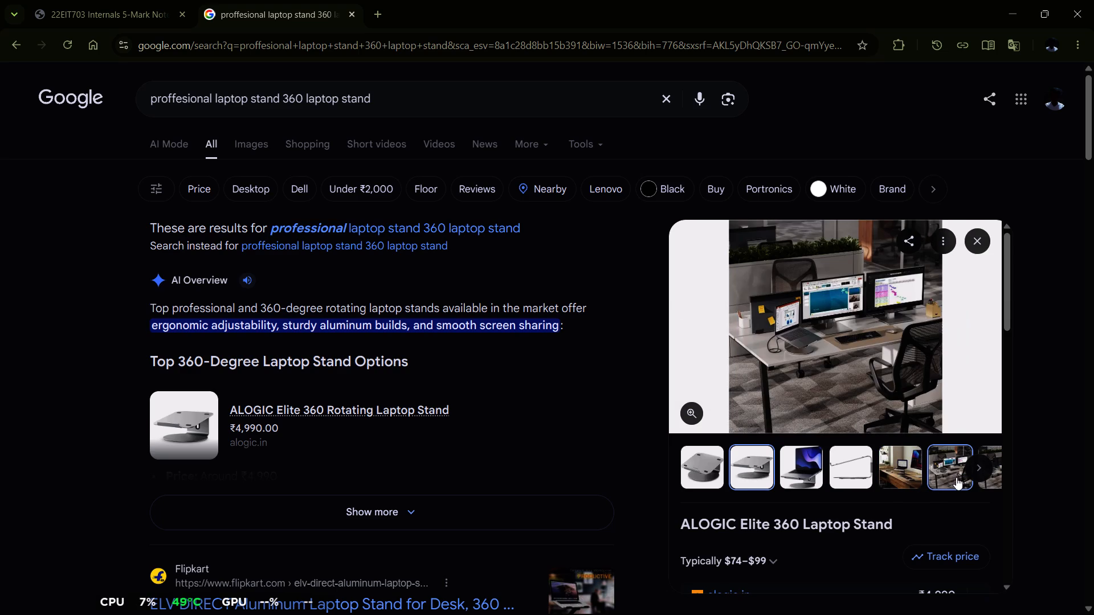
pyautogui.click(985, 464)
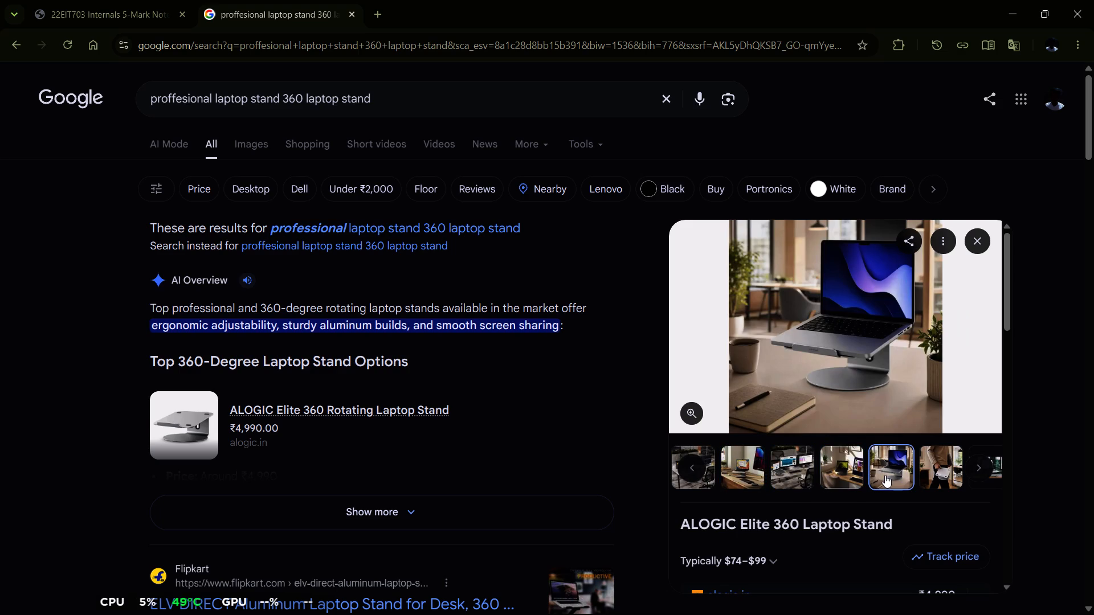
pyautogui.click(935, 475)
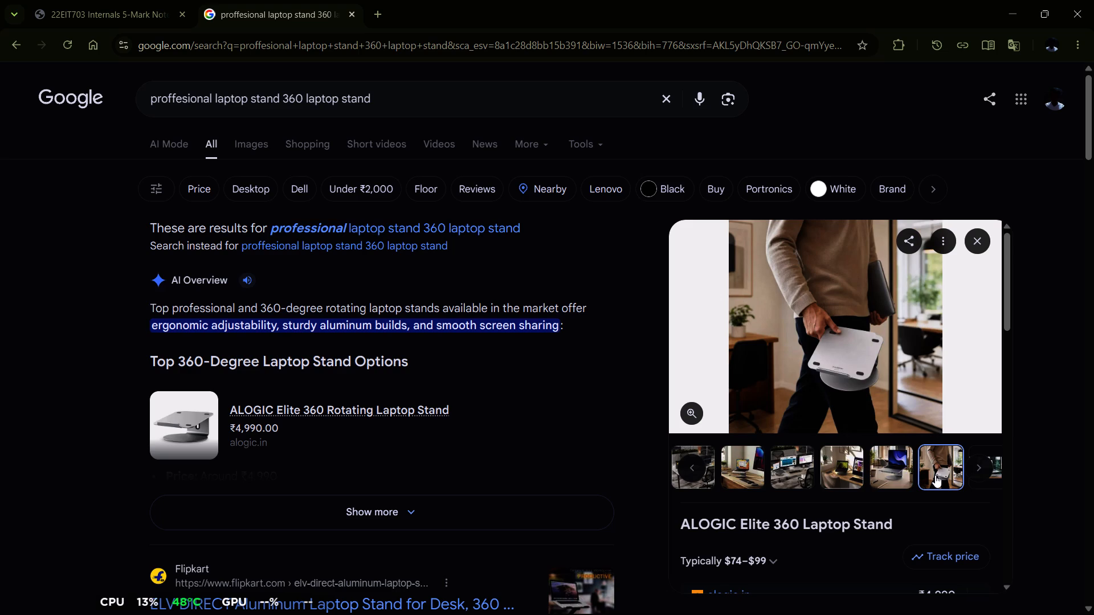
pyautogui.click(972, 475)
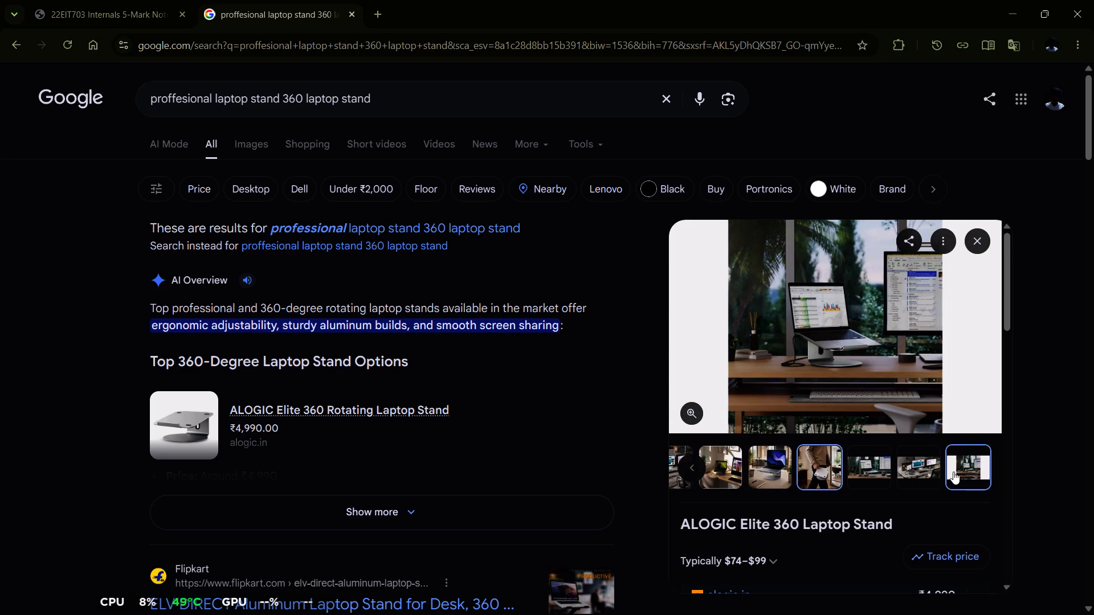
pyautogui.click(977, 234)
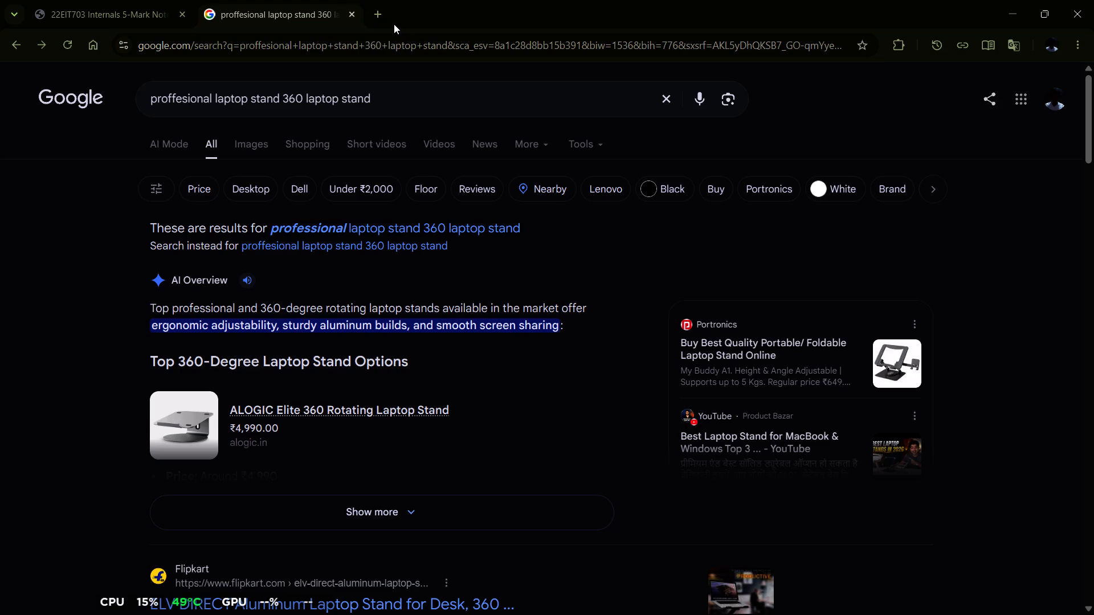
# Open the Trading View shortcut in a new tab and close the laptop stand search tab.
pyautogui.click(359, 0)
pyautogui.click(375, 14)
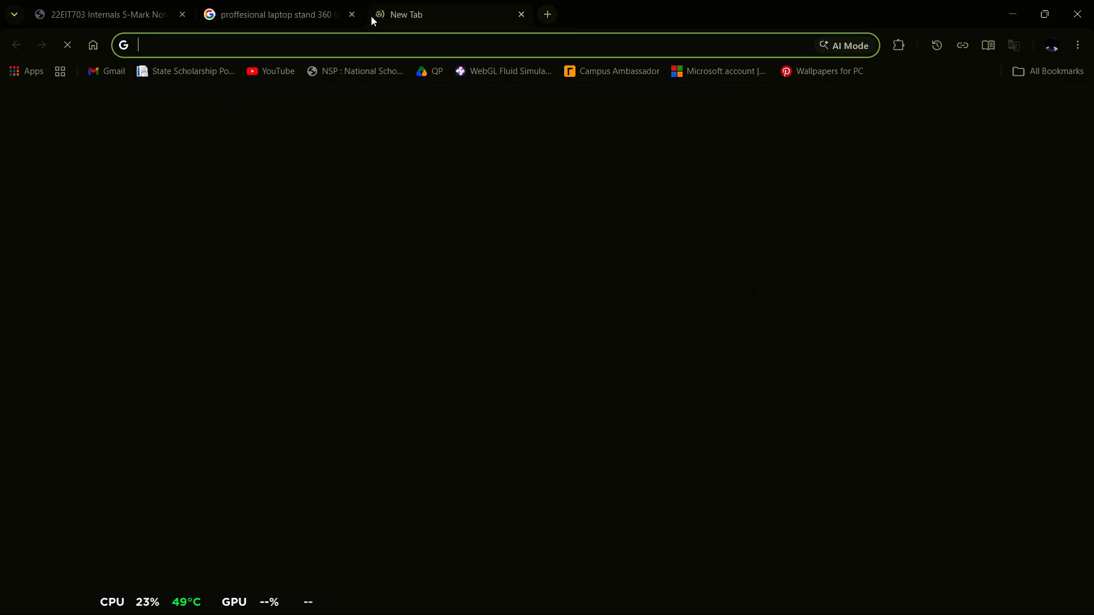
pyautogui.click(353, 17)
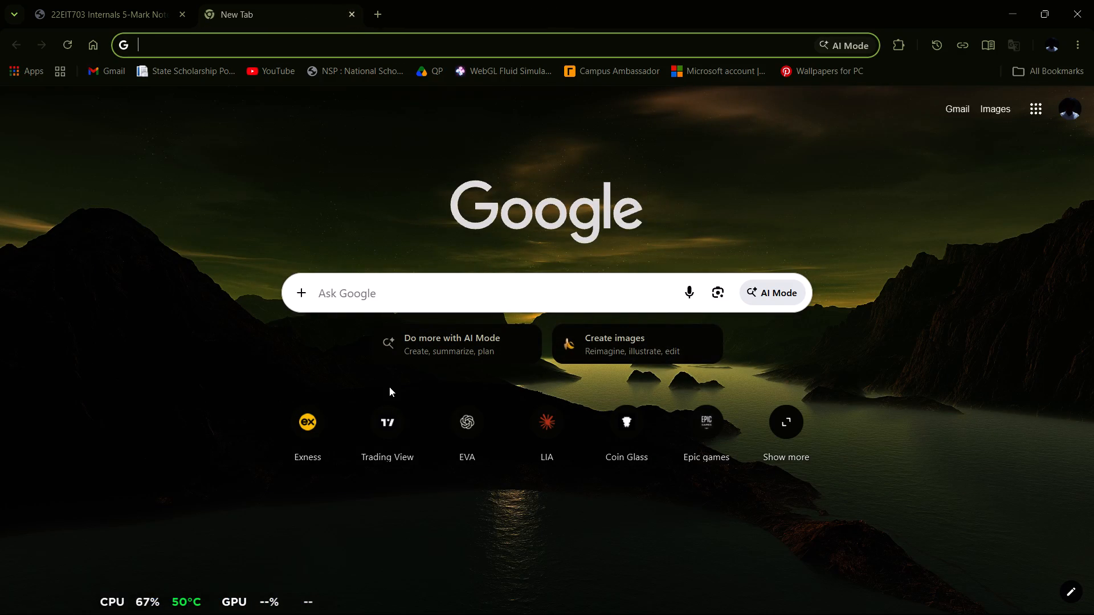
pyautogui.click(375, 404)
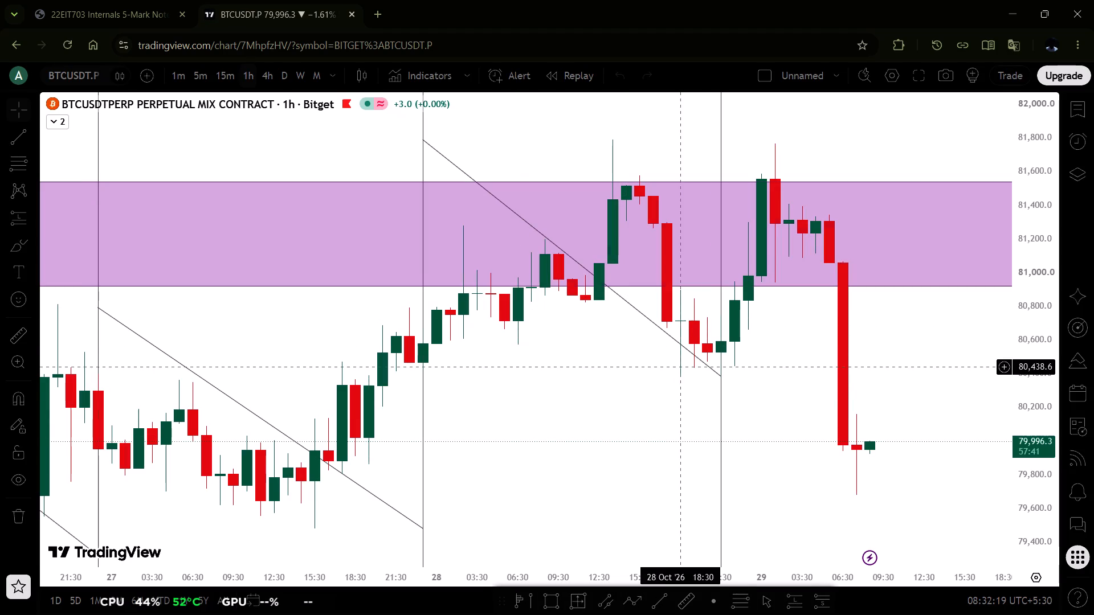
# Extend the end of the 28 October volume profile on the BTCUSDT.P 1h chart to 28 Oct 23:30.
pyautogui.scroll(-2, 817, 410)
pyautogui.moveTo(896, 411); pyautogui.dragTo(733, 334)
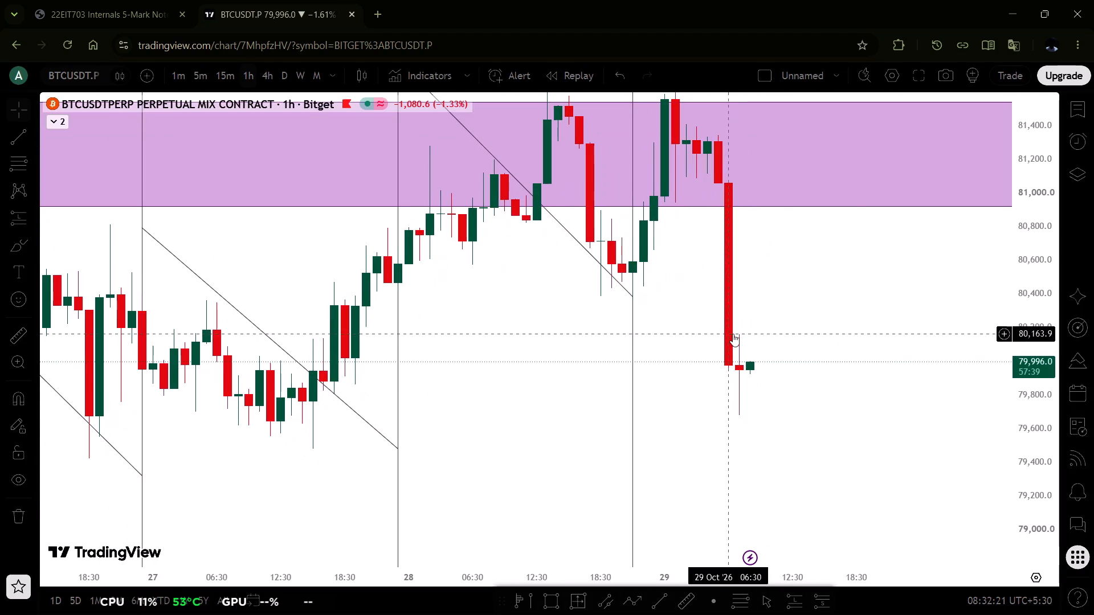
pyautogui.scroll(-7, 1038, 407)
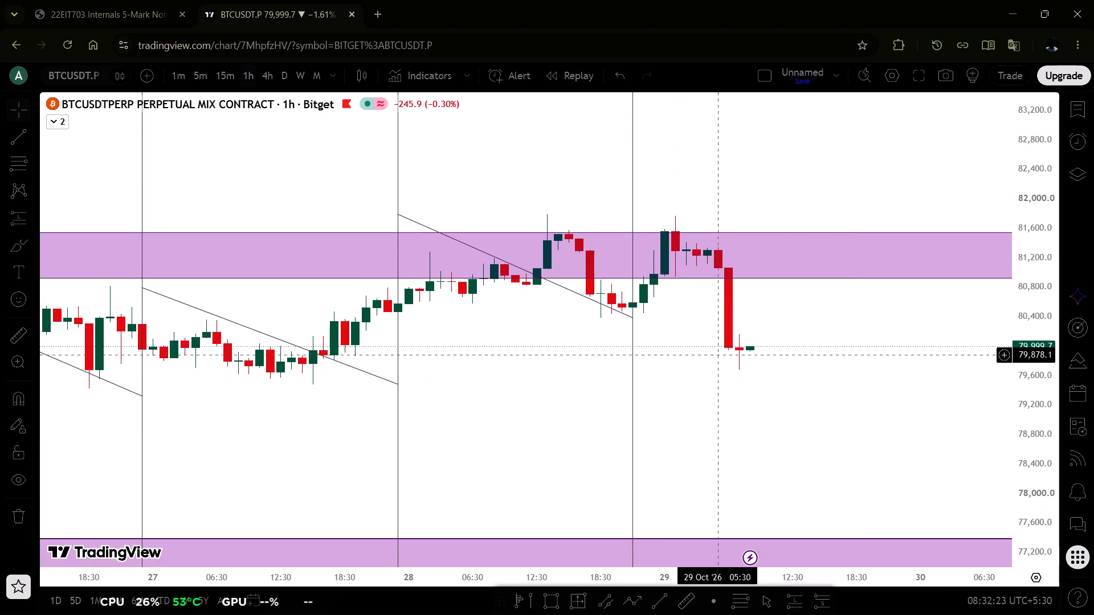
pyautogui.moveTo(632, 318); pyautogui.dragTo(644, 317)
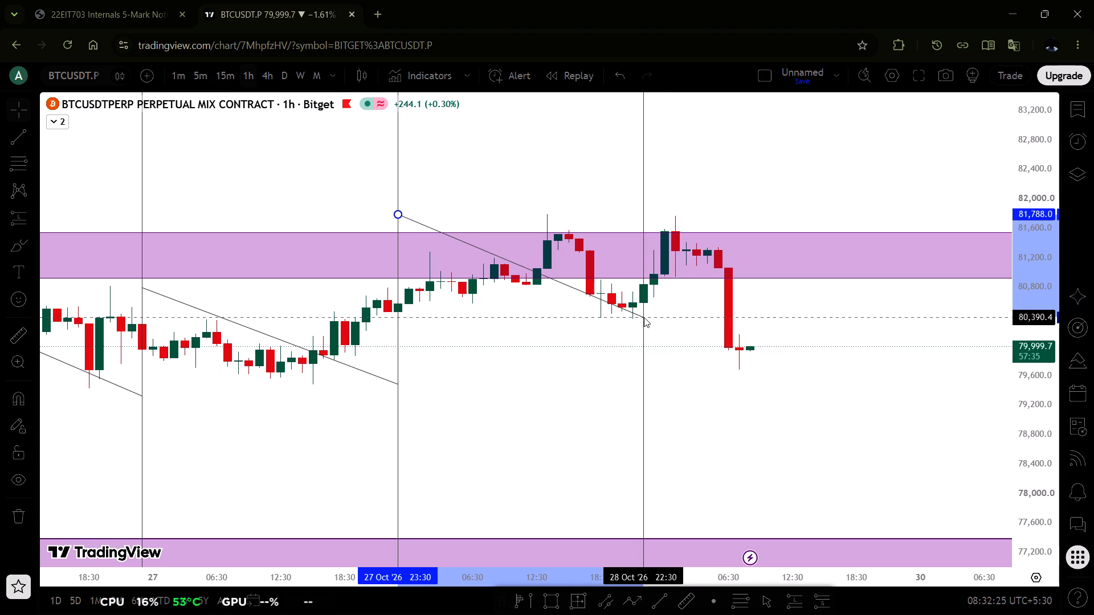
pyautogui.moveTo(644, 317); pyautogui.dragTo(656, 315)
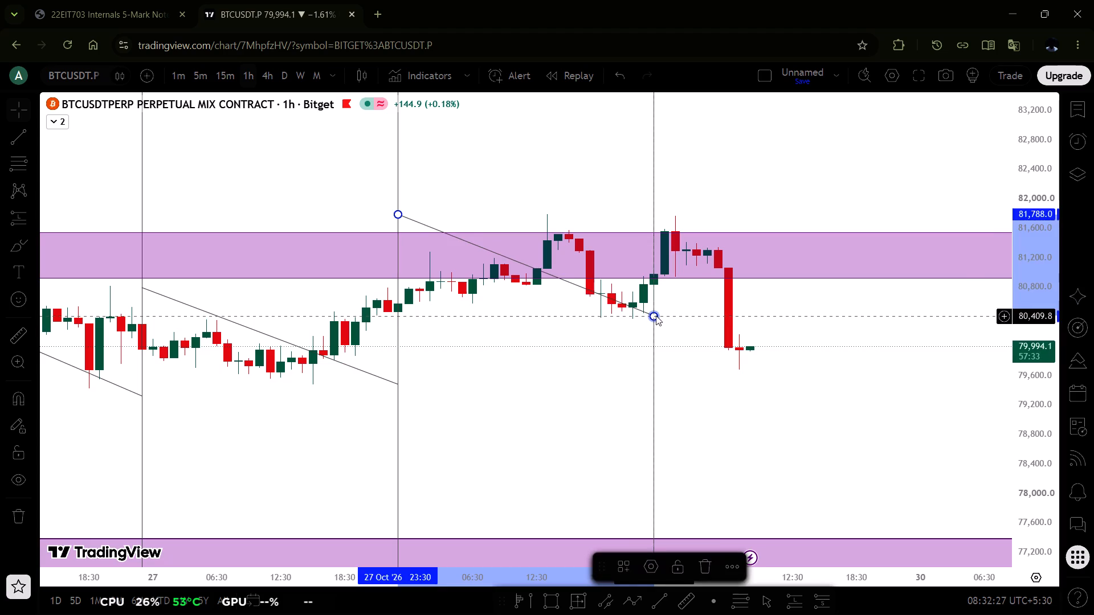
# Draw a fixed range volume profile from 28 Oct 23:30 to the latest candle, with Extend Right enabled.
pyautogui.moveTo(719, 343); pyautogui.dragTo(547, 316)
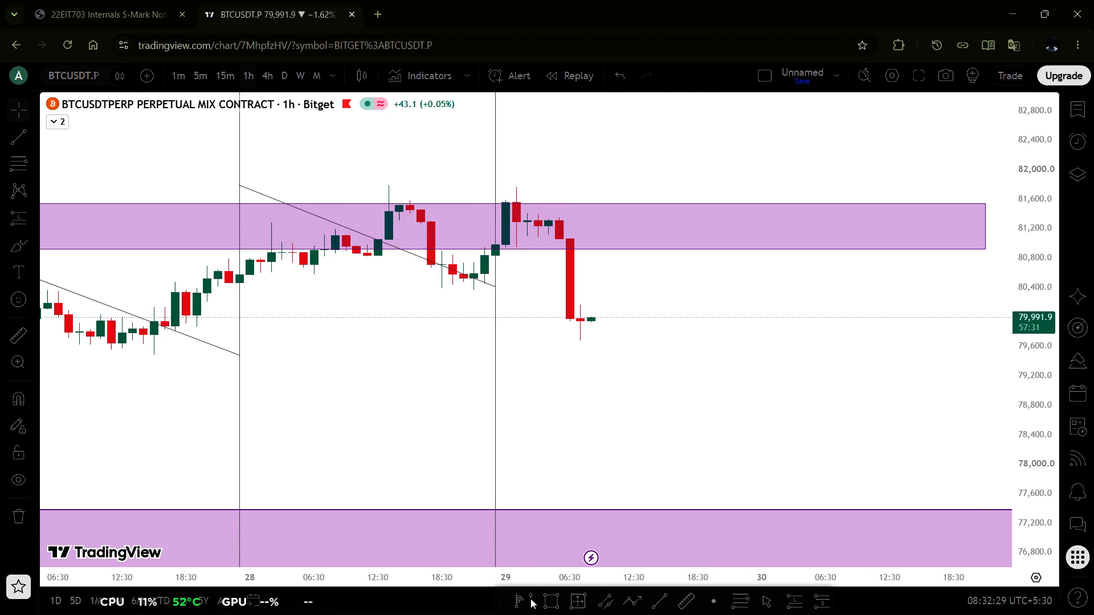
pyautogui.click(530, 598)
pyautogui.click(496, 296)
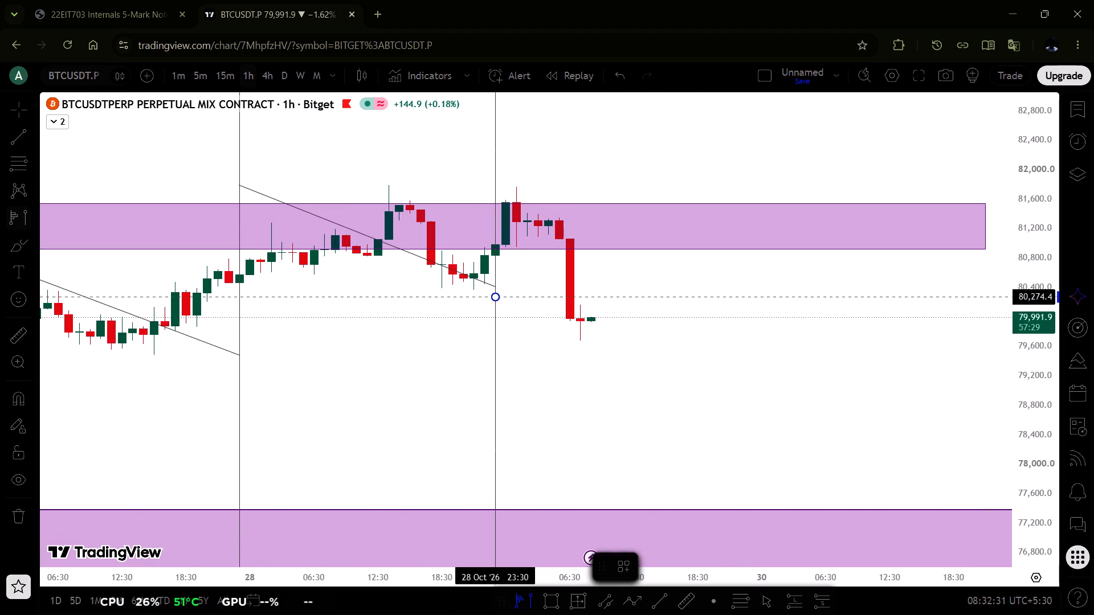
pyautogui.click(597, 311)
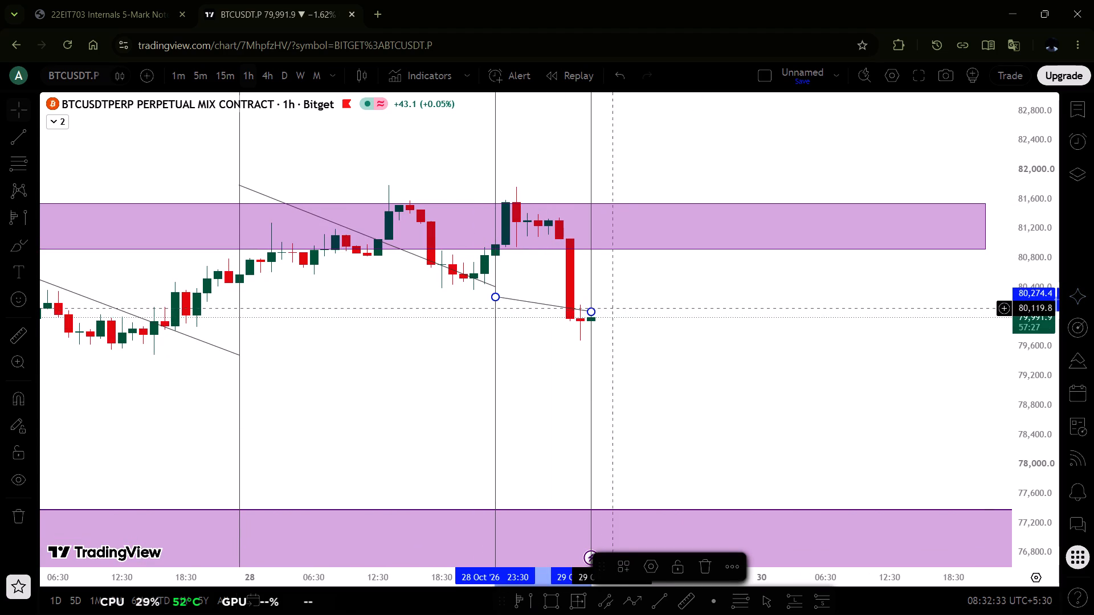
pyautogui.doubleClick(592, 312)
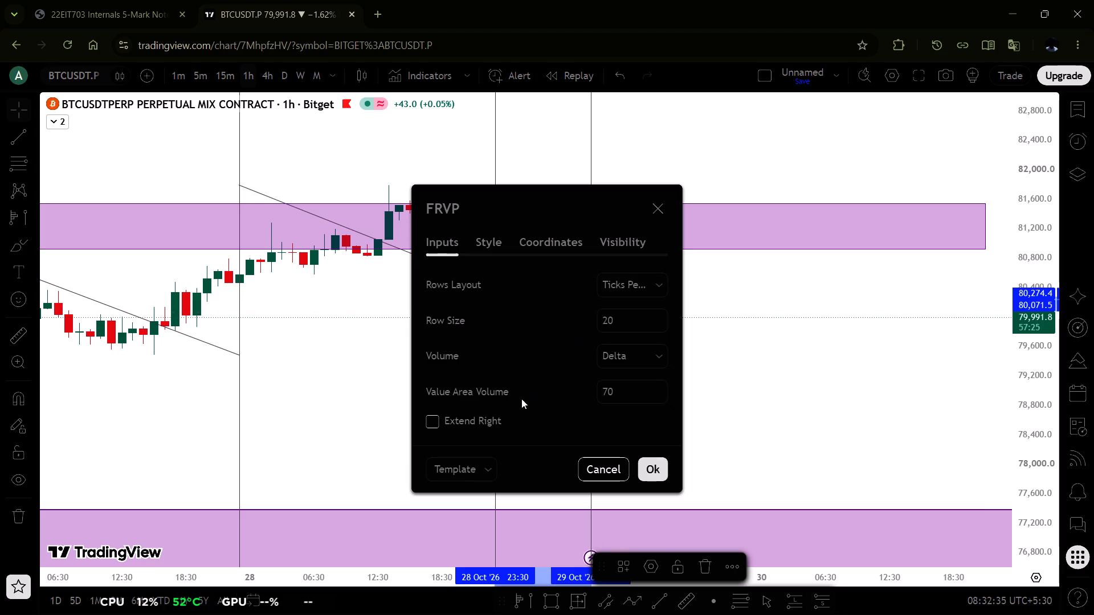
pyautogui.click(499, 419)
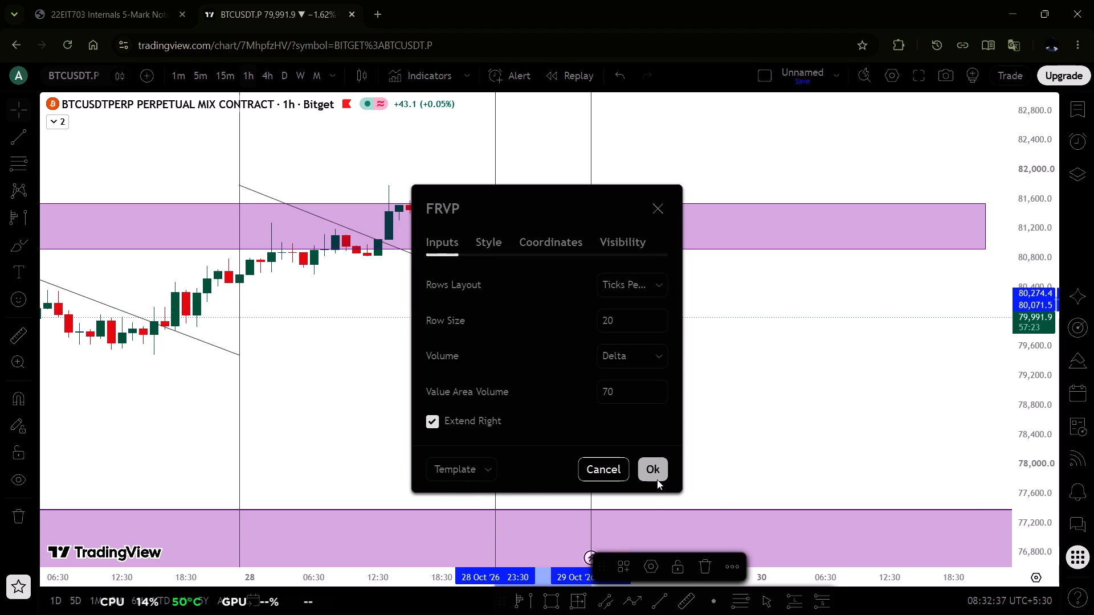
pyautogui.click(657, 479)
pyautogui.click(720, 389)
# Save the unnamed chart layout and reload the chart page.
pyautogui.scroll(-4, 720, 389)
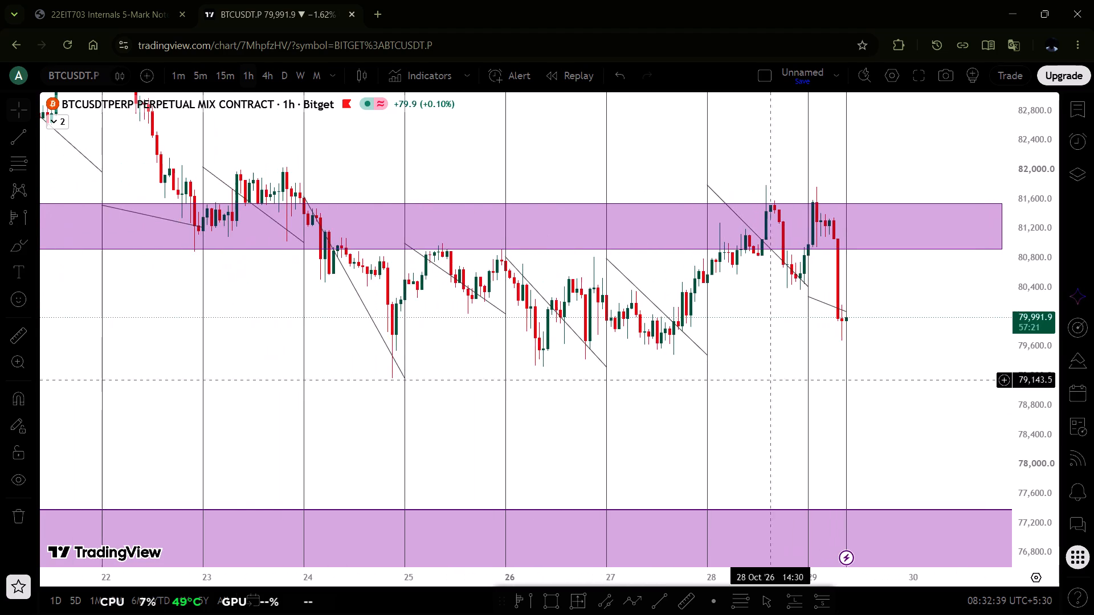
pyautogui.scroll(-3, 1056, 339)
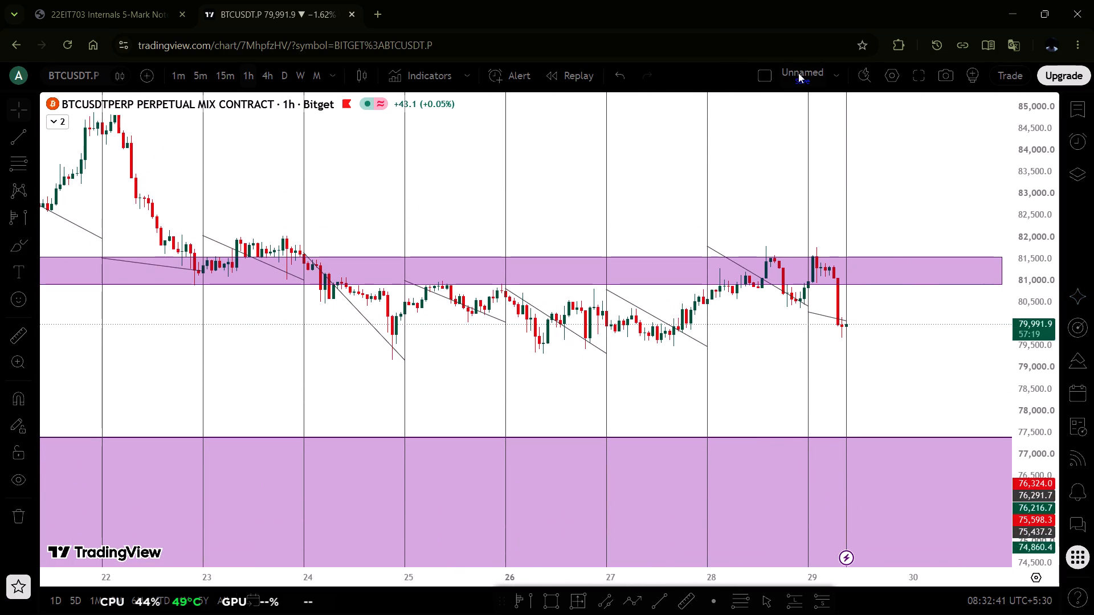
pyautogui.click(798, 73)
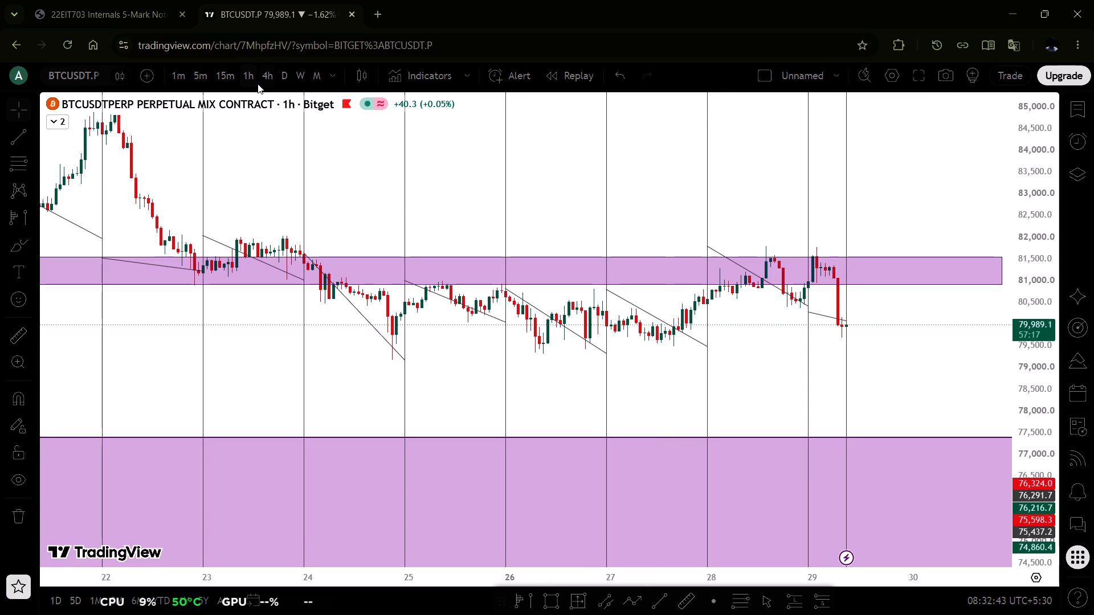
pyautogui.click(67, 43)
pyautogui.click(138, 0)
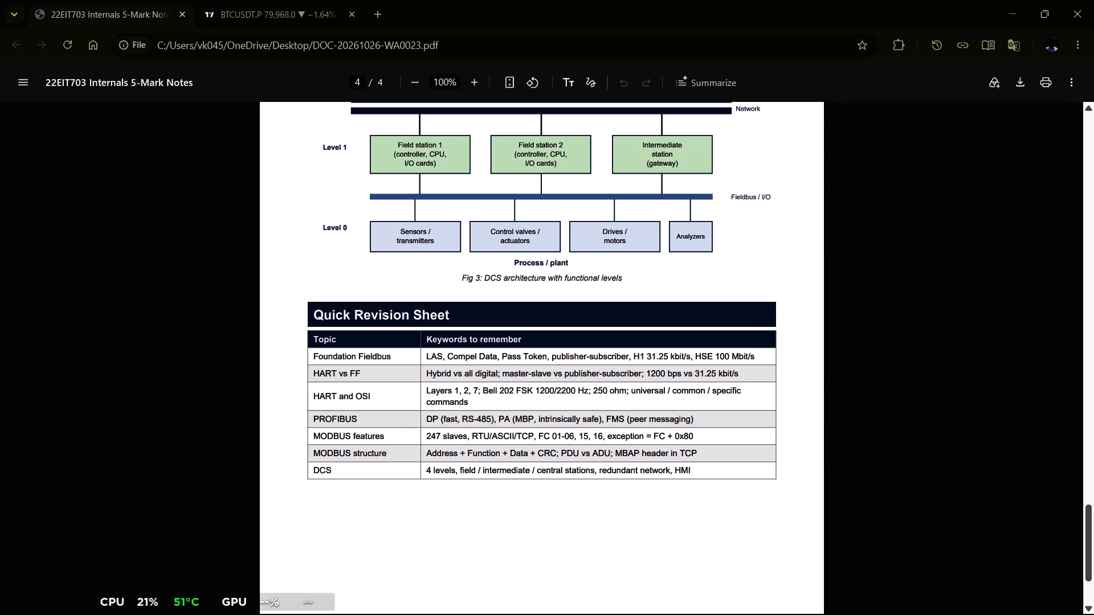
pyautogui.click(295, 0)
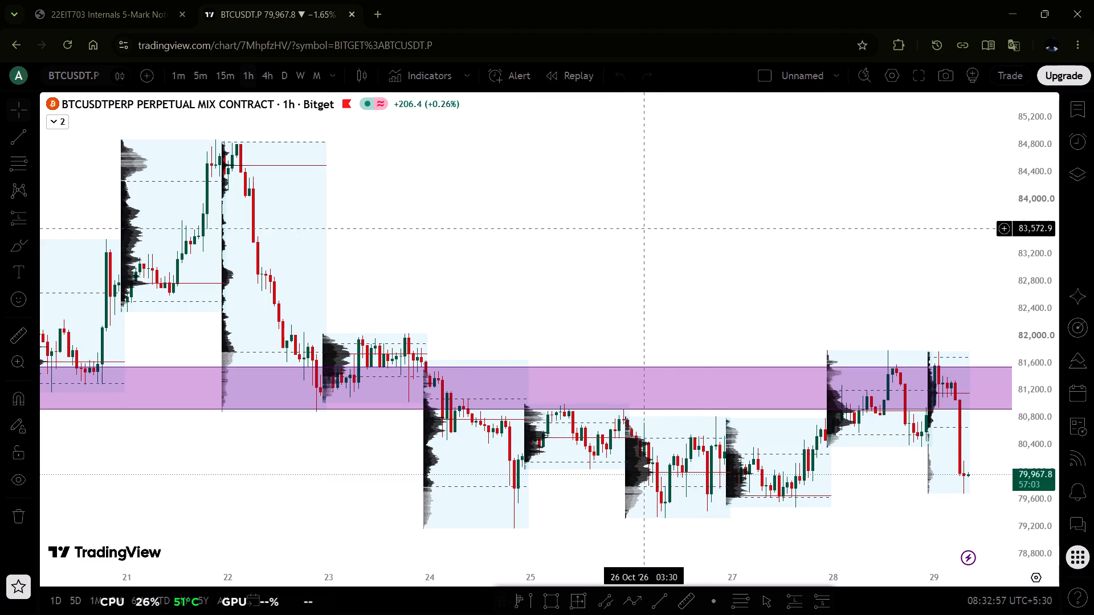
# Examine the BTCUSDT.P 1h candles from 26 to 29 October against the daily volume profiles and the purple price zone.
pyautogui.scroll(1, 704, 245)
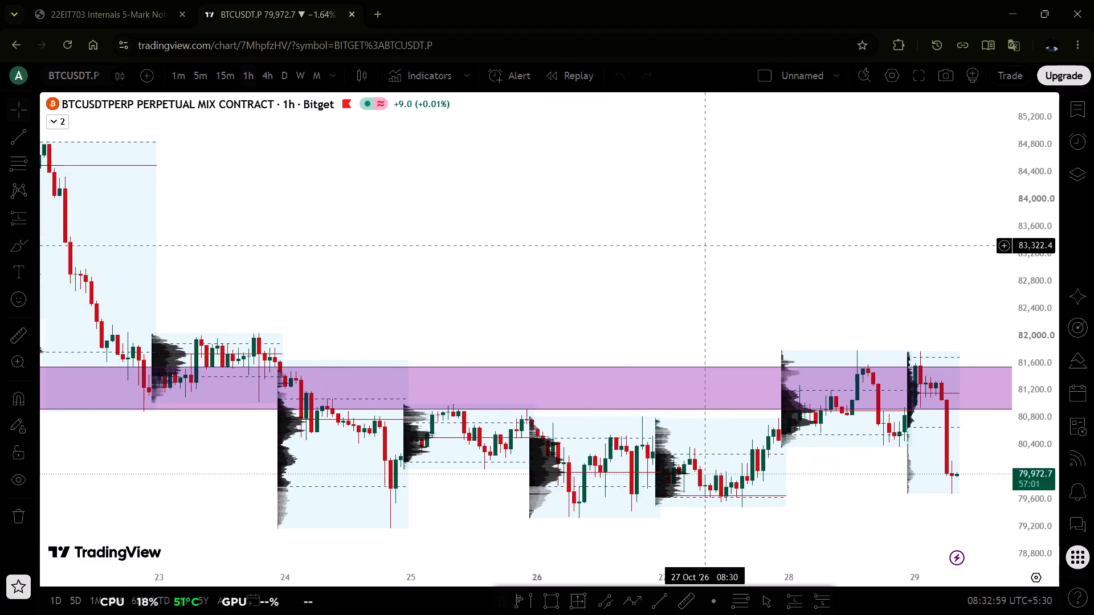
pyautogui.scroll(2, 704, 245)
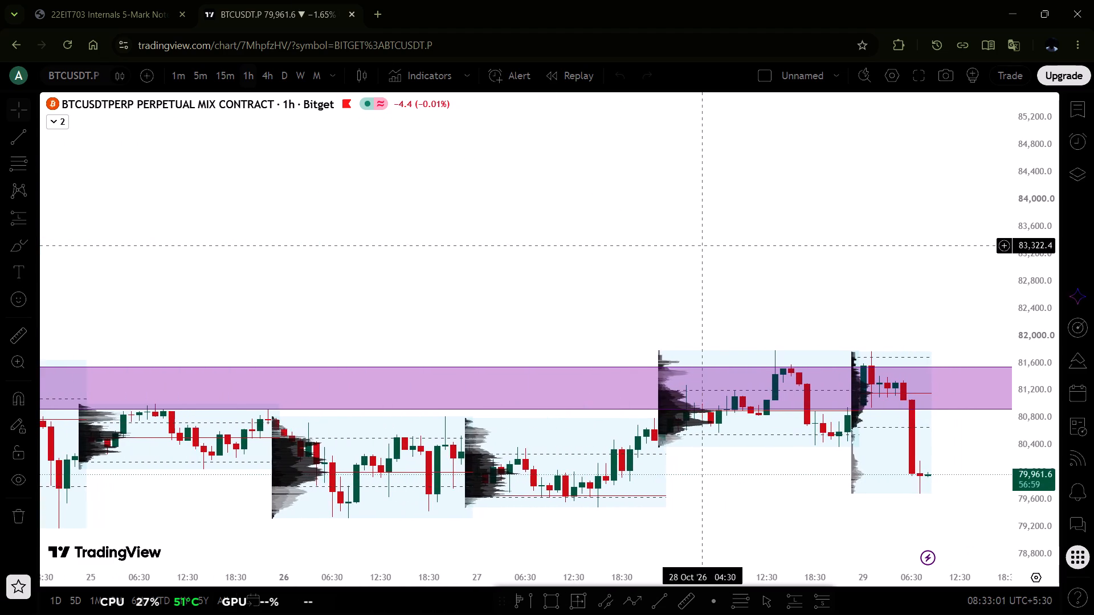
pyautogui.moveTo(749, 269); pyautogui.dragTo(557, 230)
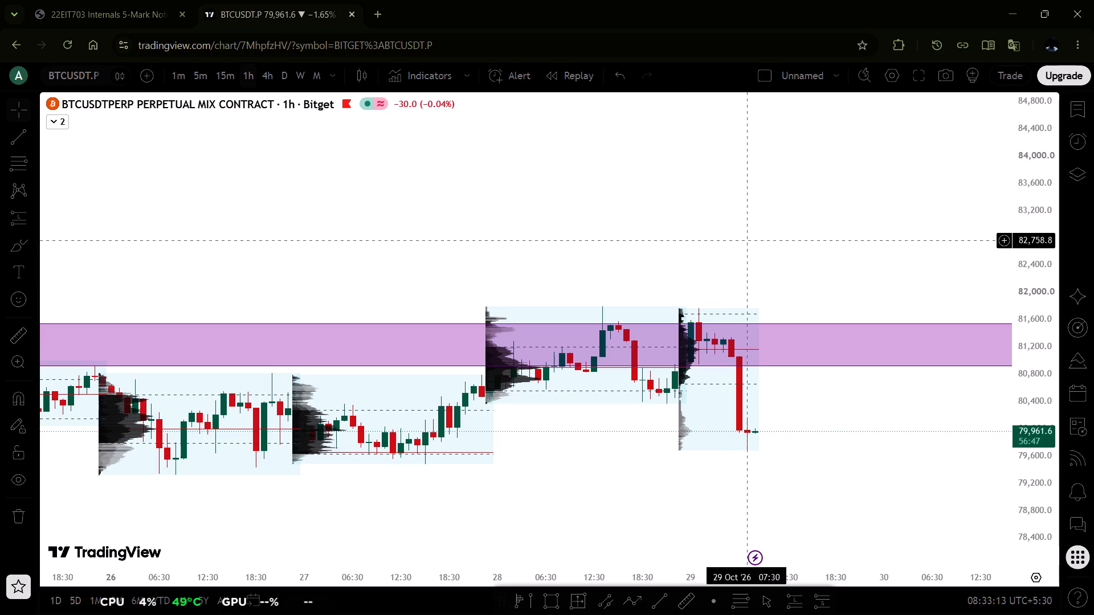
pyautogui.click(844, 280)
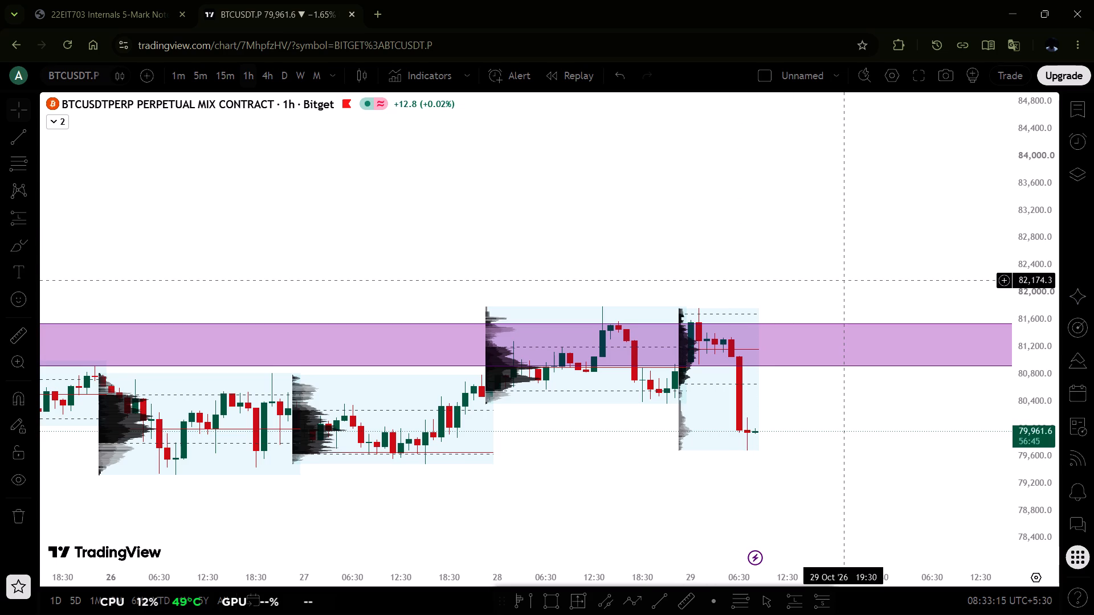
pyautogui.moveTo(844, 280); pyautogui.dragTo(824, 278)
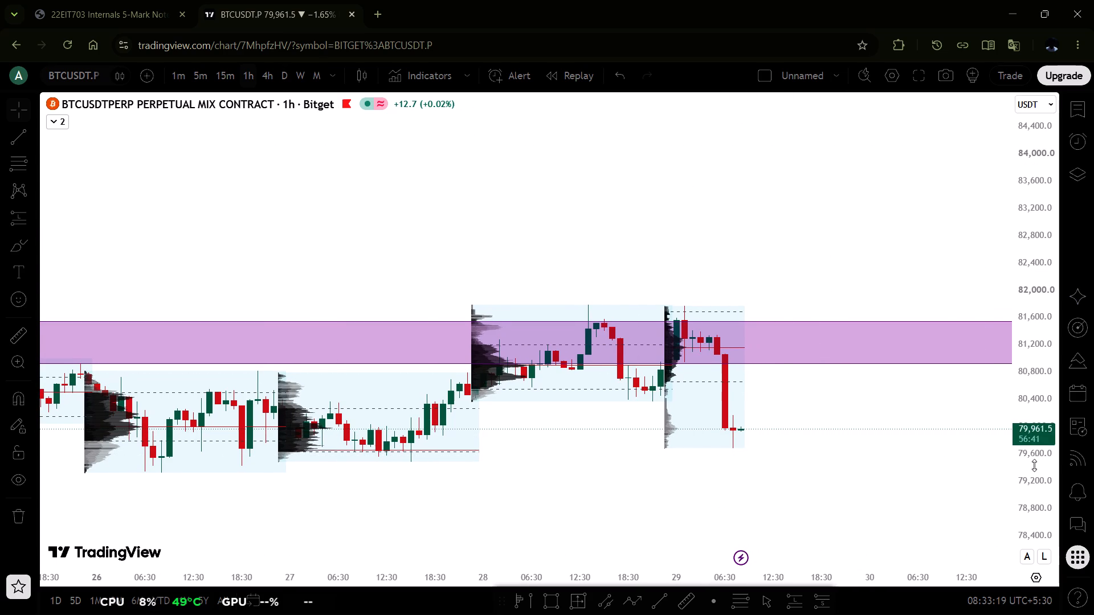
pyautogui.scroll(7, 1042, 433)
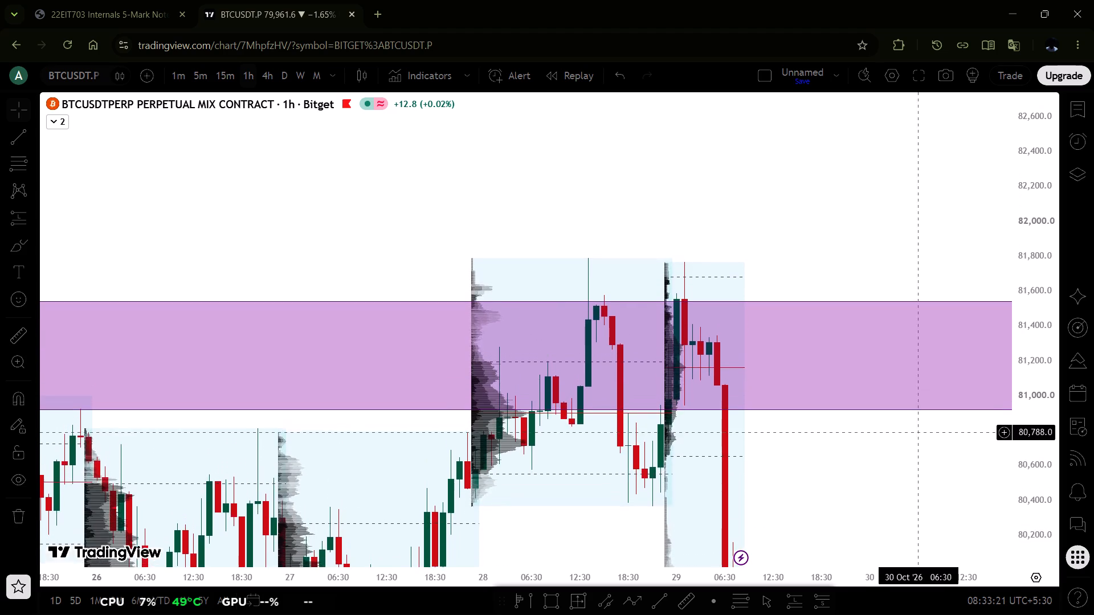
pyautogui.scroll(2, 893, 423)
pyautogui.scroll(-6, 1037, 419)
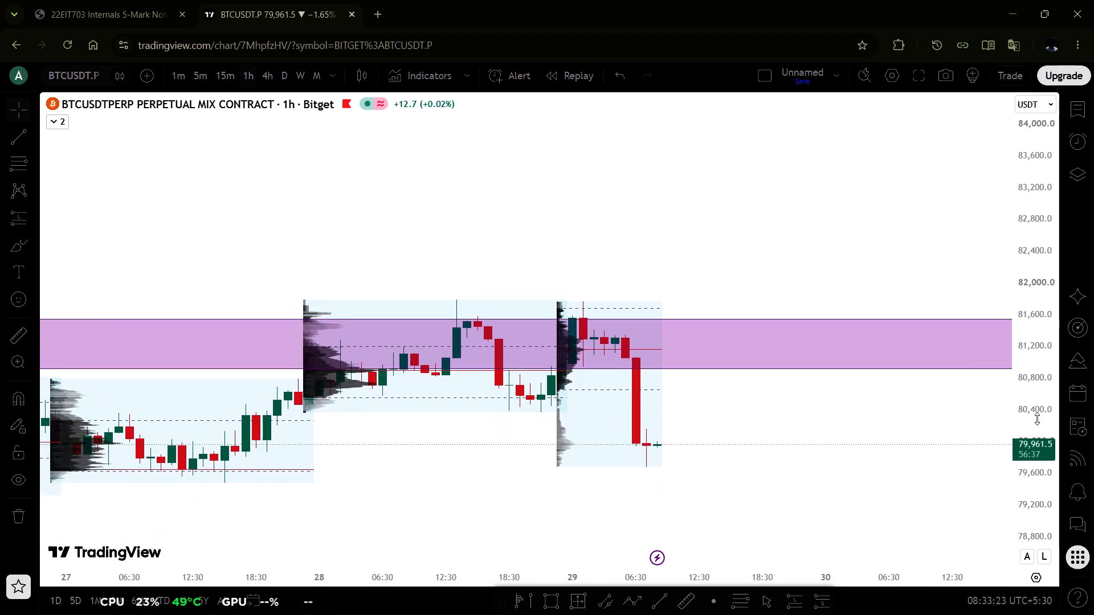
pyautogui.scroll(5, 1037, 419)
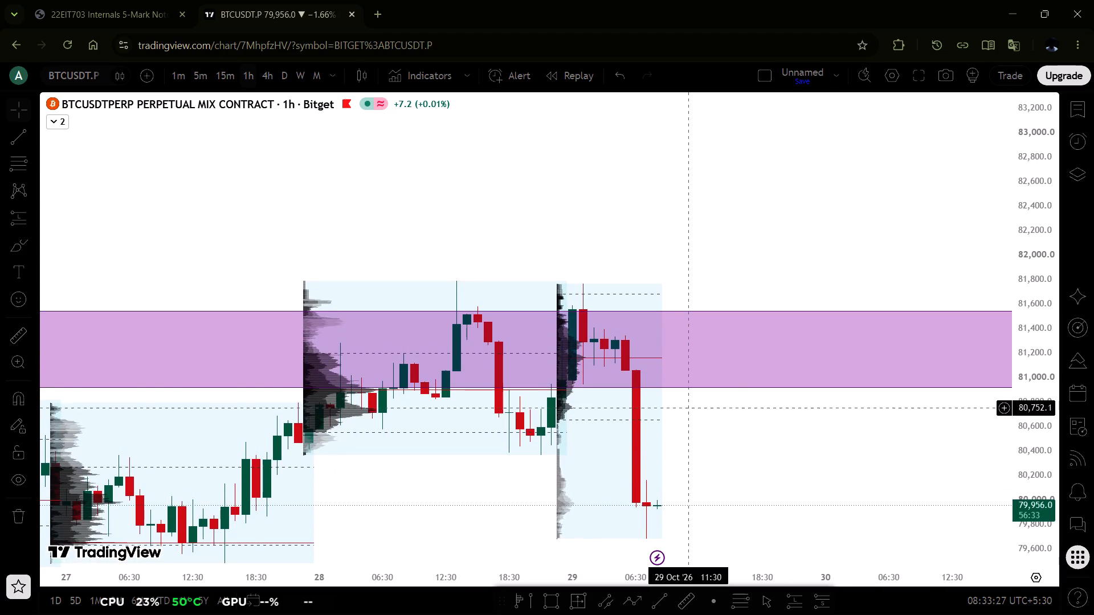
# Open the Coin Glass shortcut in a new tab.
pyautogui.click(373, 2)
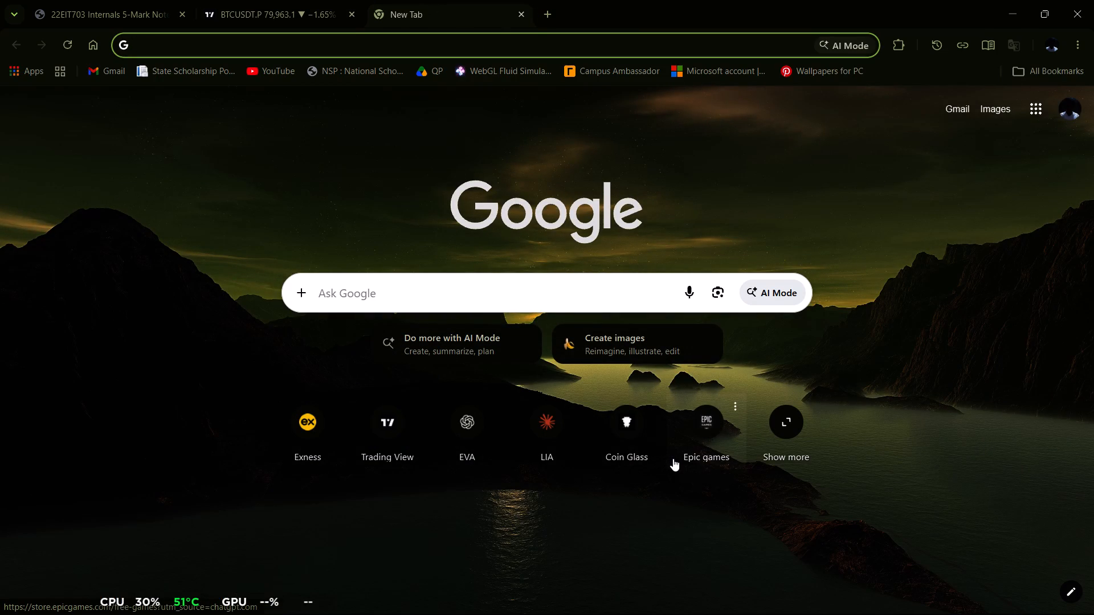
pyautogui.click(626, 432)
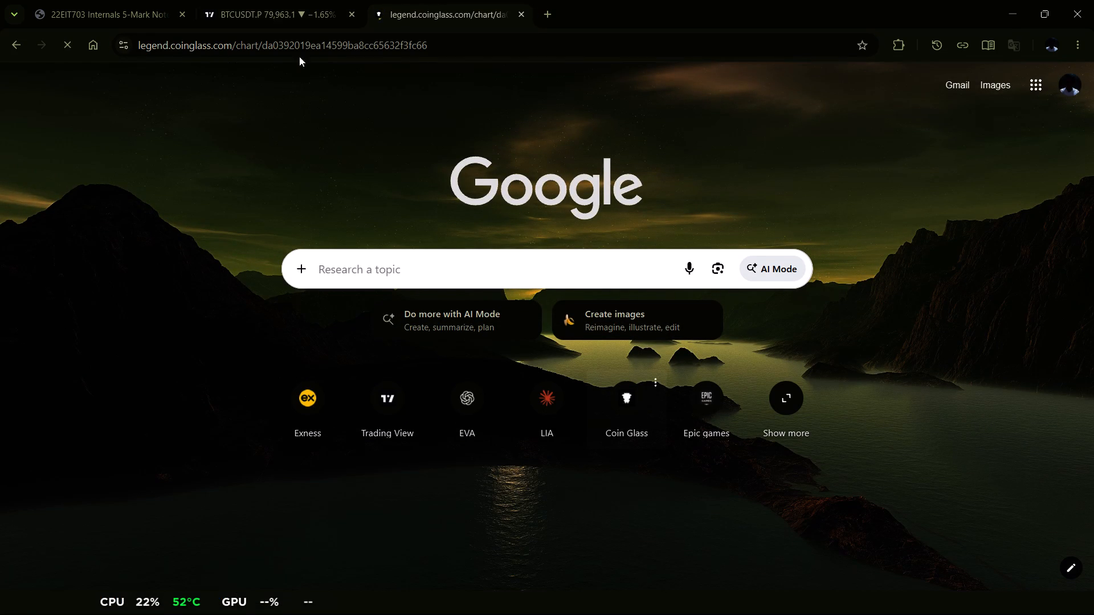
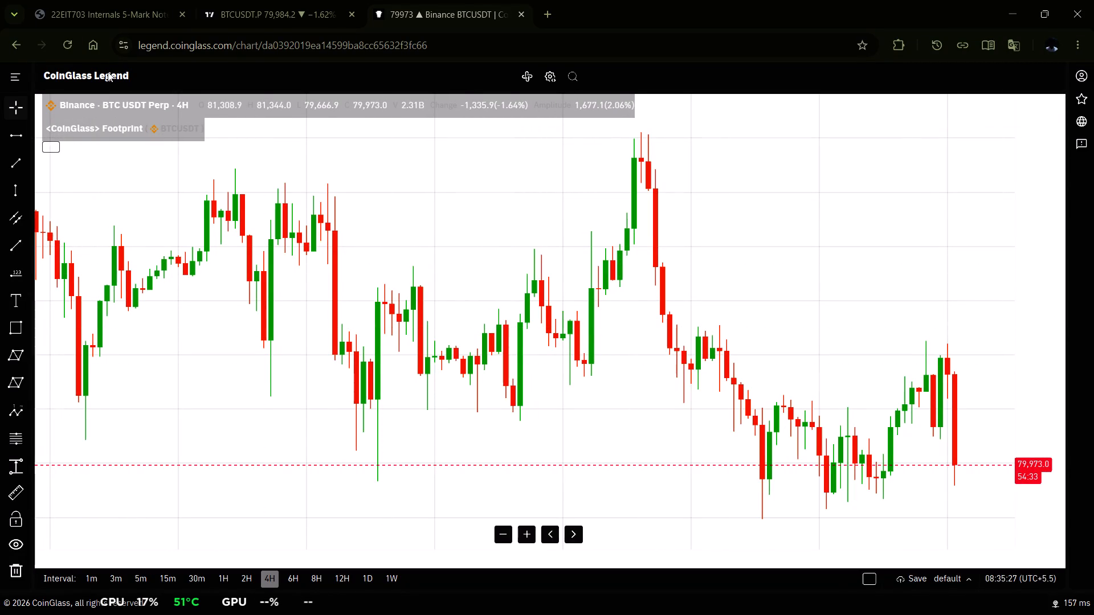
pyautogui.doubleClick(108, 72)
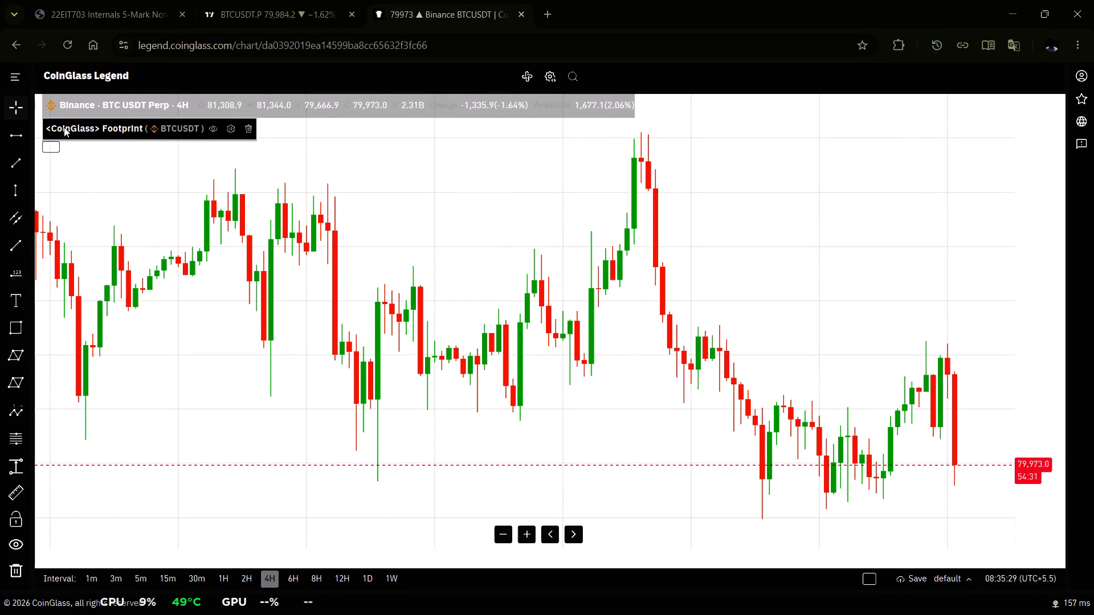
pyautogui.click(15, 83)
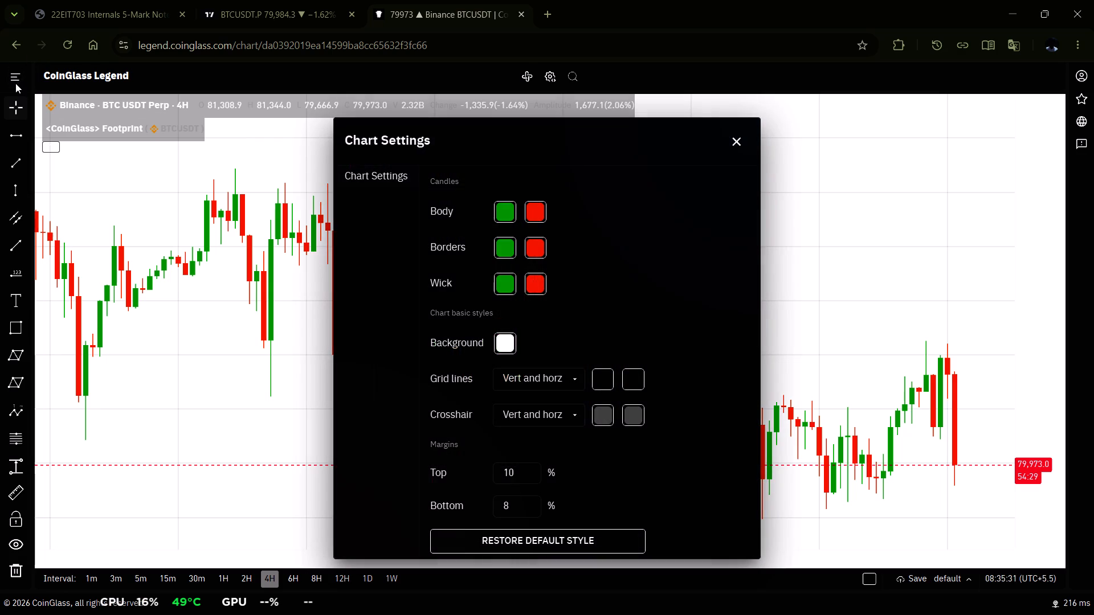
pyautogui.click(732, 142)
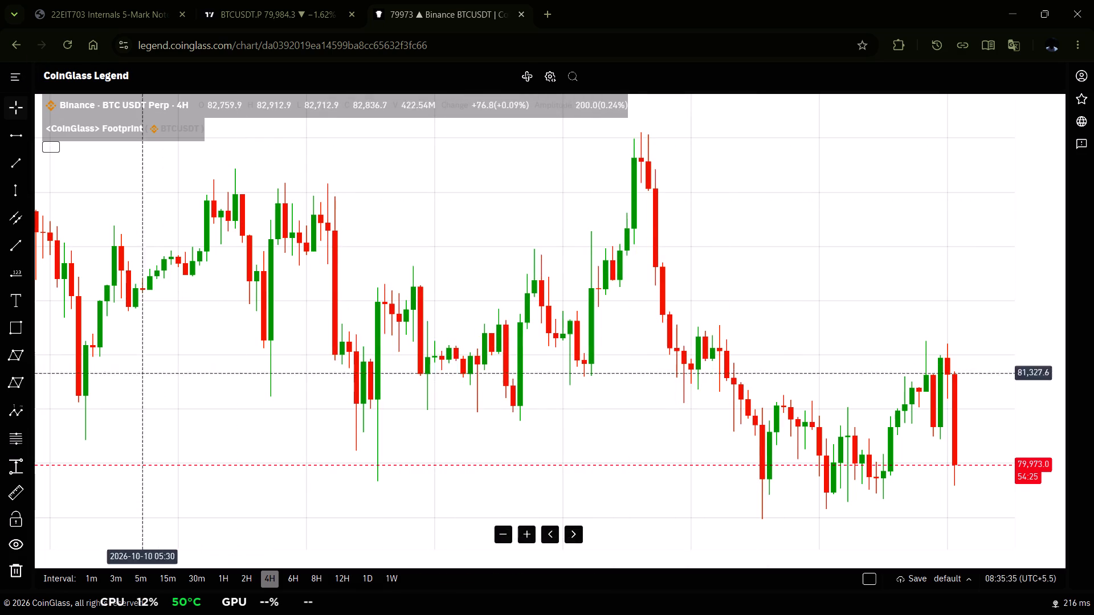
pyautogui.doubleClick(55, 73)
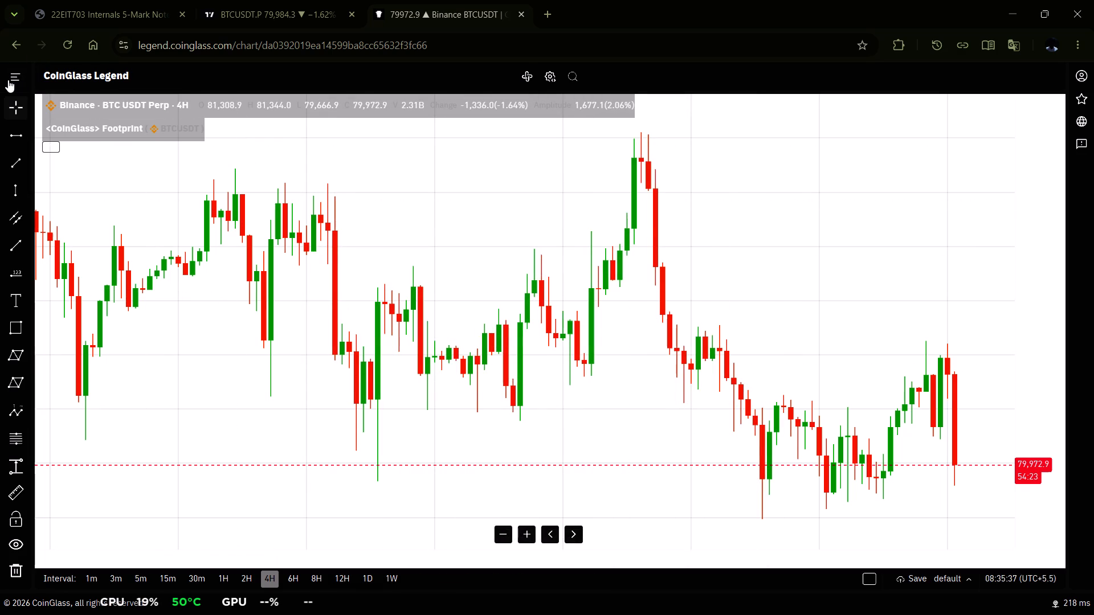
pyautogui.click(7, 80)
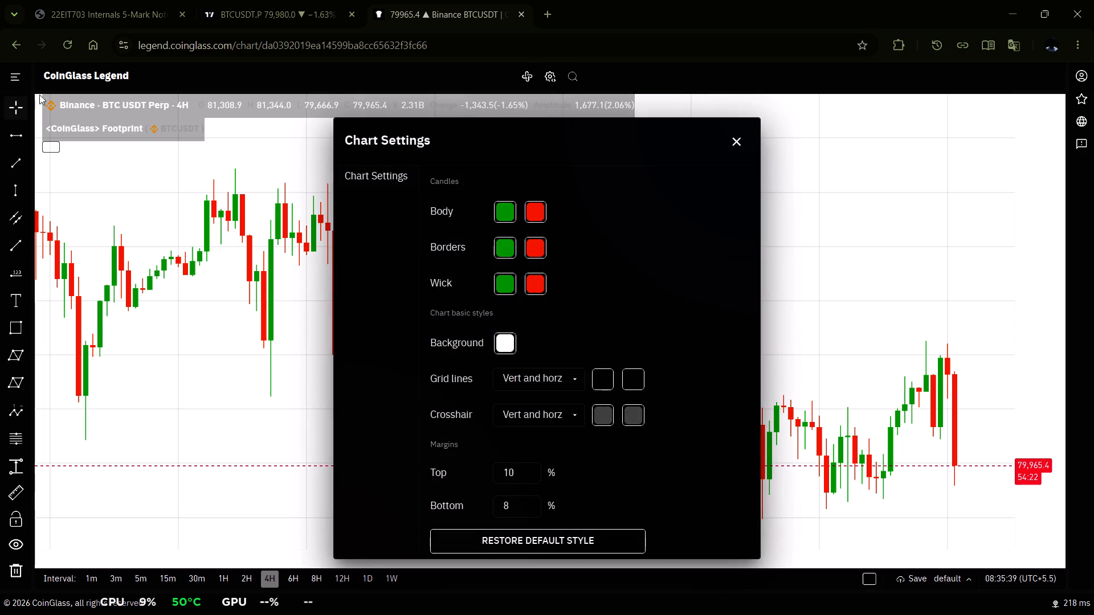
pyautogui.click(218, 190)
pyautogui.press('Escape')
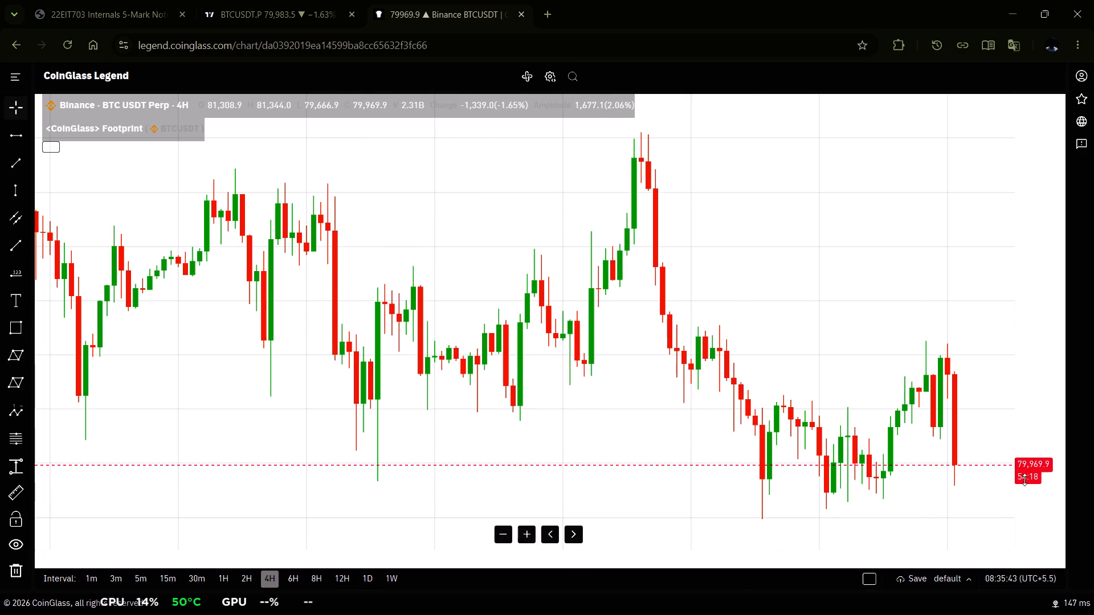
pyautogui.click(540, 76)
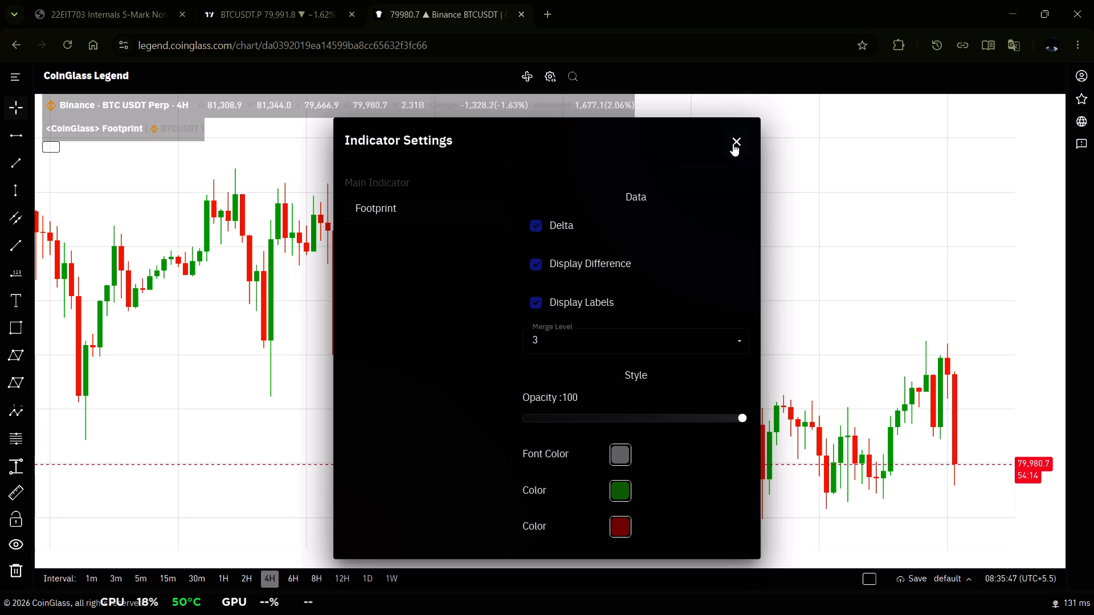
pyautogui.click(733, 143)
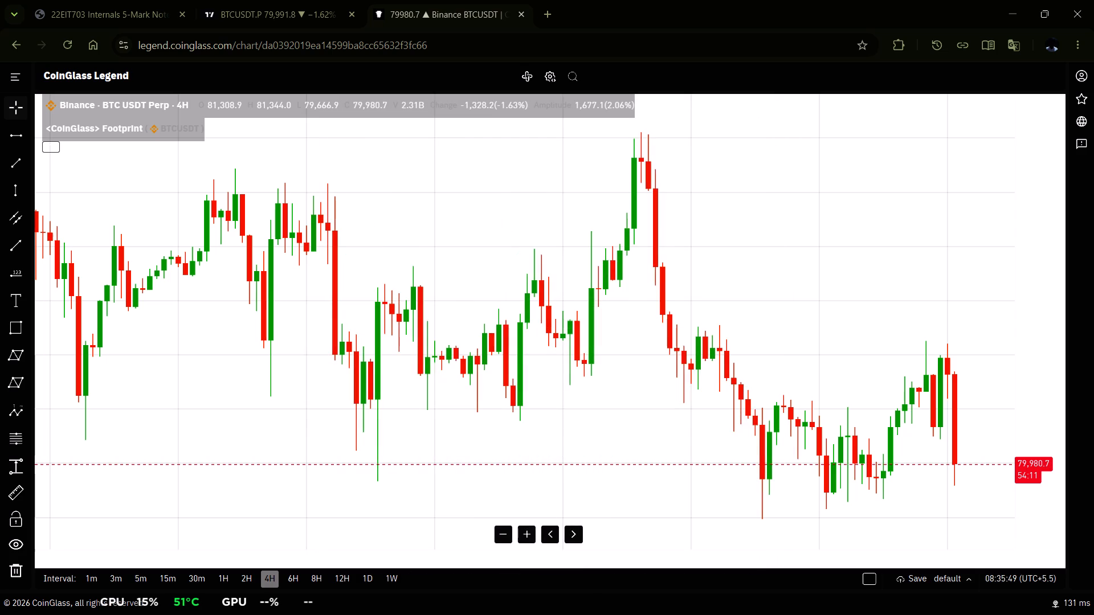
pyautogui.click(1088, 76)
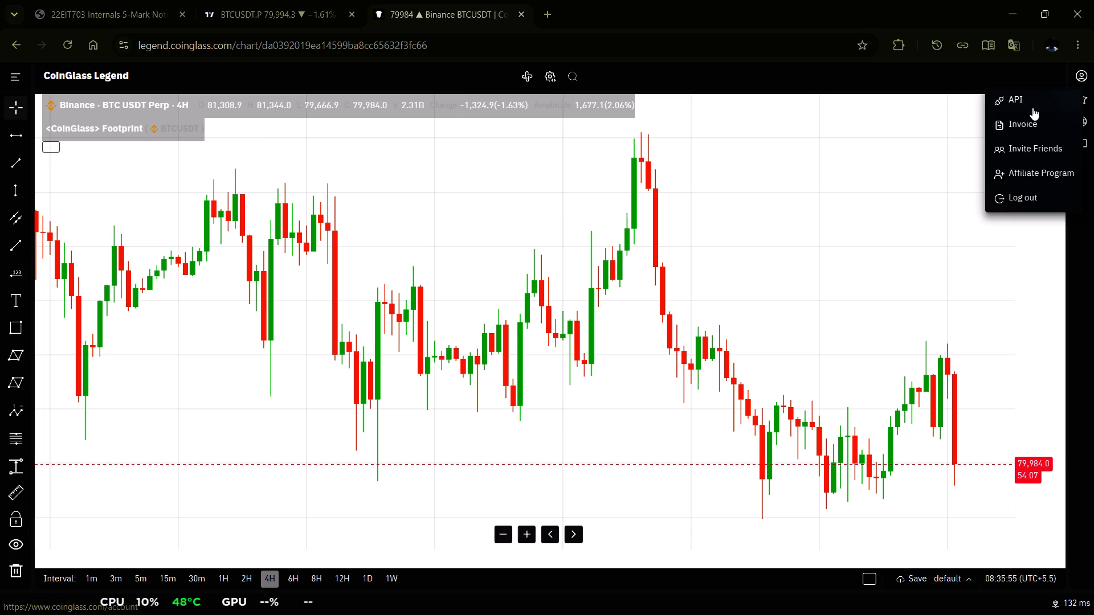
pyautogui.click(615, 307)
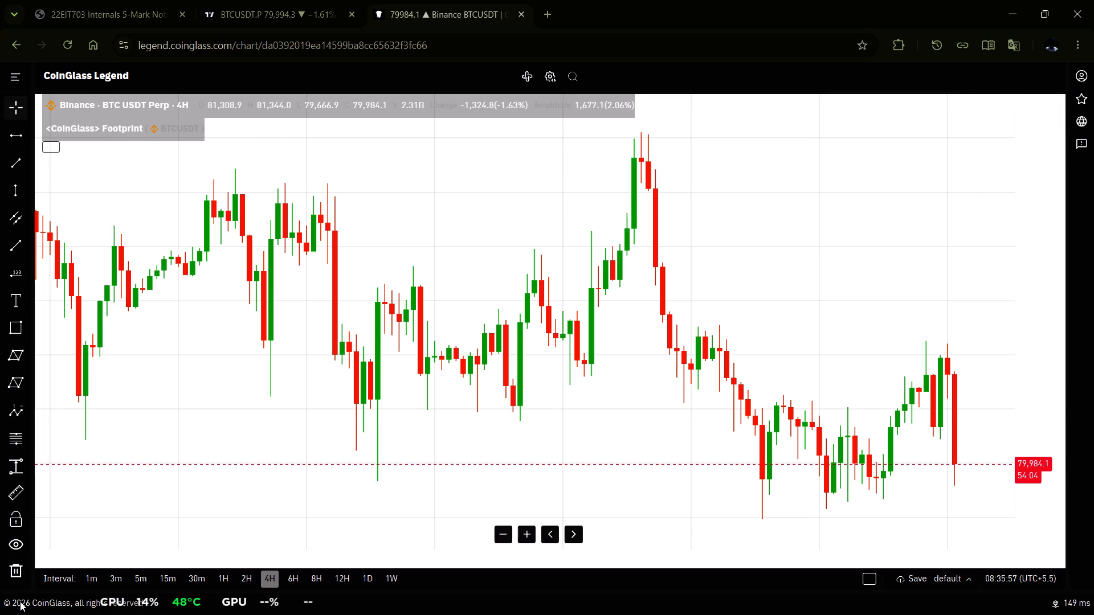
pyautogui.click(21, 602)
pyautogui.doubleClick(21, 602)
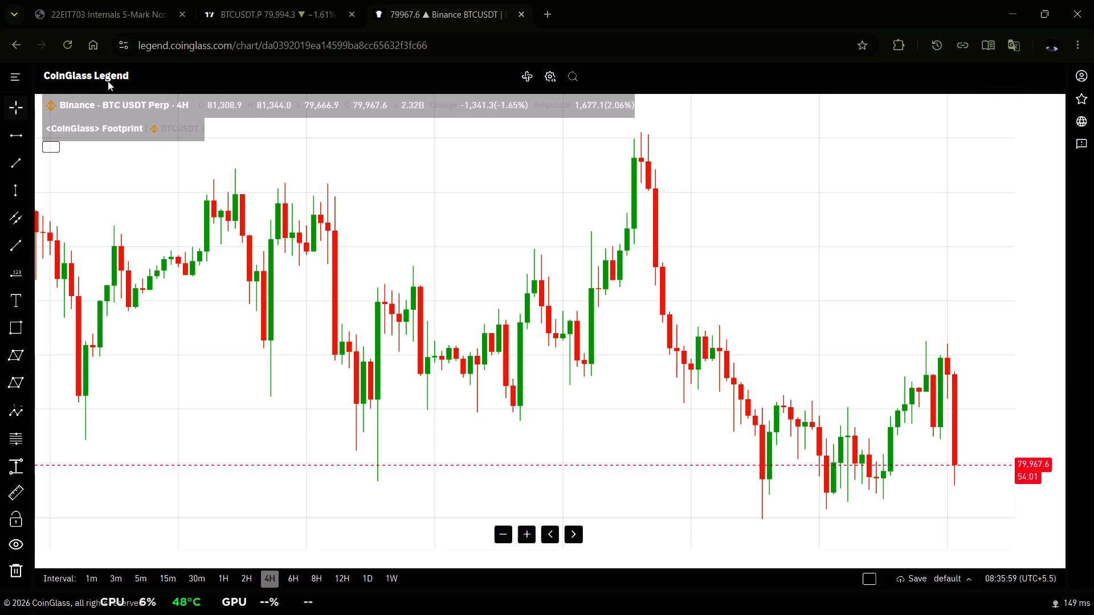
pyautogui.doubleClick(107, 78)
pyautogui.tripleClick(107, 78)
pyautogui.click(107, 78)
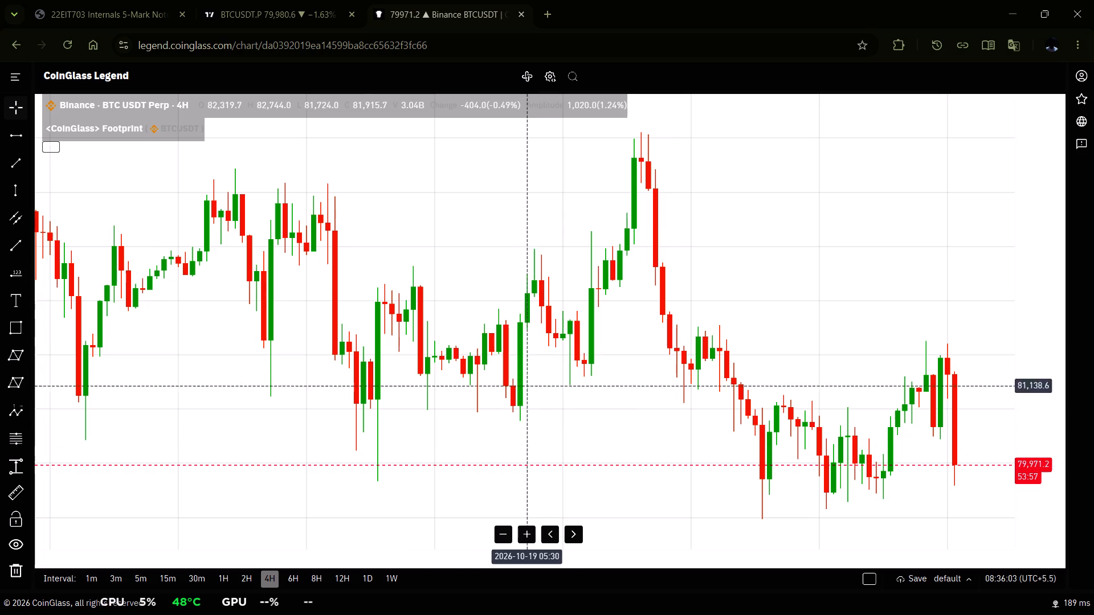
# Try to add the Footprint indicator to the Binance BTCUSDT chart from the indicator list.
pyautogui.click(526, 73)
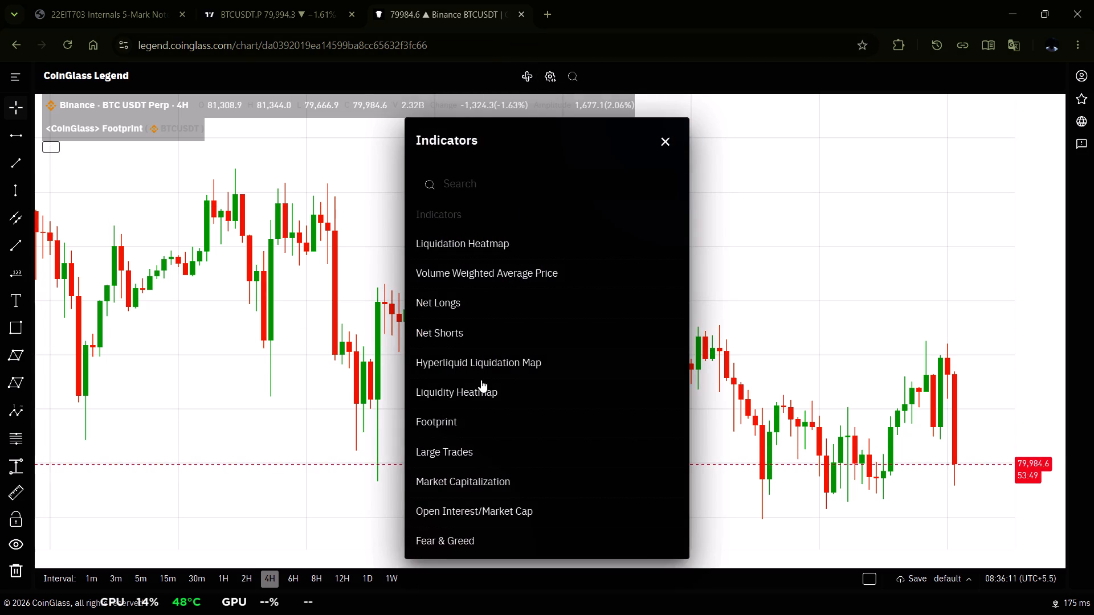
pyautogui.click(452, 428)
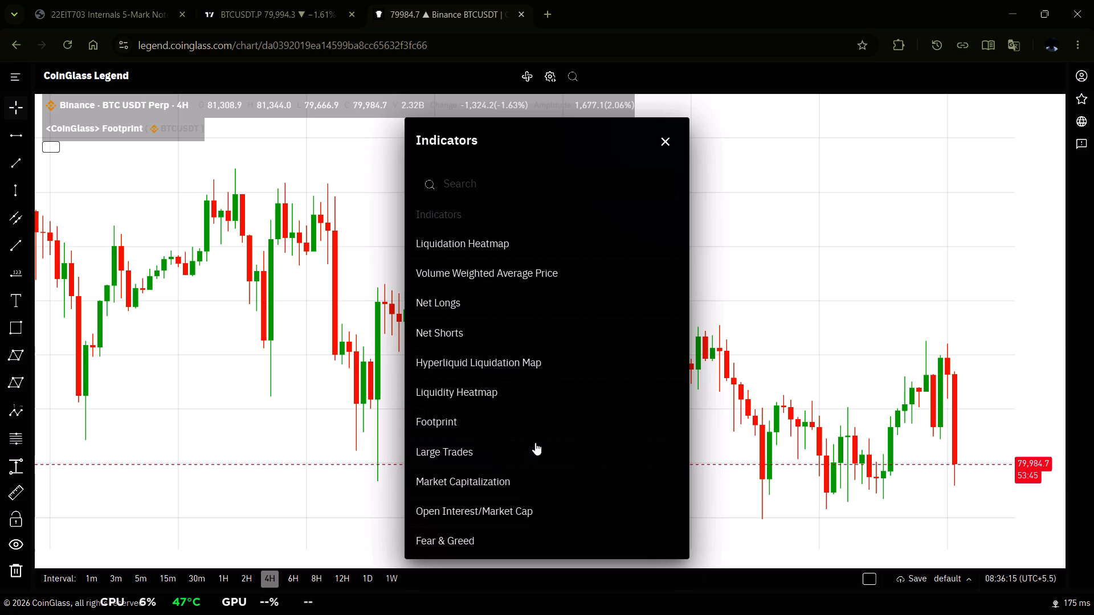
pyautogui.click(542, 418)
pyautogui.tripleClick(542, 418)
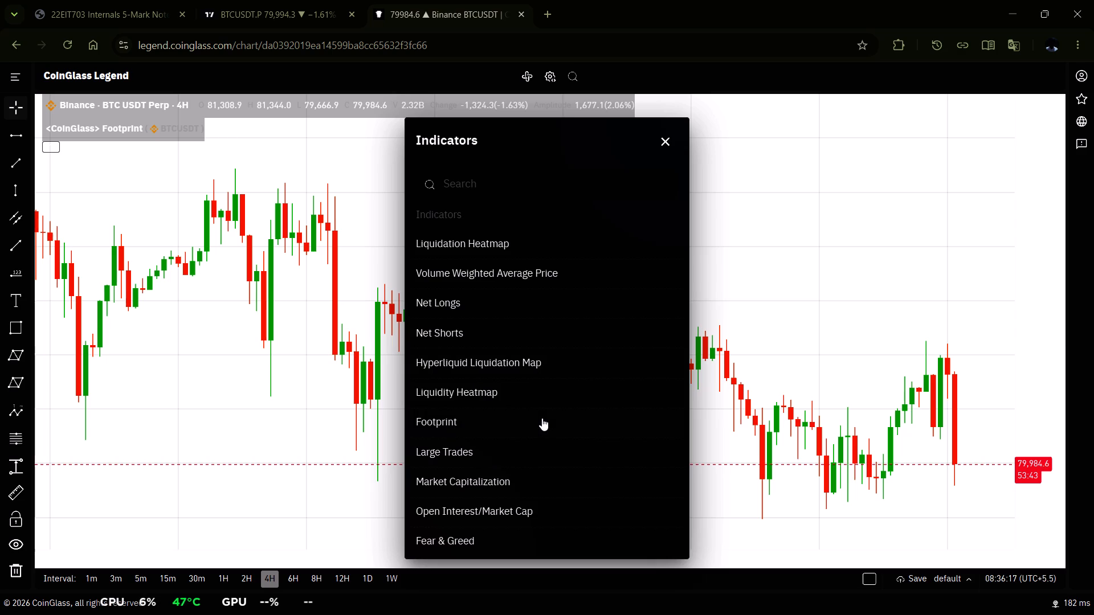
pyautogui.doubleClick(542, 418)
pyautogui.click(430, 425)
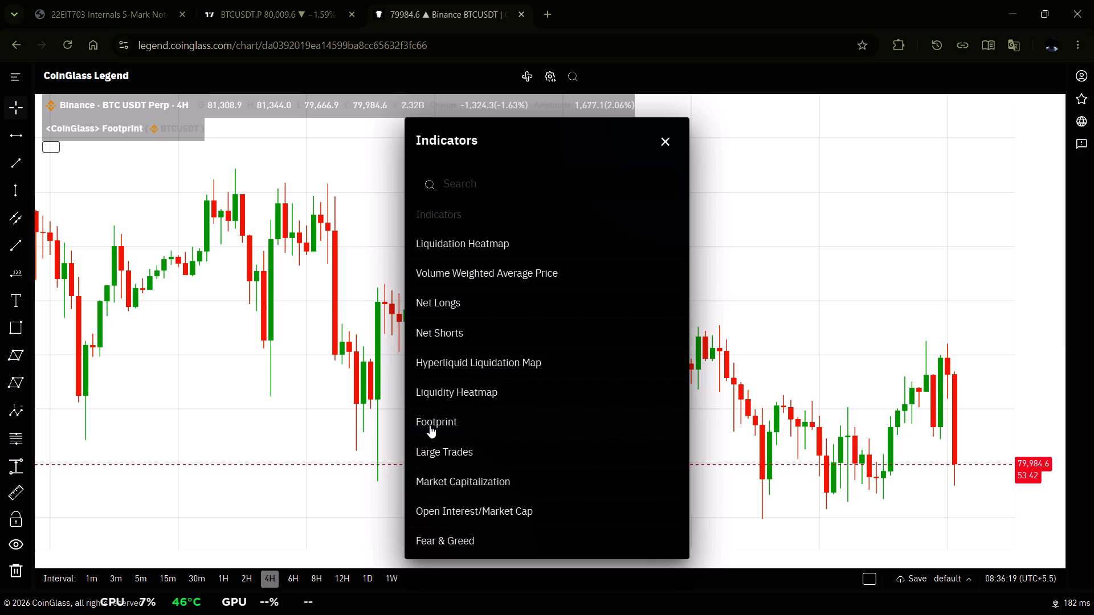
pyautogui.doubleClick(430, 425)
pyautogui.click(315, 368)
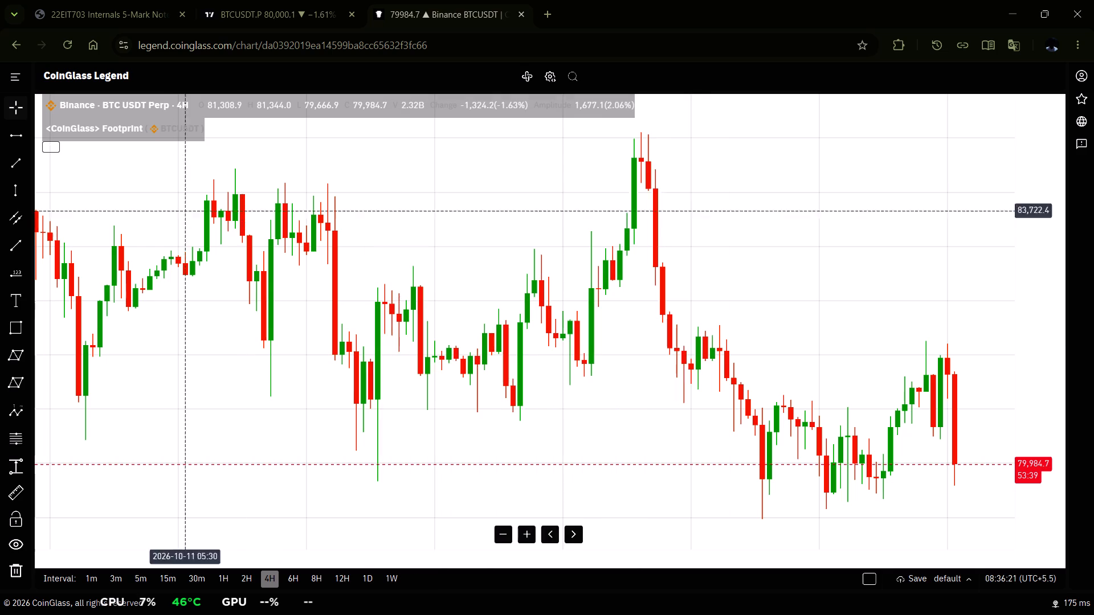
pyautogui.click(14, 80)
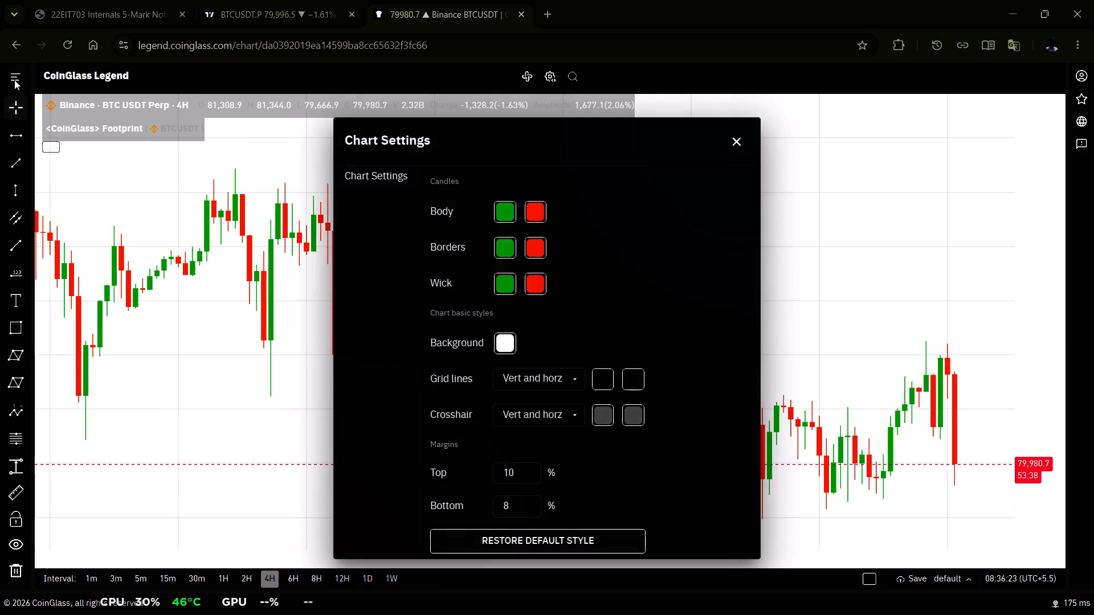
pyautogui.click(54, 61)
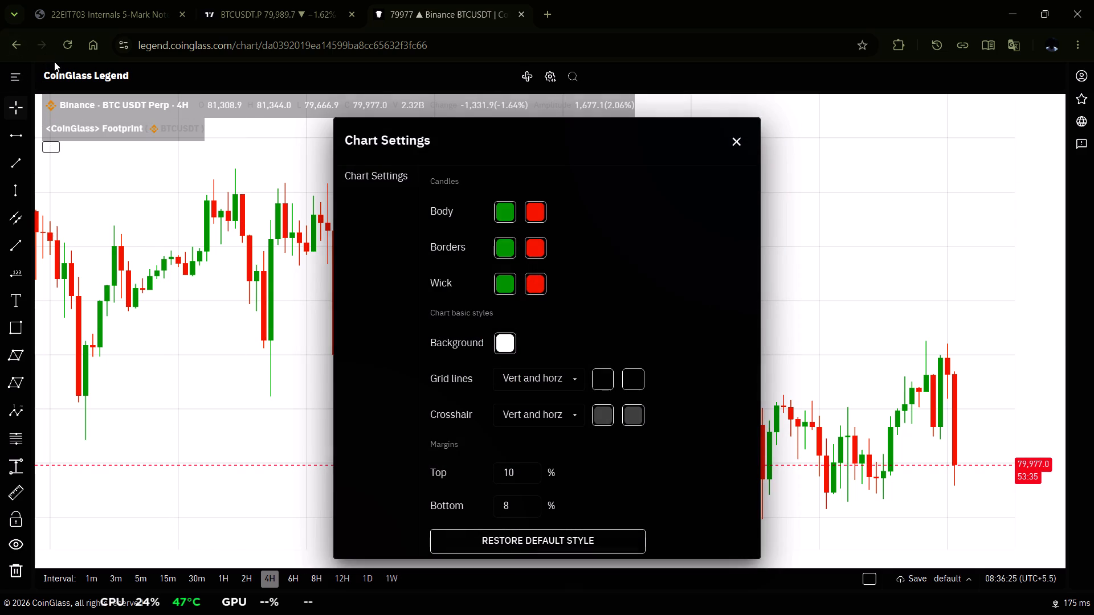
# Close the CoinGlass Legend browser tab to return to the TradingView BTCUSDT.P chart.
pyautogui.click(523, 9)
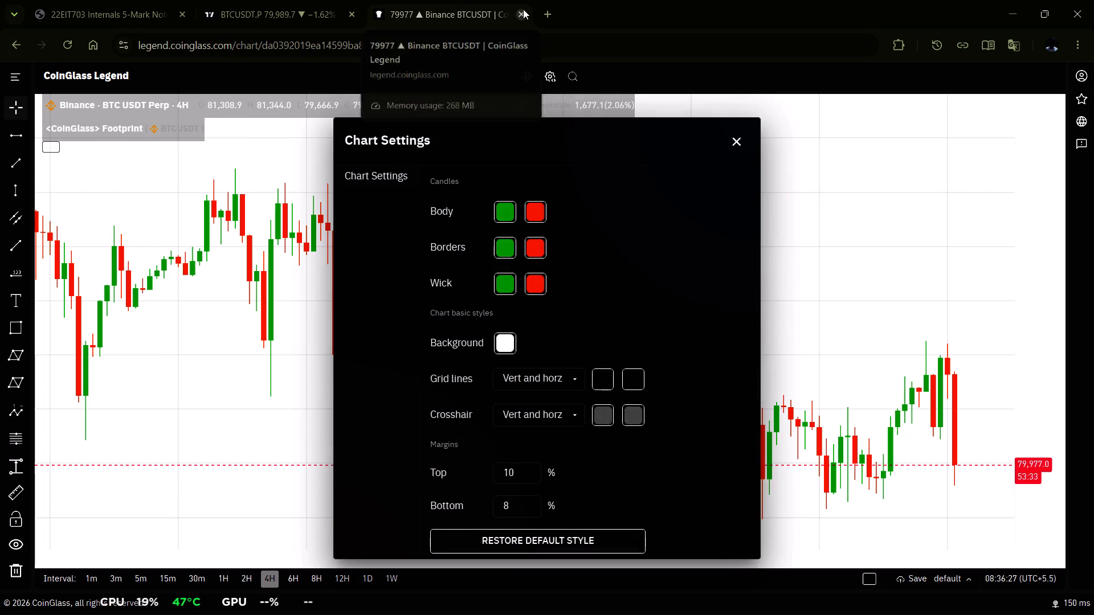
# Dismiss the Demat account advertisement covering the corner of the BTCUSDT.P chart.
pyautogui.moveTo(632, 241); pyautogui.dragTo(554, 208)
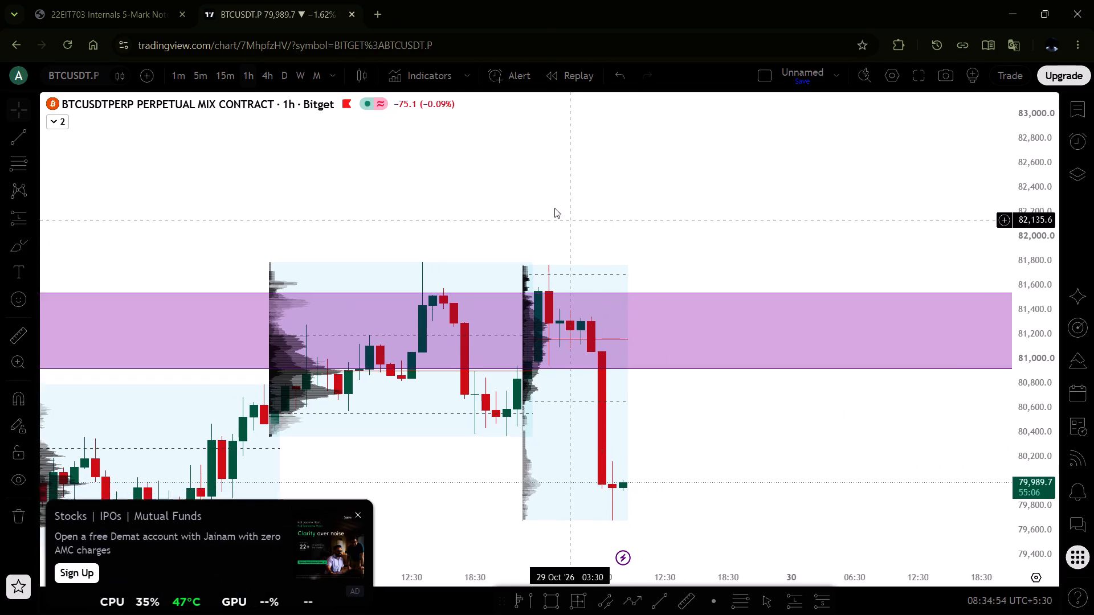
pyautogui.moveTo(554, 208); pyautogui.dragTo(488, 127)
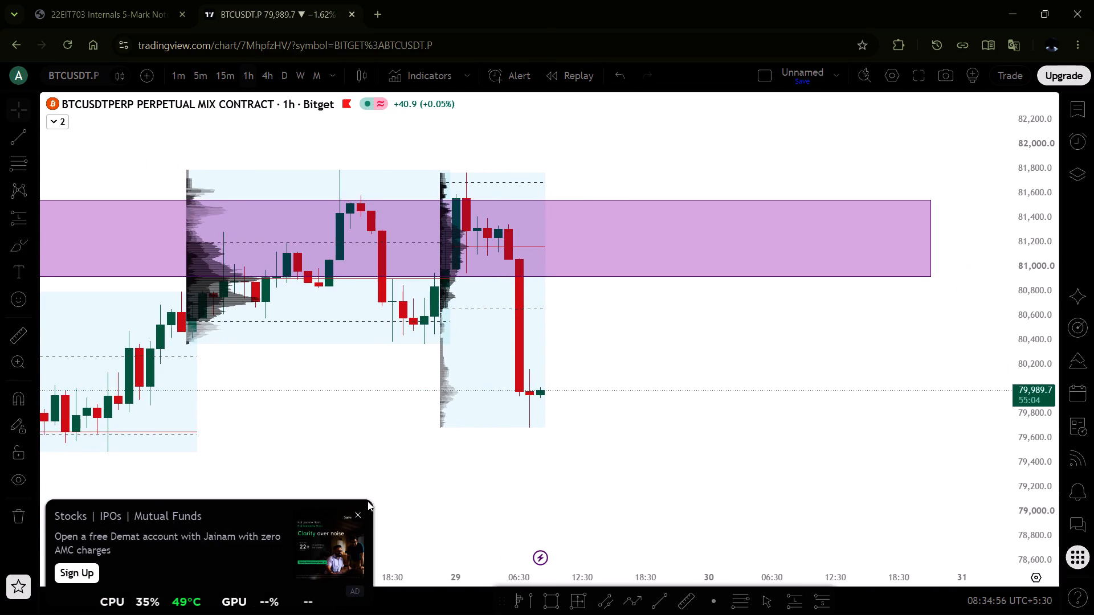
pyautogui.click(356, 508)
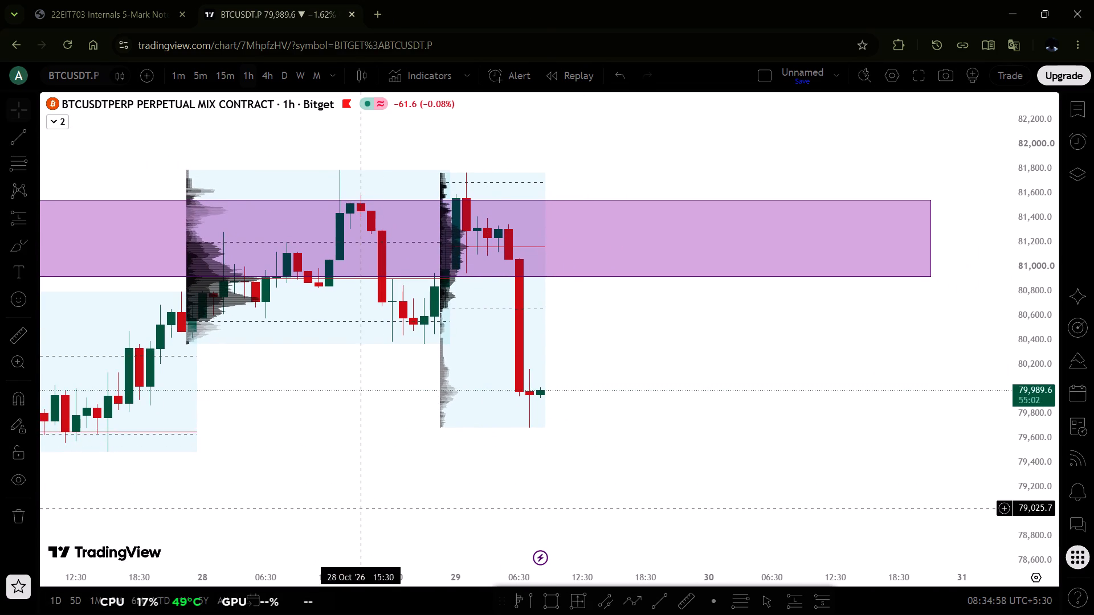
# Switch from the browser to another desktop application.
pyautogui.click(629, 600)
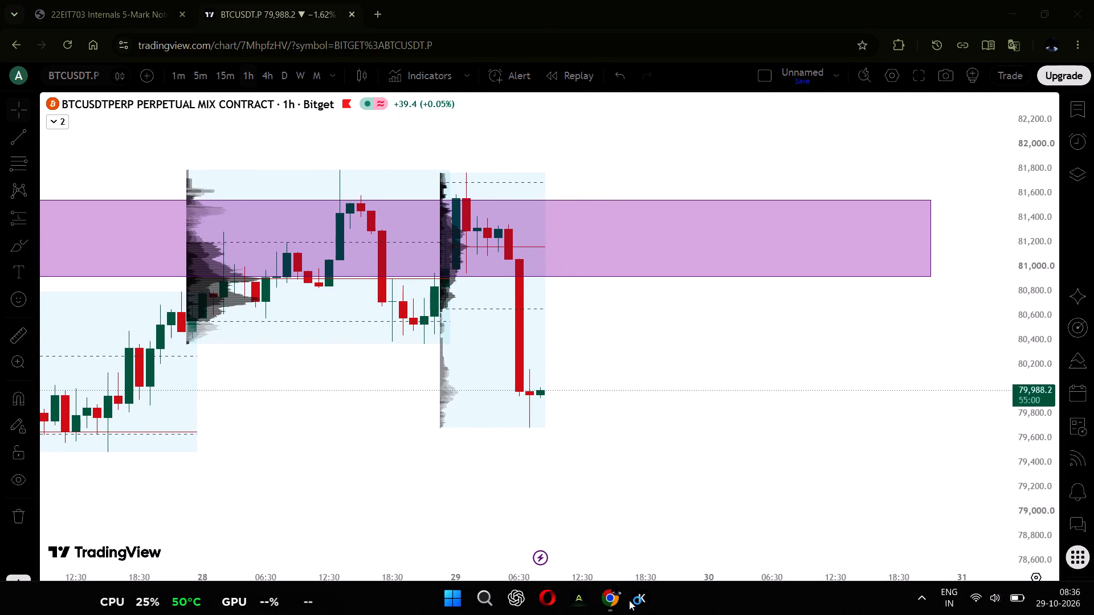